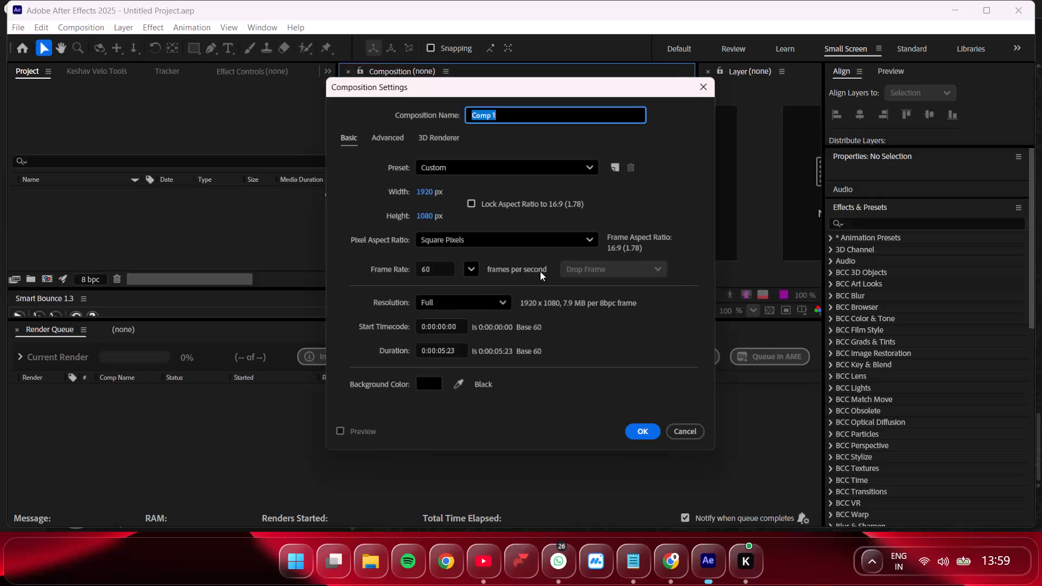
Set the new composition's width to 1080 px.
{"action": "left_click", "coordinate": [430, 186]}
{"action": "key", "text": "BackSpace"}
{"action": "key", "text": "BackSpace"}
{"action": "key", "text": "BackSpace"}
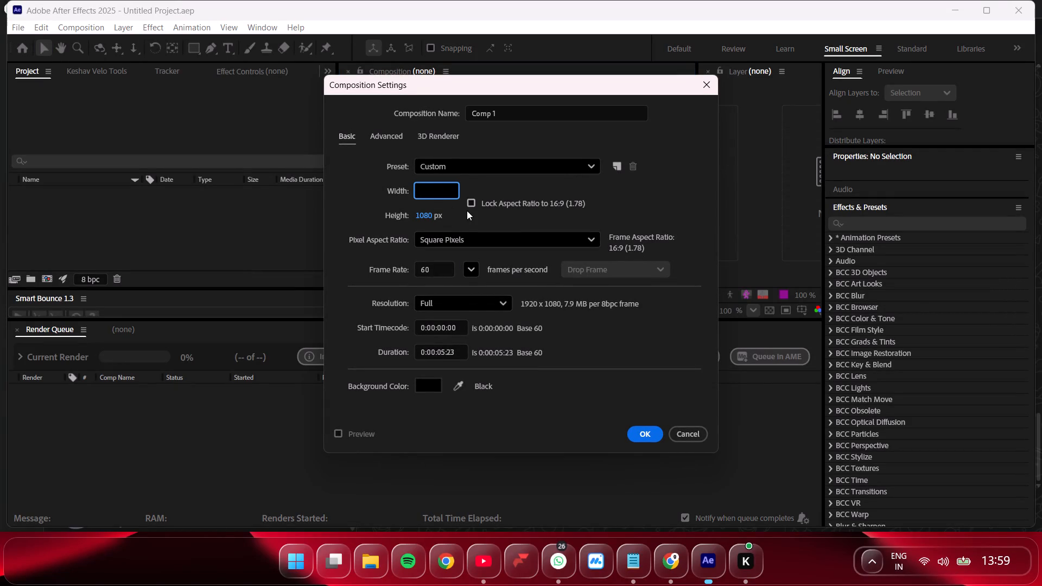
{"action": "type", "text": "109"}
{"action": "key", "text": "BackSpace"}
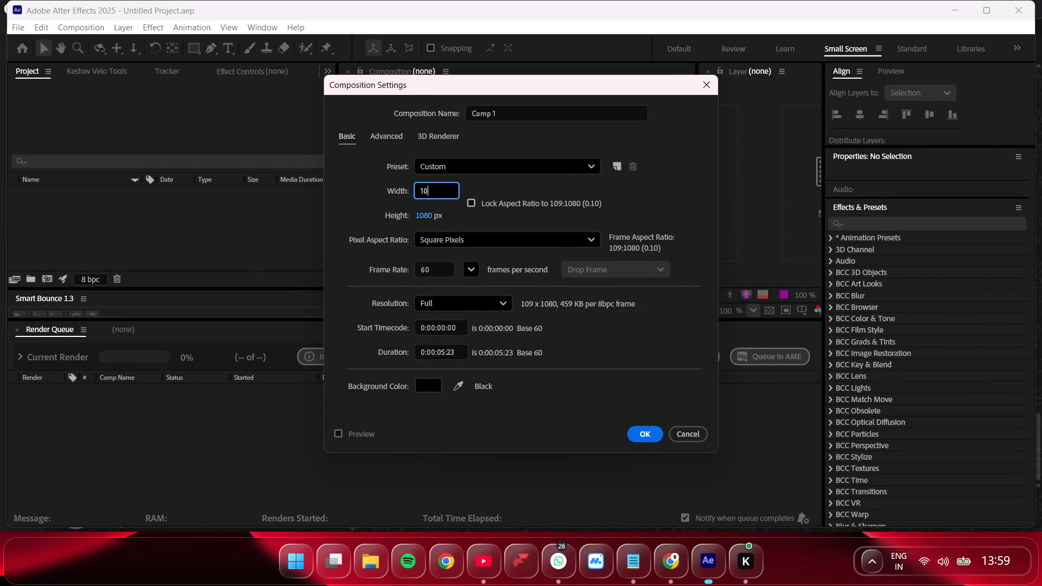
{"action": "type", "text": "80"}
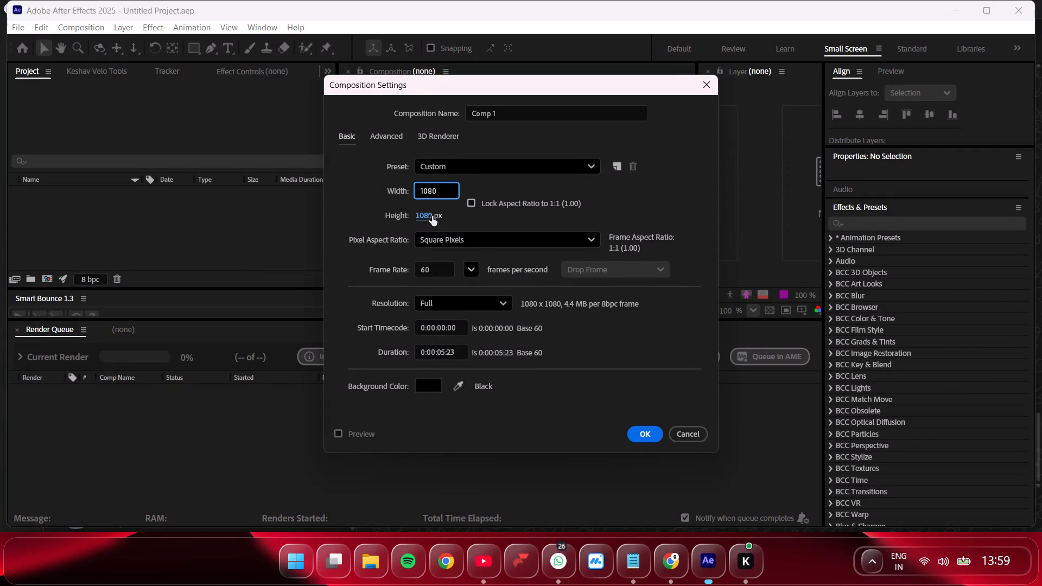
Set the composition's height to 1920 px and create the composition.
{"action": "double_click", "coordinate": [432, 216]}
{"action": "key", "text": "BackSpace"}
{"action": "left_click_drag", "start_coordinate": [442, 213], "coordinate": [396, 214]}
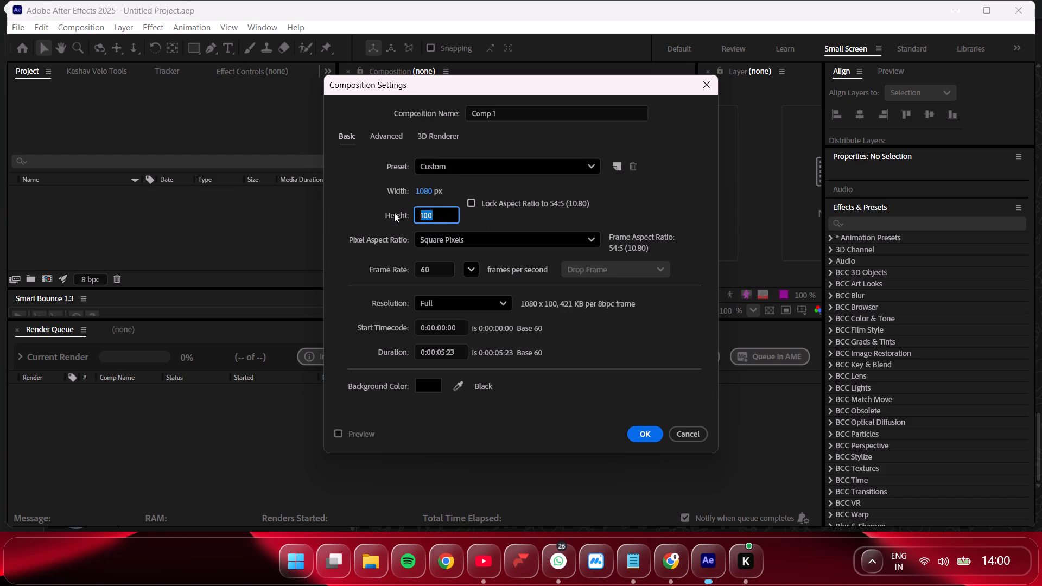
{"action": "key", "text": "BackSpace"}
{"action": "key", "text": "BackSpace"}
{"action": "key", "text": "BackSpace"}
{"action": "type", "text": "19"}
{"action": "key", "text": "2"}
{"action": "key", "text": "0"}
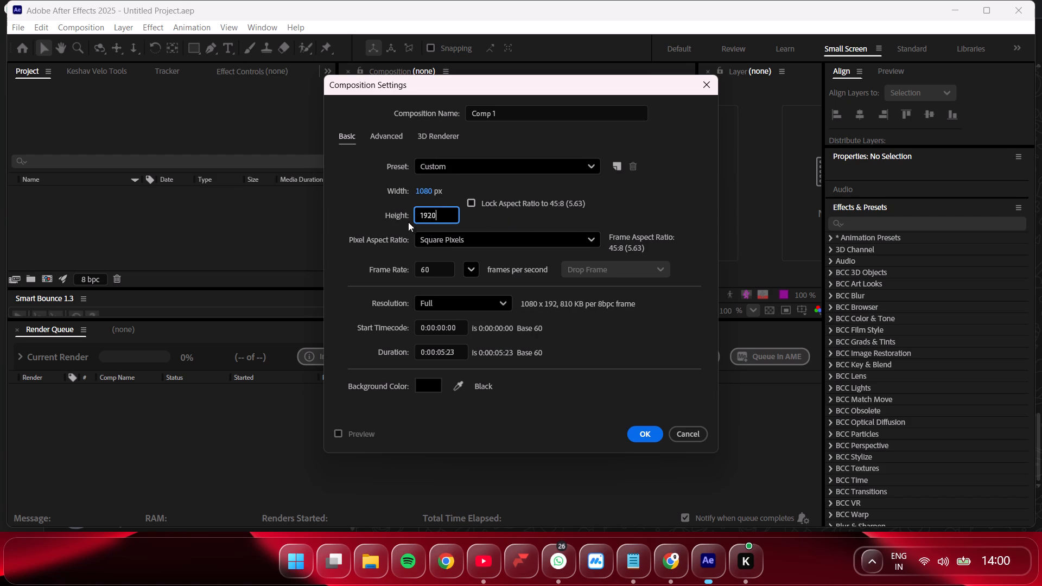
{"action": "left_click", "coordinate": [653, 431]}
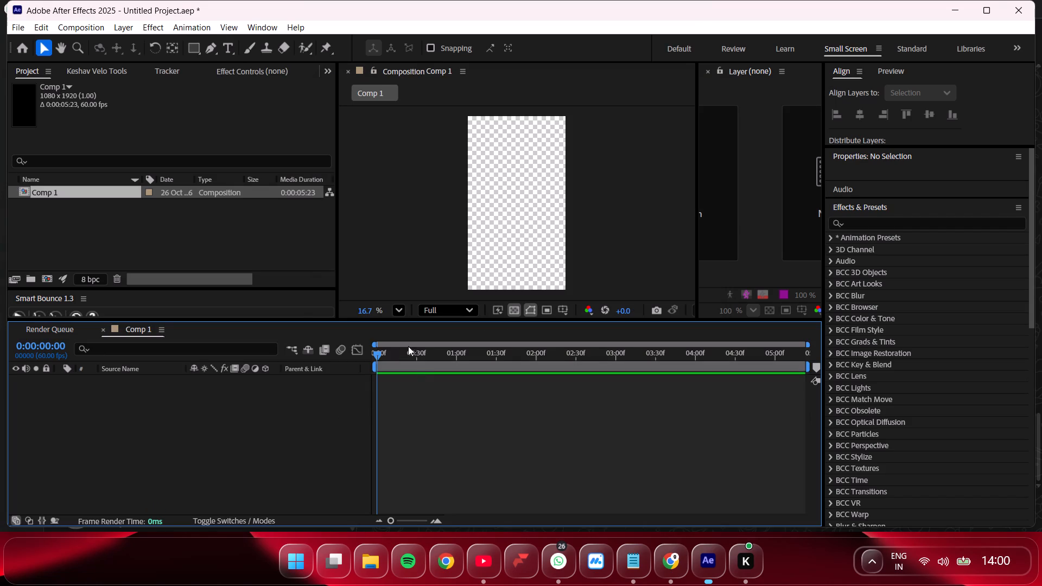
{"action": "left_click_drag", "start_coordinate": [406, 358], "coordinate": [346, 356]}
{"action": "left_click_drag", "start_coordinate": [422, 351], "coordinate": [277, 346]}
Close the empty Layer panel and switch to the Default workspace.
{"action": "left_click", "coordinate": [712, 71]}
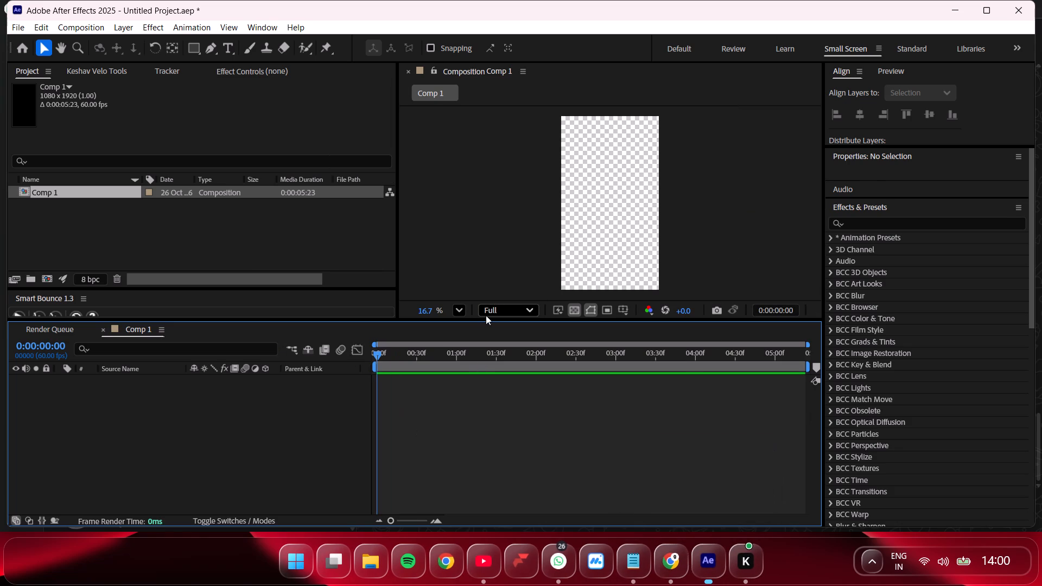
{"action": "left_click", "coordinate": [681, 46]}
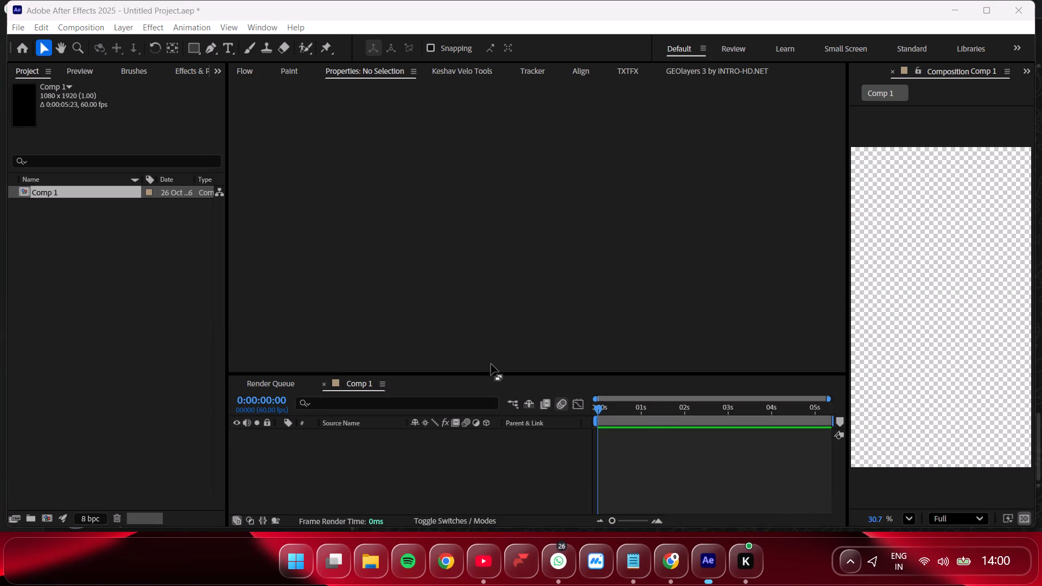
Start importing a file and look through the Downloads folder for the audio track.
{"action": "left_click", "coordinate": [16, 23]}
{"action": "left_click", "coordinate": [52, 198]}
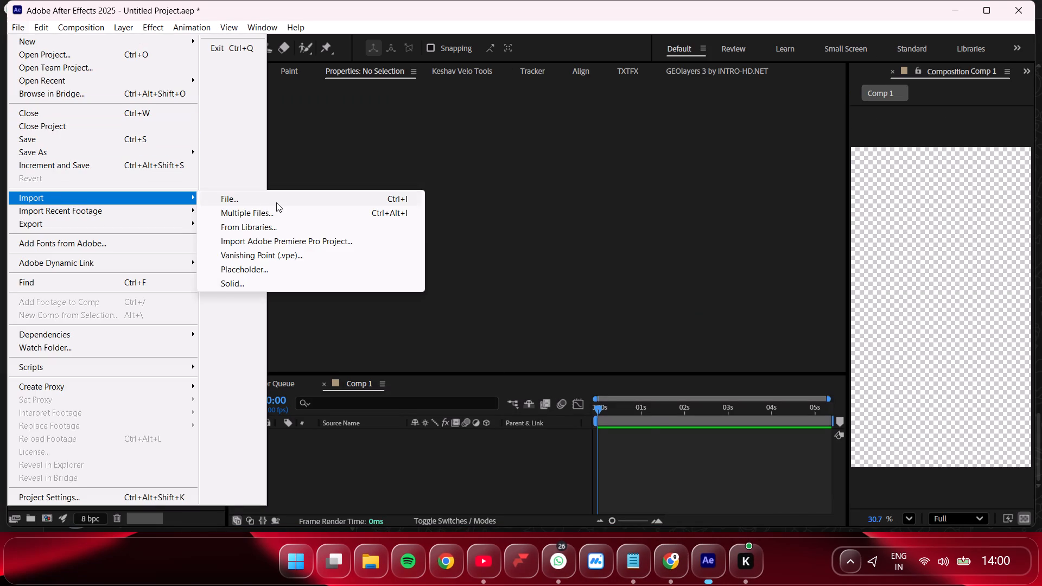
{"action": "left_click", "coordinate": [277, 202]}
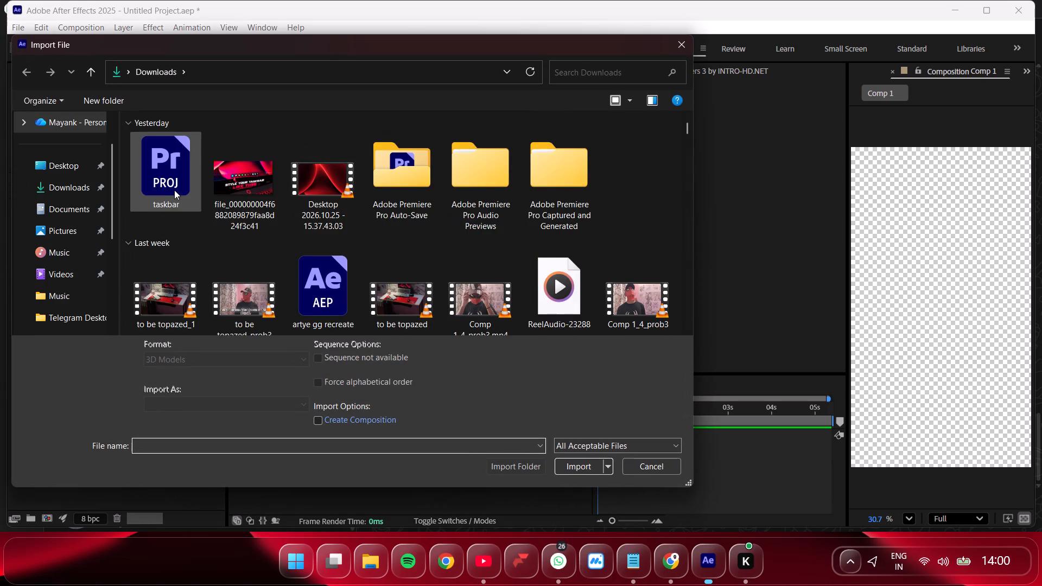
{"action": "scroll", "coordinate": [177, 191], "scroll_direction": "up", "scroll_amount": 2}
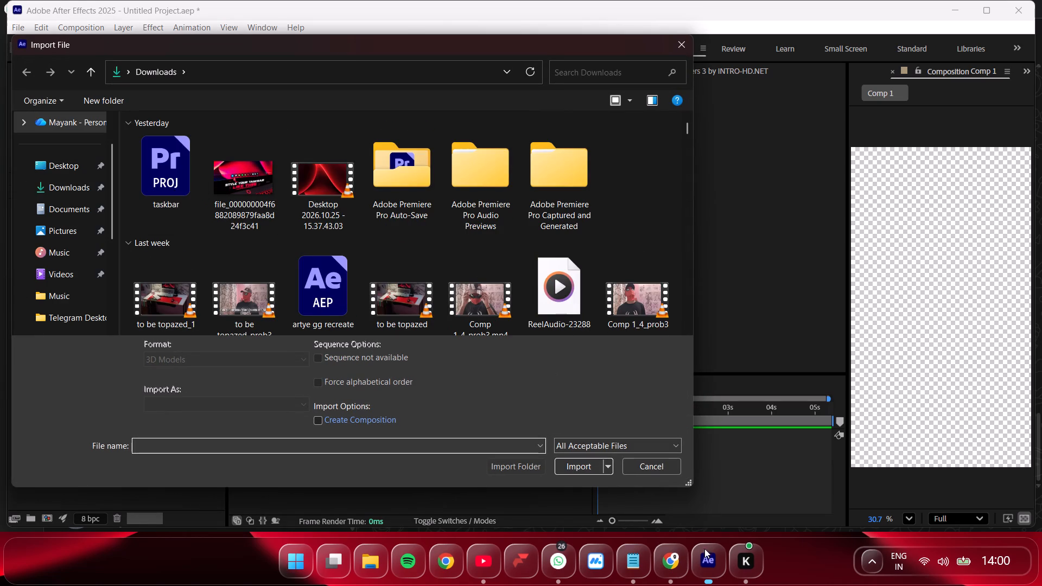
Switch to Chrome and download the converted "aphex twin - 180db_[130] (mega slowed)" MP3 from YTMP3, closing the ad page.
{"action": "left_click", "coordinate": [659, 552]}
{"action": "left_click", "coordinate": [661, 547]}
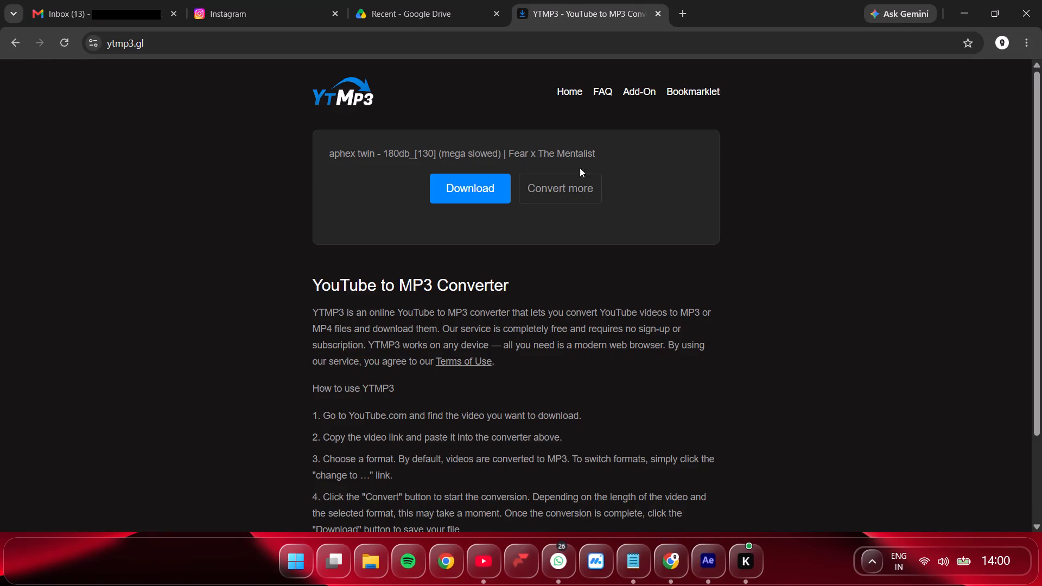
{"action": "left_click", "coordinate": [464, 184]}
{"action": "left_click", "coordinate": [582, 0]}
{"action": "left_click", "coordinate": [746, 0]}
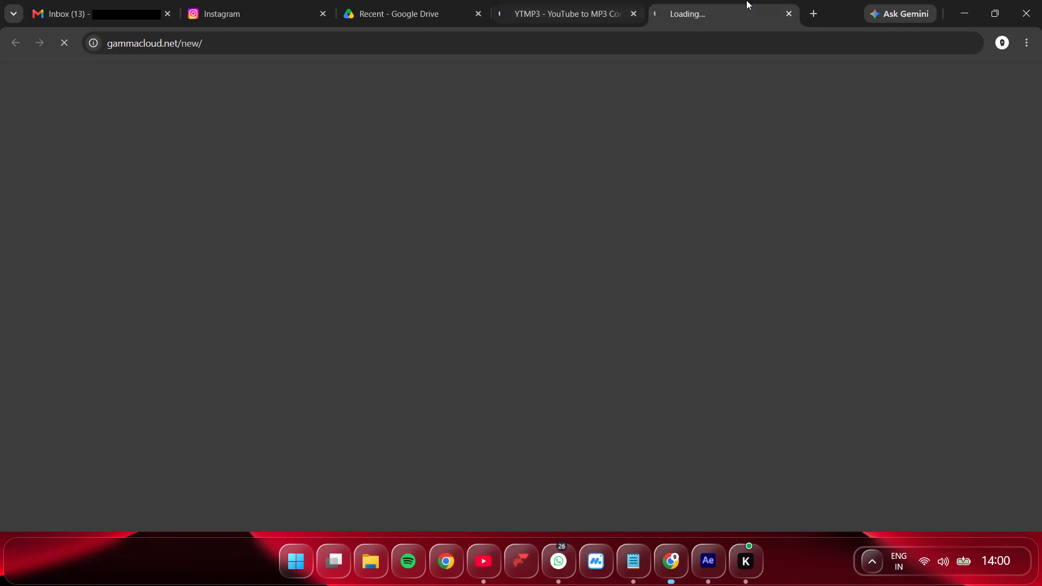
{"action": "left_click", "coordinate": [610, 10]}
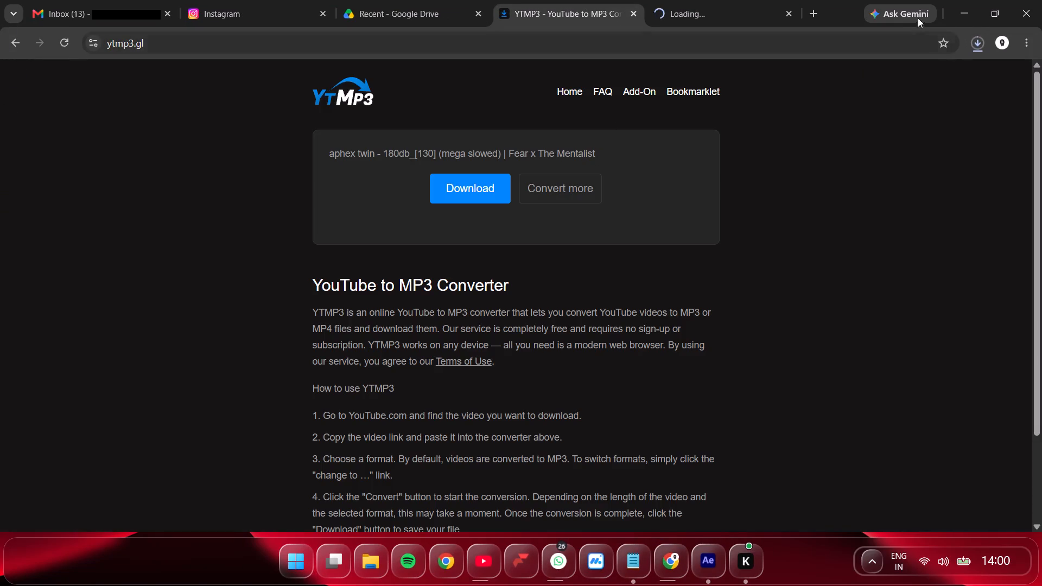
{"action": "left_click", "coordinate": [790, 12]}
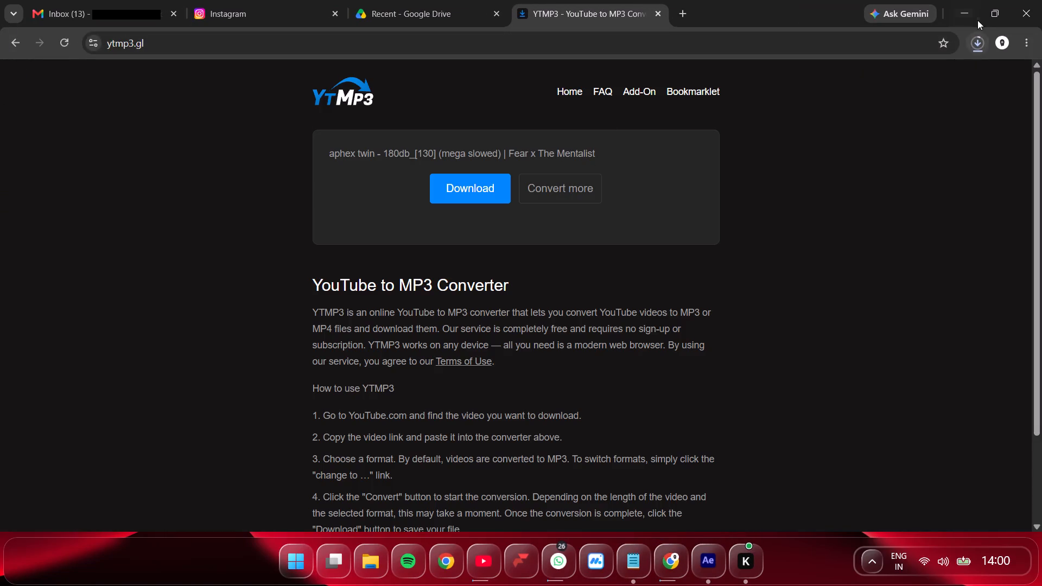
{"action": "left_click", "coordinate": [977, 44]}
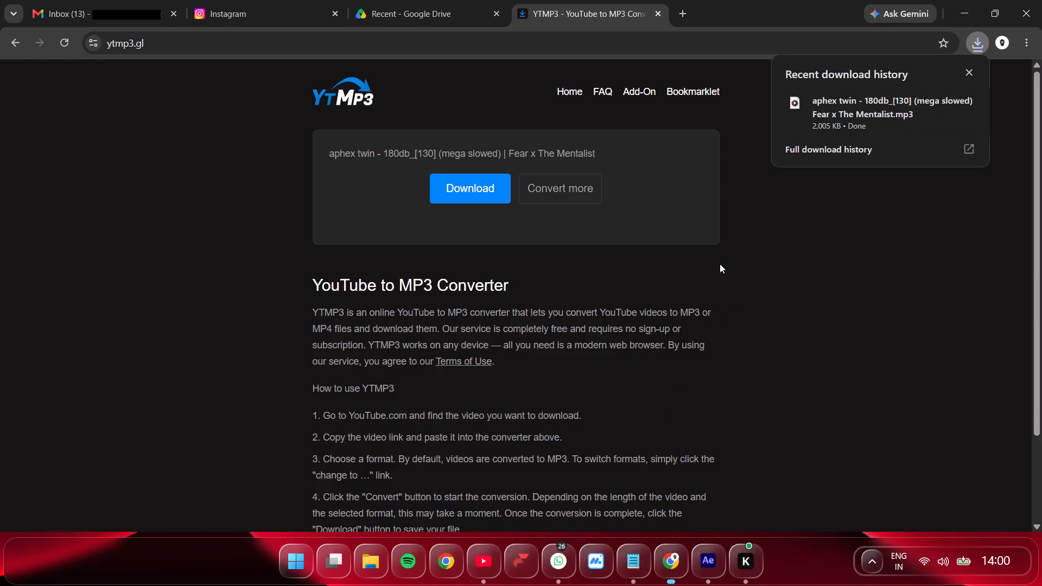
{"action": "left_click", "coordinate": [961, 18]}
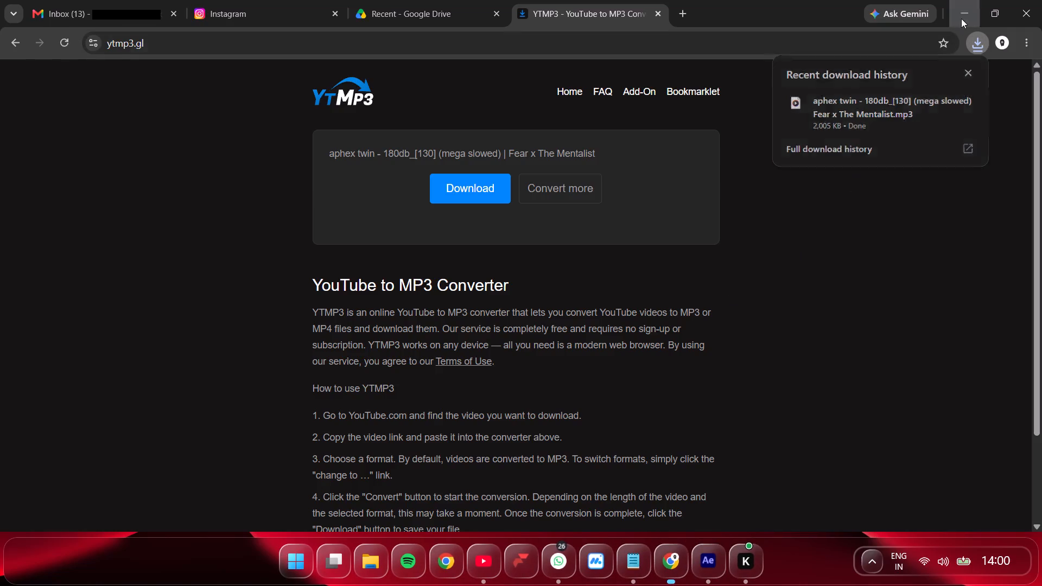
Back in After Effects, import the downloaded aphex twin MP3 from Downloads as footage.
{"action": "left_click", "coordinate": [166, 166]}
{"action": "left_click", "coordinate": [576, 472]}
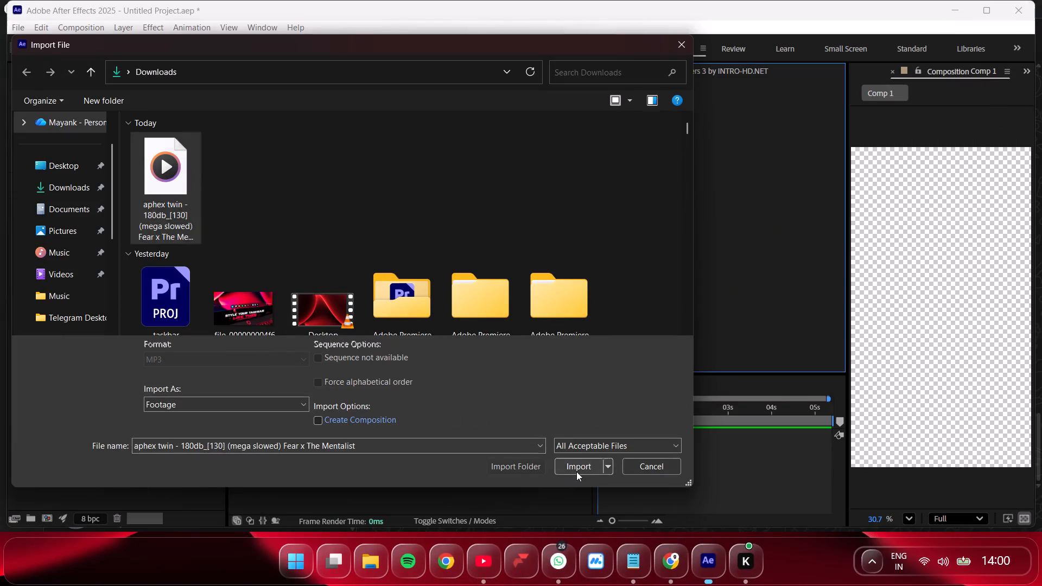
Make the Timeline taller and wider by shrinking the panel group above it and narrowing the Project panel's group.
{"action": "left_click_drag", "start_coordinate": [617, 417], "coordinate": [560, 415]}
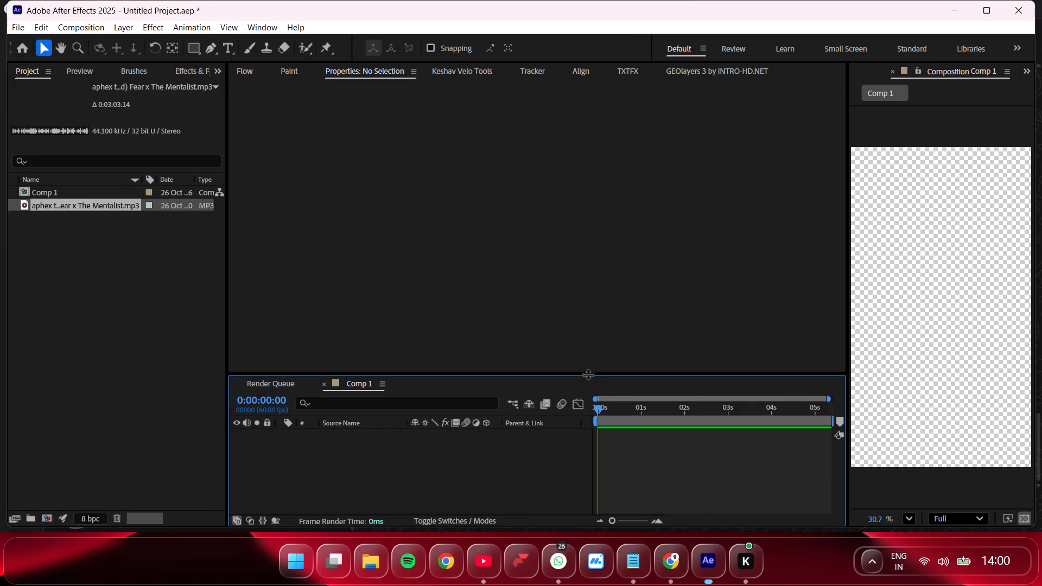
{"action": "left_click_drag", "start_coordinate": [588, 372], "coordinate": [586, 284]}
{"action": "left_click_drag", "start_coordinate": [624, 323], "coordinate": [544, 322]}
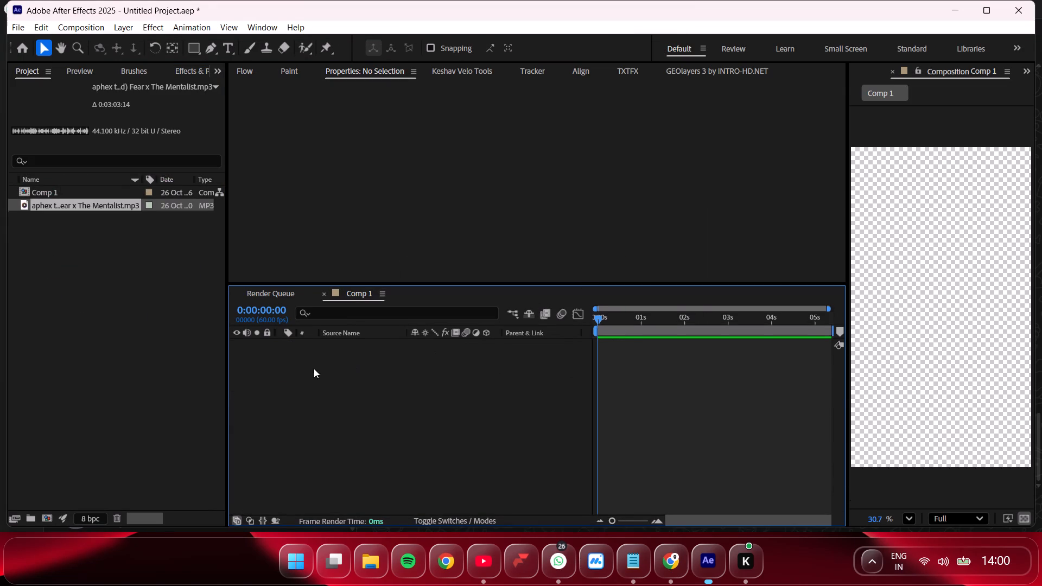
{"action": "left_click_drag", "start_coordinate": [225, 353], "coordinate": [185, 350]}
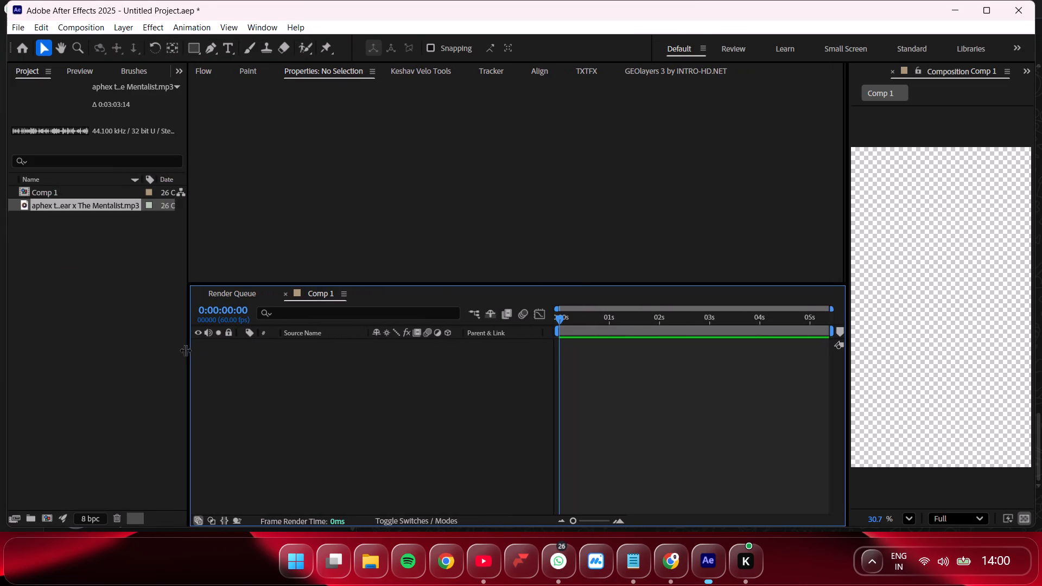
{"action": "left_click_drag", "start_coordinate": [185, 350], "coordinate": [192, 352]}
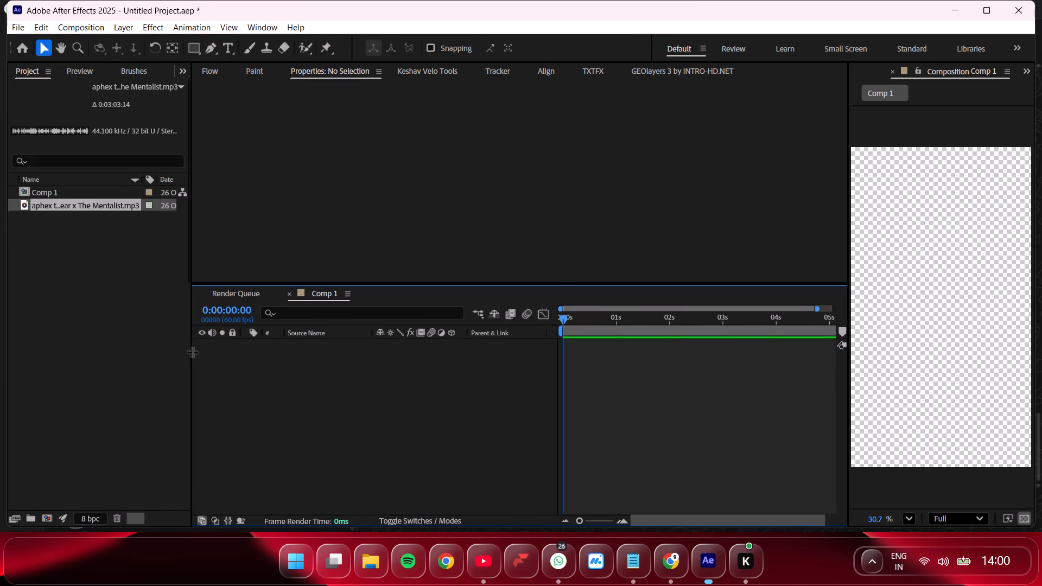
{"action": "left_click_drag", "start_coordinate": [192, 352], "coordinate": [197, 352]}
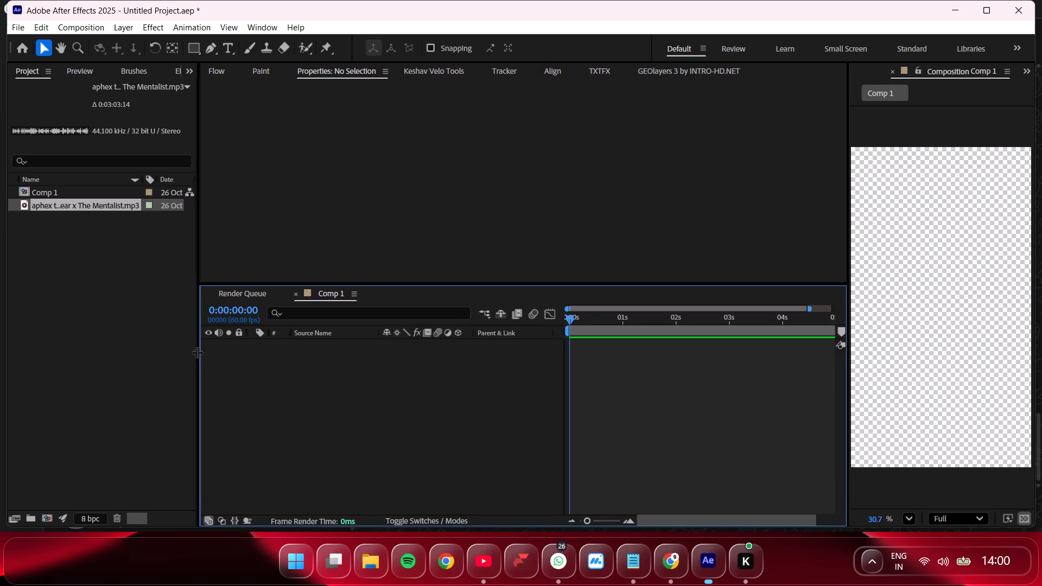
{"action": "left_click_drag", "start_coordinate": [197, 352], "coordinate": [195, 348]}
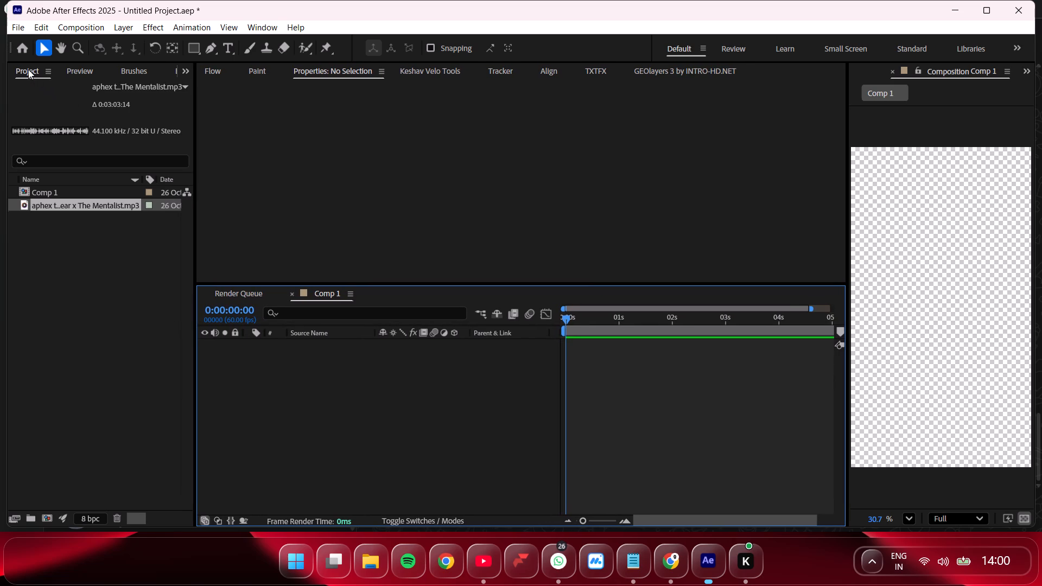
Move the Project, Brushes, Effect Controls, Audio and Effects & Presets panels into the group that holds the Properties panel.
{"action": "left_click_drag", "start_coordinate": [28, 69], "coordinate": [234, 83]}
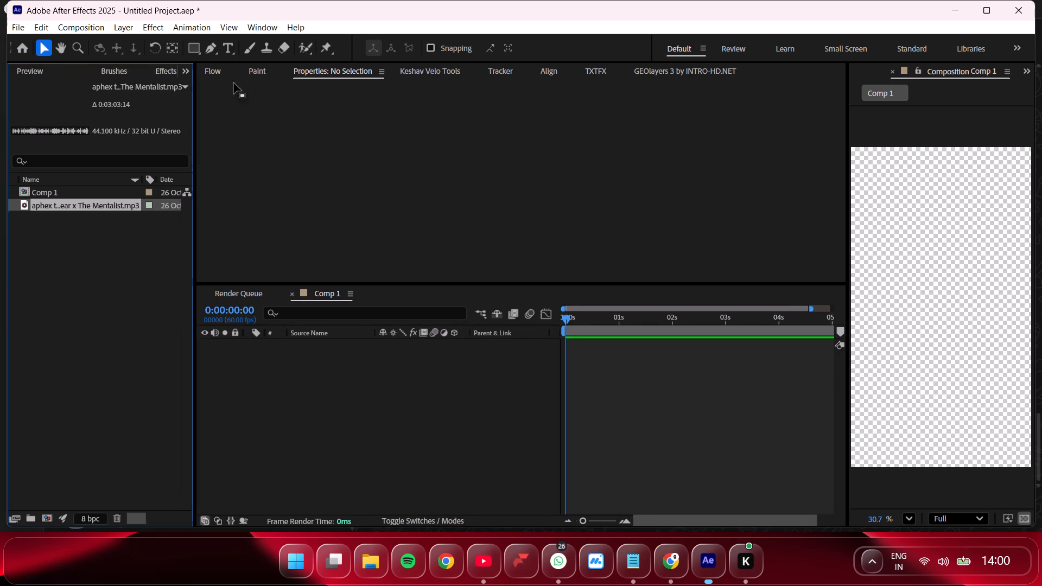
{"action": "left_click_drag", "start_coordinate": [234, 83], "coordinate": [257, 68]}
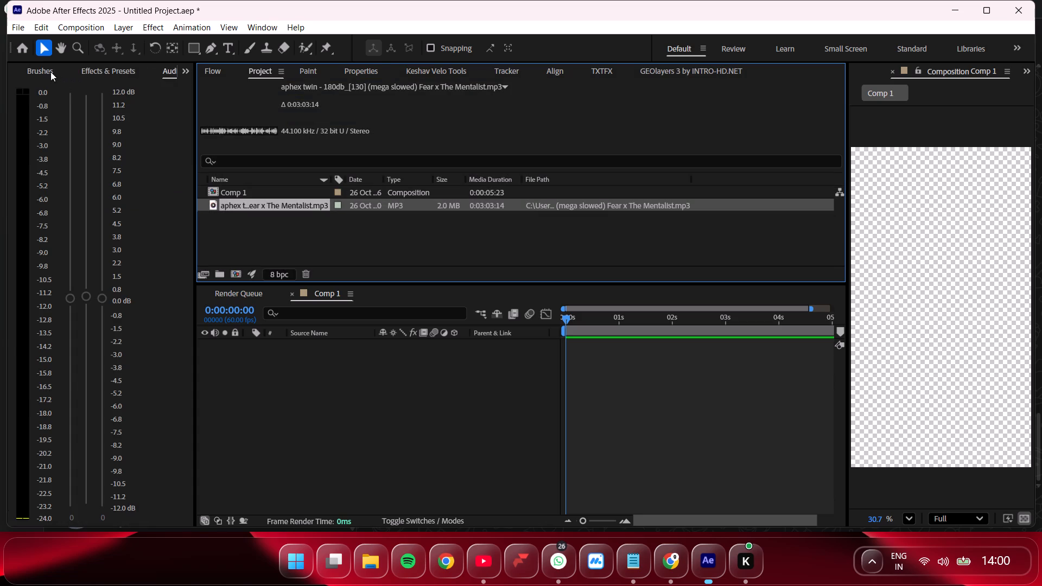
{"action": "left_click_drag", "start_coordinate": [50, 72], "coordinate": [312, 68]}
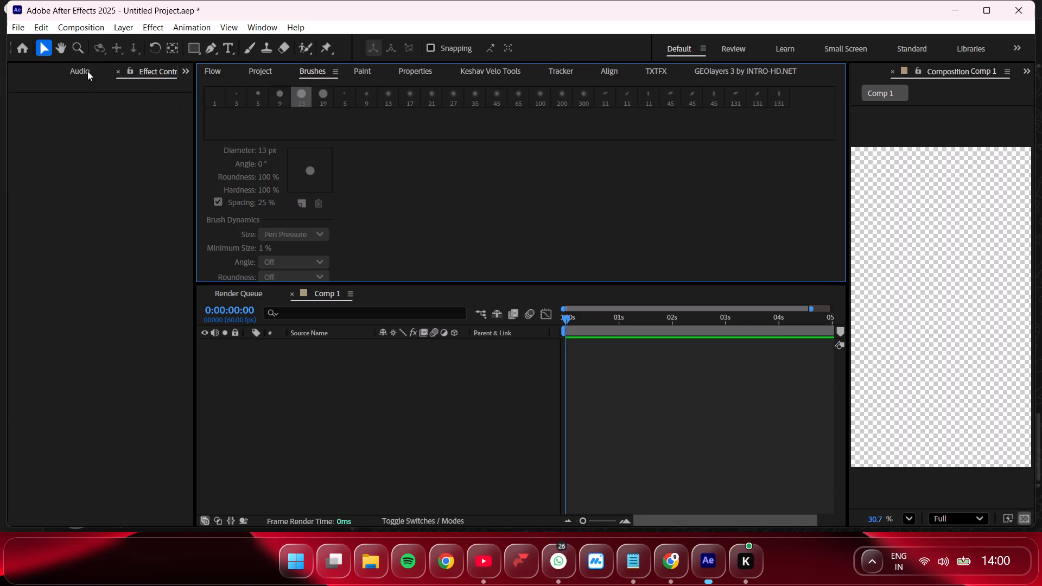
{"action": "left_click_drag", "start_coordinate": [152, 73], "coordinate": [418, 70]}
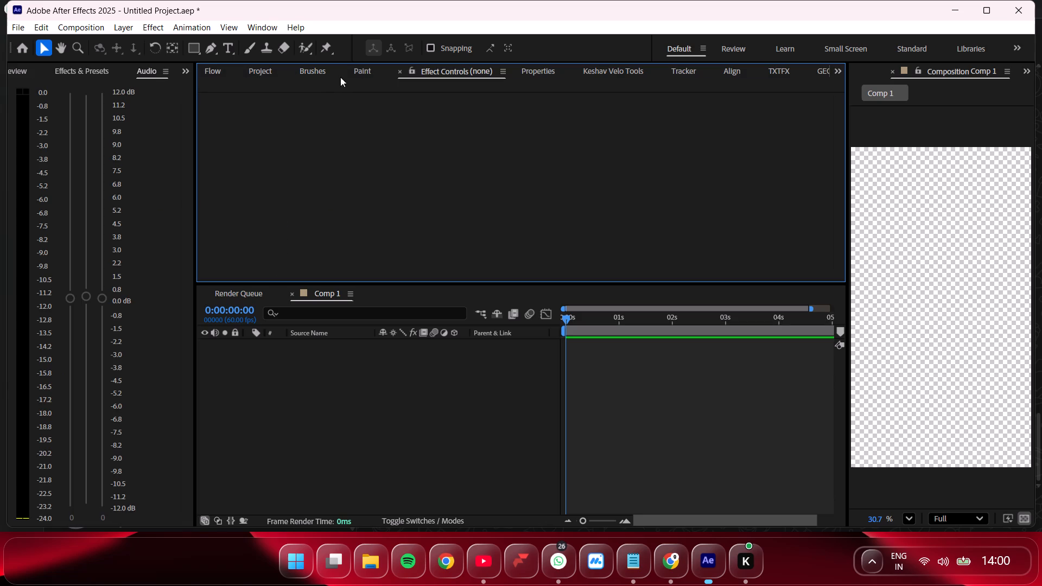
{"action": "left_click_drag", "start_coordinate": [147, 77], "coordinate": [322, 72]}
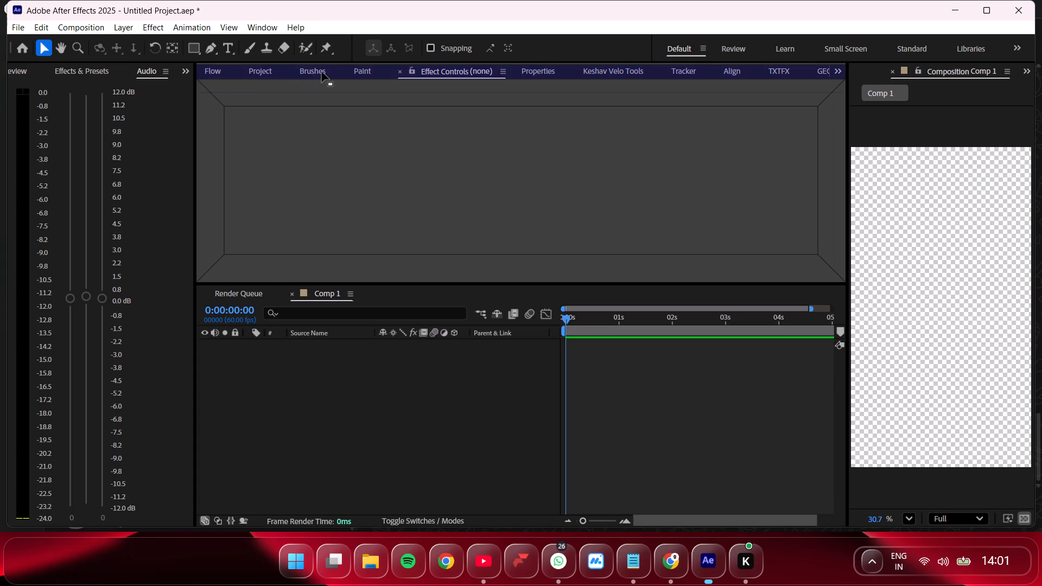
{"action": "left_click_drag", "start_coordinate": [322, 72], "coordinate": [318, 72]}
{"action": "left_click_drag", "start_coordinate": [94, 71], "coordinate": [205, 75]}
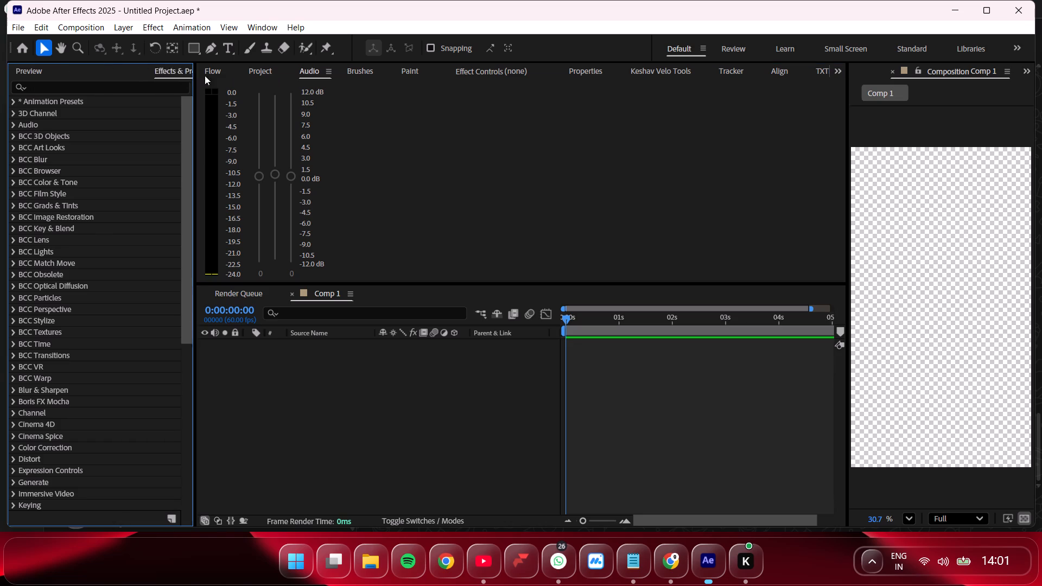
{"action": "left_click_drag", "start_coordinate": [205, 75], "coordinate": [361, 71]}
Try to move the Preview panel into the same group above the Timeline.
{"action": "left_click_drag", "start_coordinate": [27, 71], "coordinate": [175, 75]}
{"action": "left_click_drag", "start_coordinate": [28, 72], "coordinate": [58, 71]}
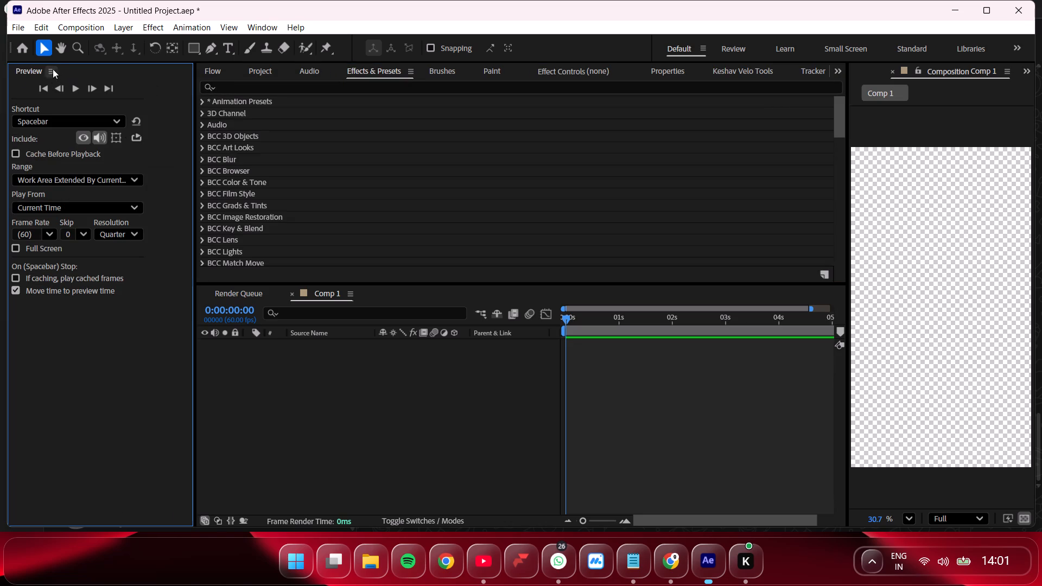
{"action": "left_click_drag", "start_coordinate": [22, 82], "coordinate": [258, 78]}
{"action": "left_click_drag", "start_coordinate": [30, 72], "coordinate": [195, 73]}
Undock the Preview panel into its own floating window.
{"action": "left_click_drag", "start_coordinate": [79, 363], "coordinate": [98, 365]}
{"action": "right_click", "coordinate": [98, 365]}
{"action": "left_click", "coordinate": [51, 75]}
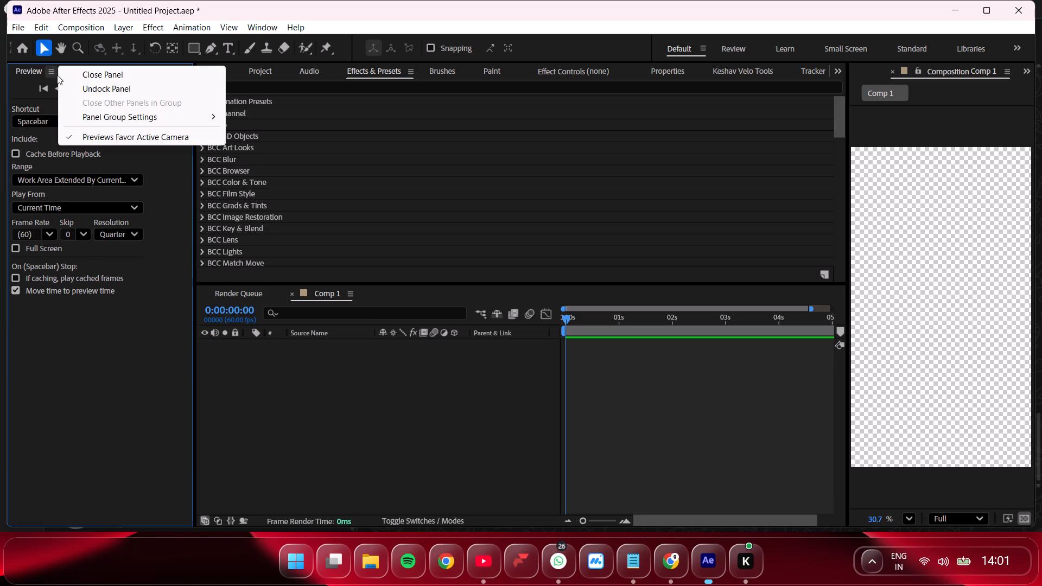
{"action": "left_click", "coordinate": [105, 87]}
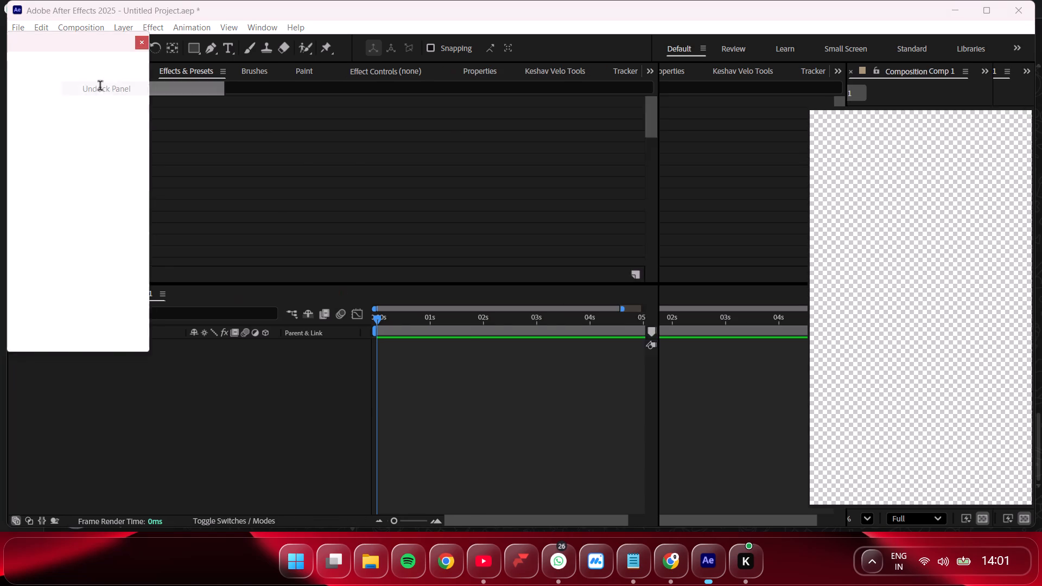
Move the floating Preview panel over the panel group above the Timeline and close the panel.
{"action": "left_click_drag", "start_coordinate": [82, 40], "coordinate": [374, 88]}
{"action": "left_click_drag", "start_coordinate": [362, 92], "coordinate": [505, 73]}
{"action": "left_click", "coordinate": [480, 93]}
{"action": "left_click", "coordinate": [484, 95]}
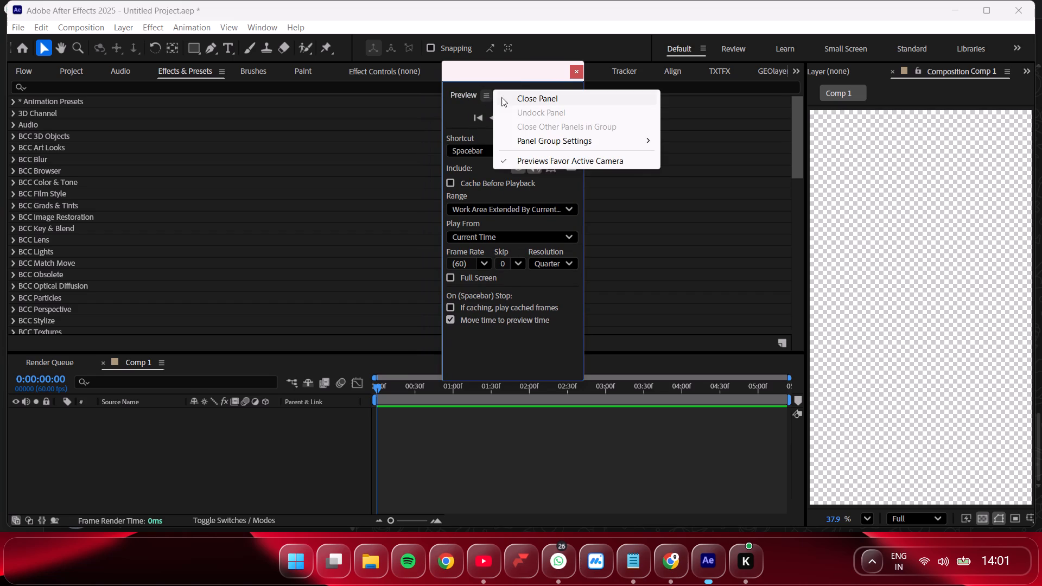
{"action": "left_click", "coordinate": [543, 100]}
Add the aphex twin MP3 to the Comp 1 timeline and slide its layer back to the start of the composition.
{"action": "left_click_drag", "start_coordinate": [405, 392], "coordinate": [323, 402]}
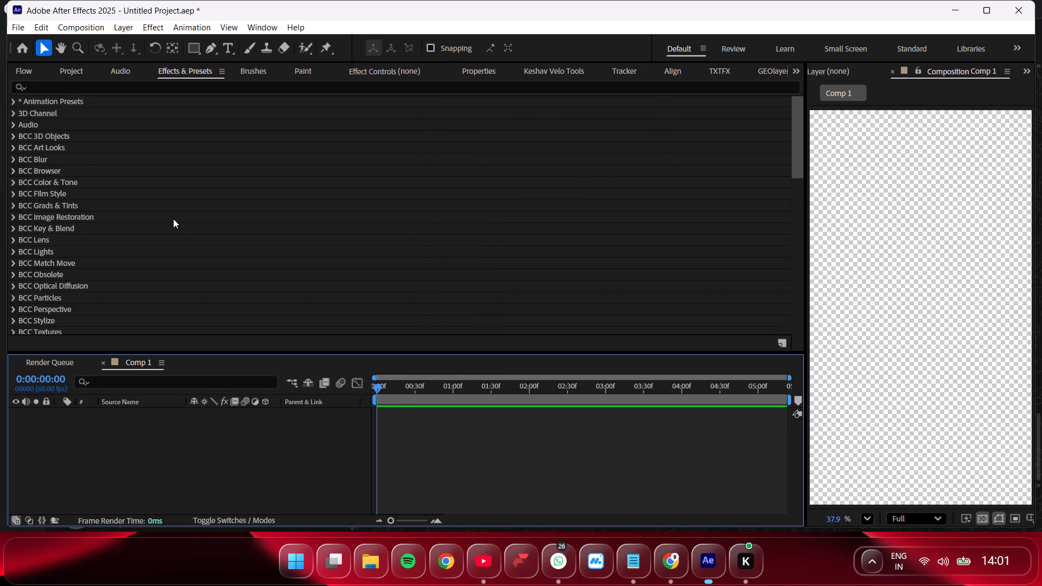
{"action": "scroll", "coordinate": [173, 219], "scroll_direction": "down", "scroll_amount": 2}
{"action": "scroll", "coordinate": [173, 219], "scroll_direction": "up", "scroll_amount": 3}
{"action": "left_click", "coordinate": [79, 73]}
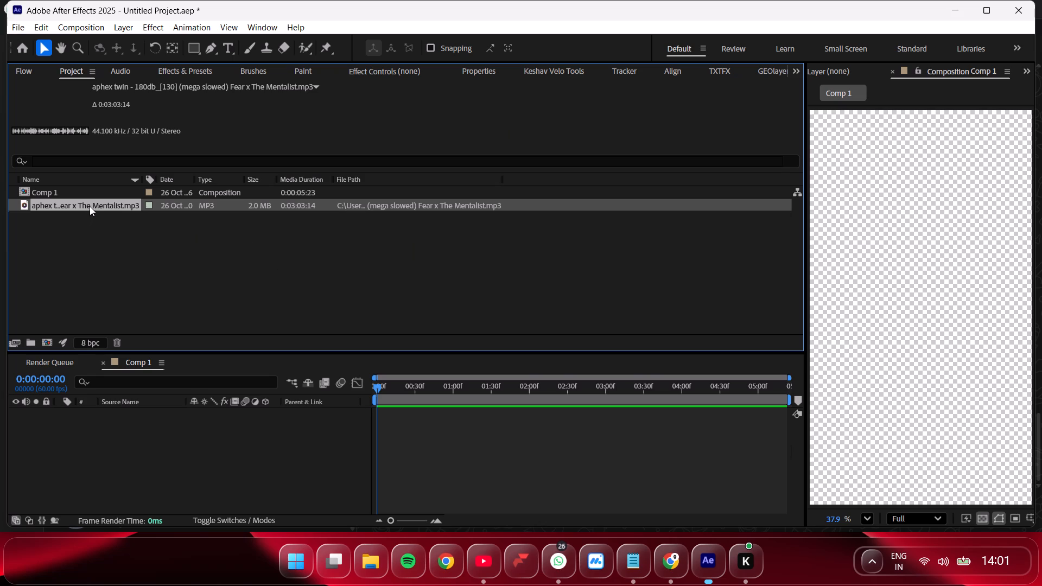
{"action": "left_click_drag", "start_coordinate": [90, 206], "coordinate": [424, 441]}
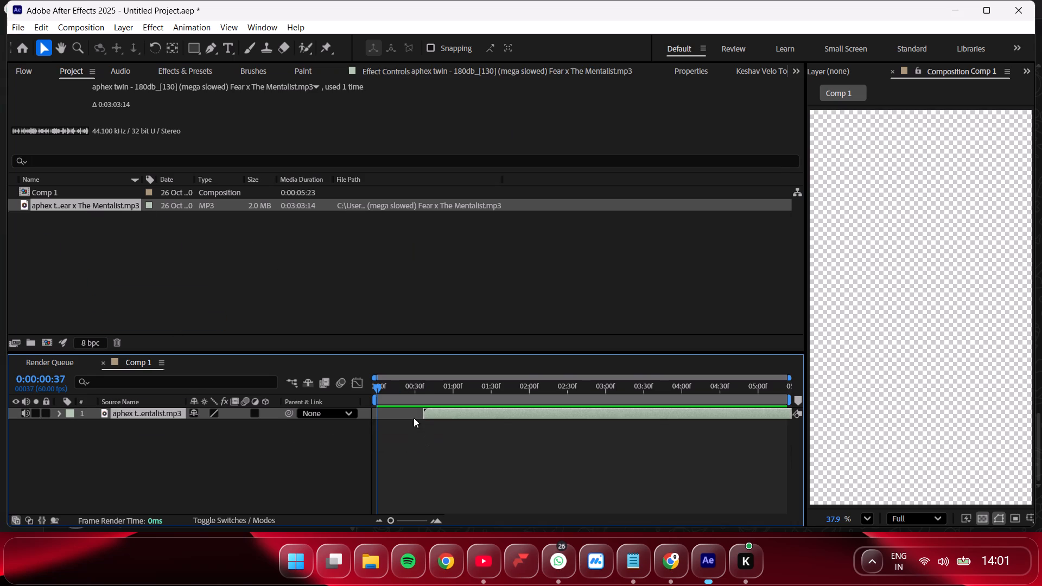
{"action": "left_click_drag", "start_coordinate": [446, 413], "coordinate": [403, 409]}
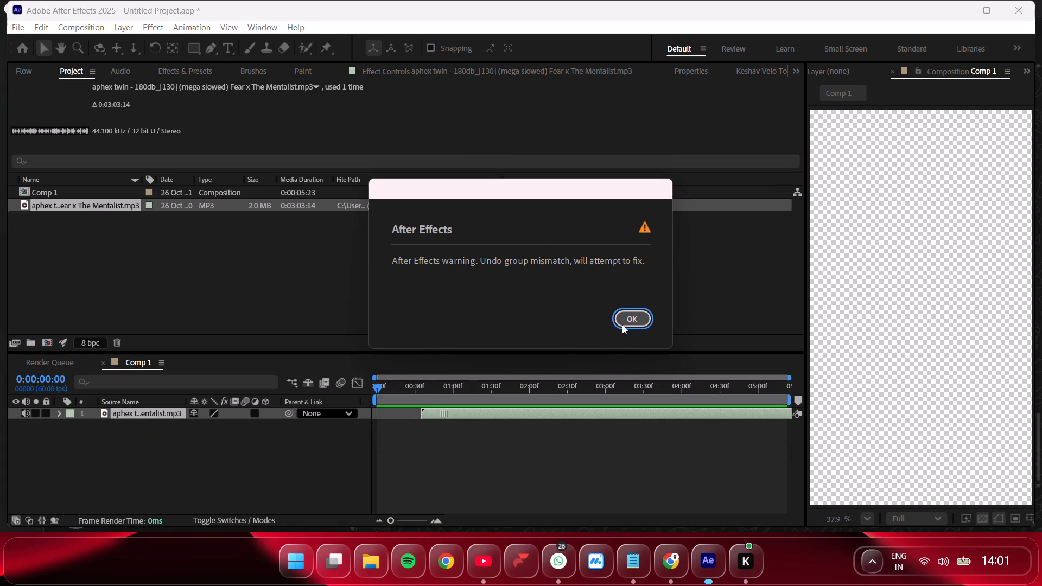
{"action": "left_click", "coordinate": [630, 317]}
{"action": "left_click_drag", "start_coordinate": [488, 413], "coordinate": [476, 413]}
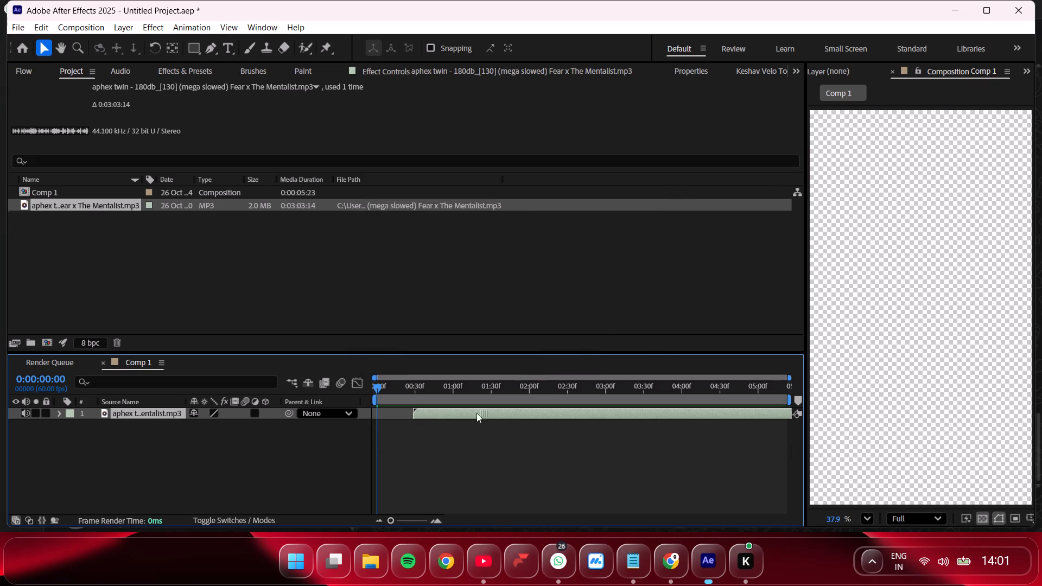
{"action": "left_click_drag", "start_coordinate": [476, 413], "coordinate": [441, 413]}
Play Comp 1 from the first frame to listen to the music, and return the playhead to the start.
{"action": "left_click_drag", "start_coordinate": [392, 387], "coordinate": [321, 390]}
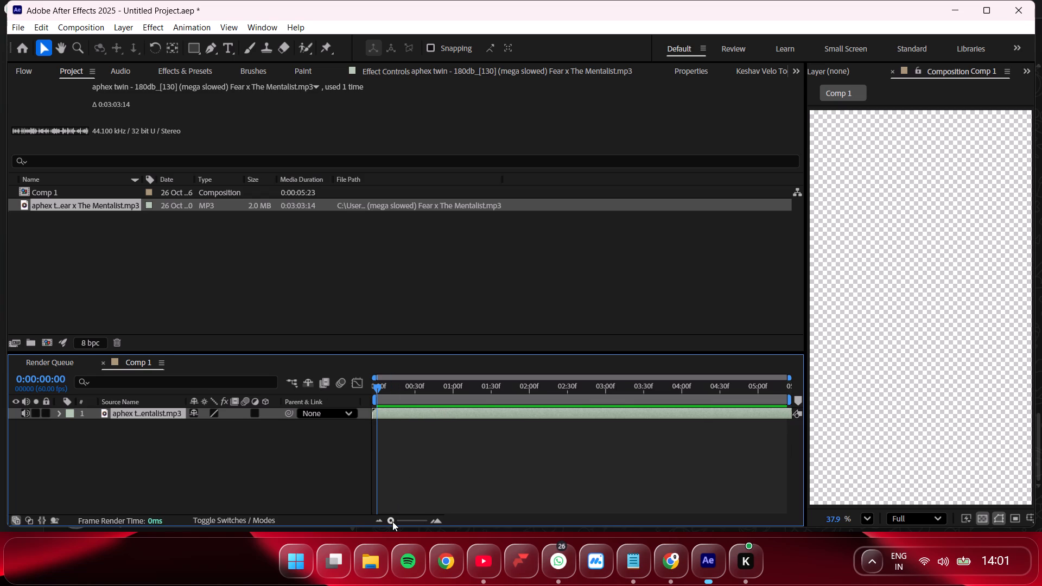
{"action": "key", "text": "space"}
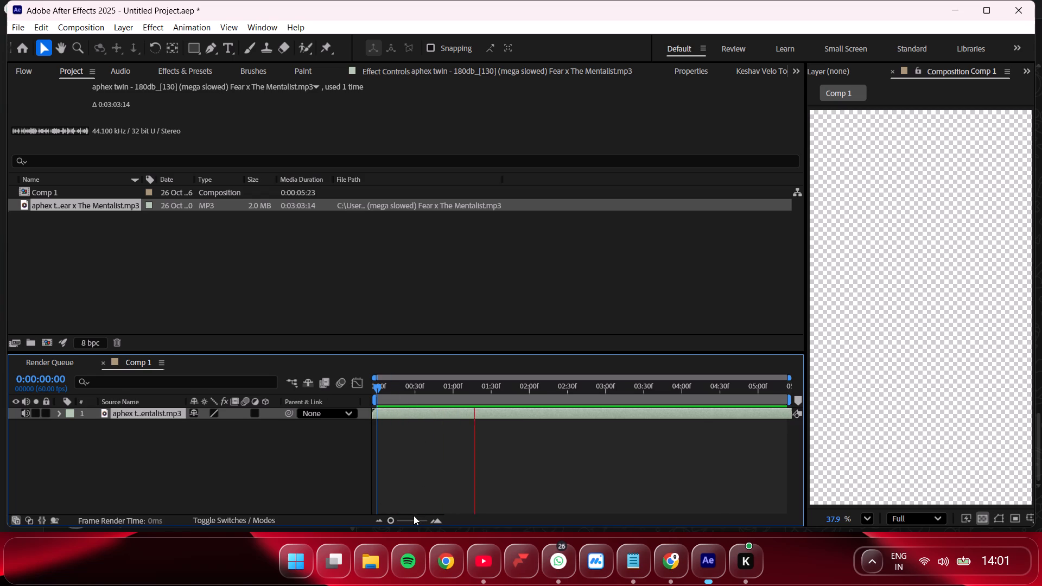
{"action": "left_click_drag", "start_coordinate": [411, 521], "coordinate": [339, 517]}
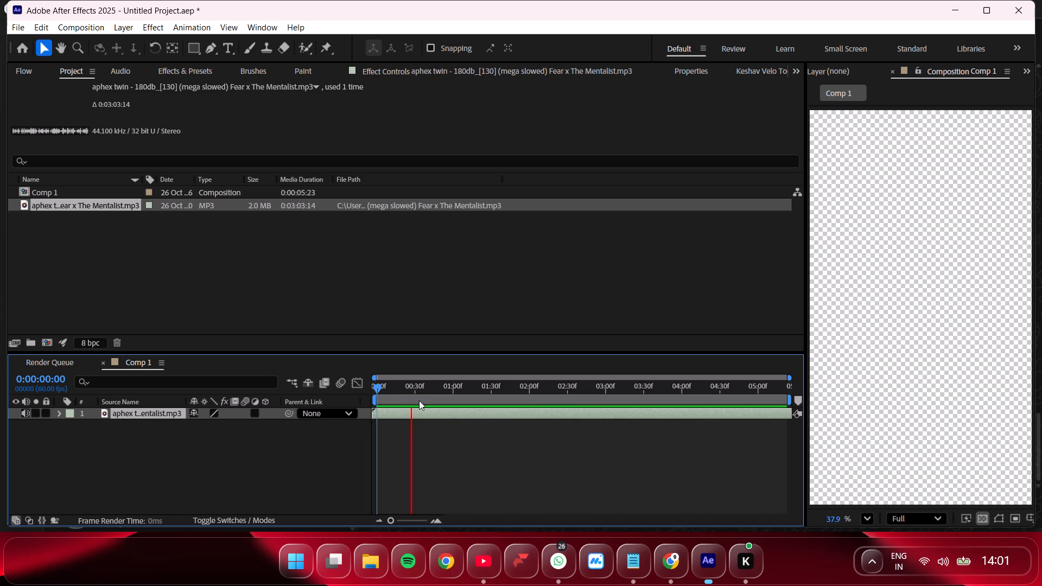
{"action": "left_click_drag", "start_coordinate": [416, 399], "coordinate": [338, 398]}
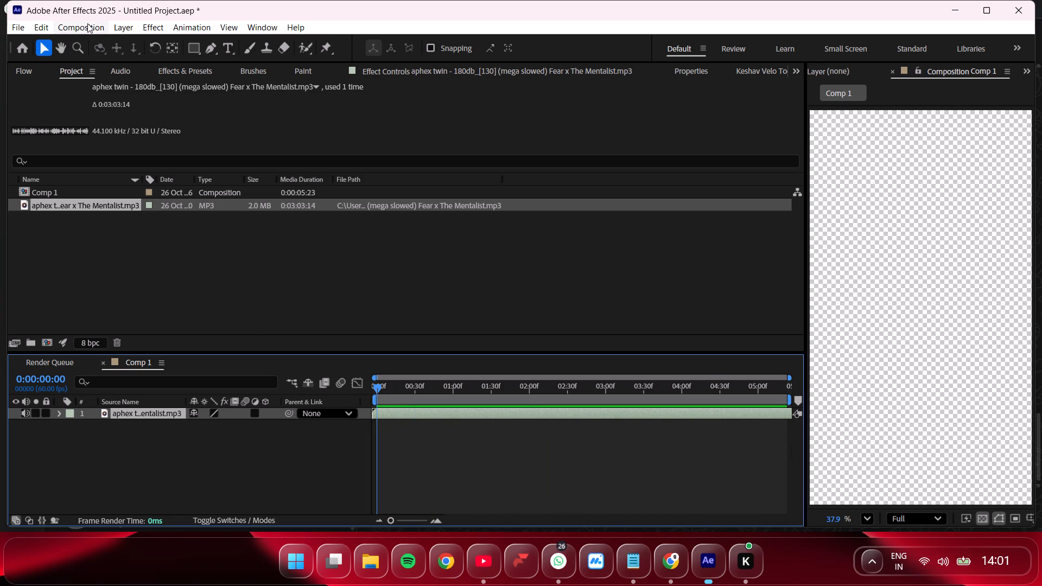
Set the duration of Comp 1 to 0:00:16:23 in the composition settings.
{"action": "left_click", "coordinate": [82, 28]}
{"action": "left_click", "coordinate": [130, 66]}
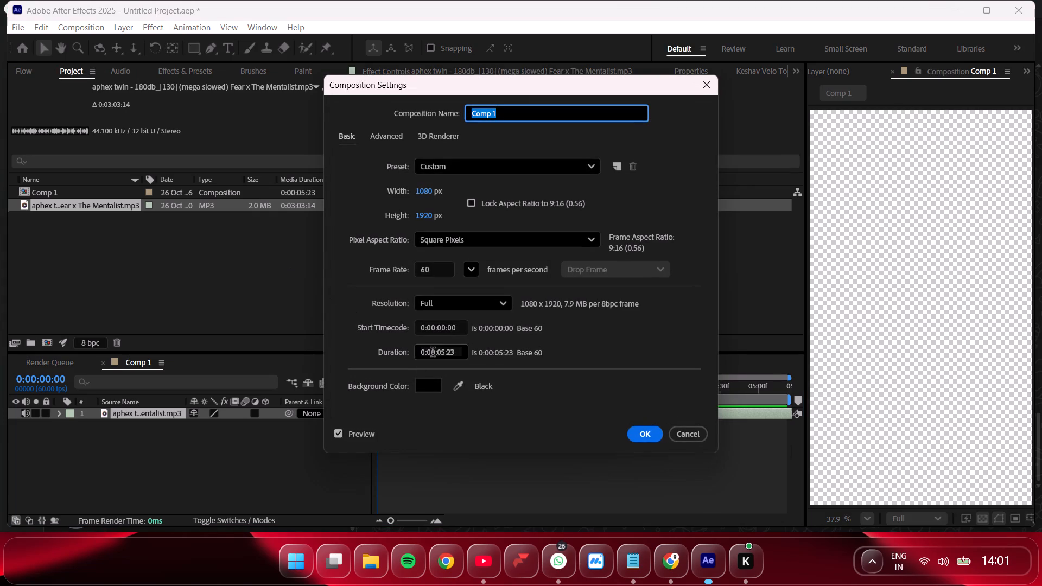
{"action": "left_click", "coordinate": [443, 352]}
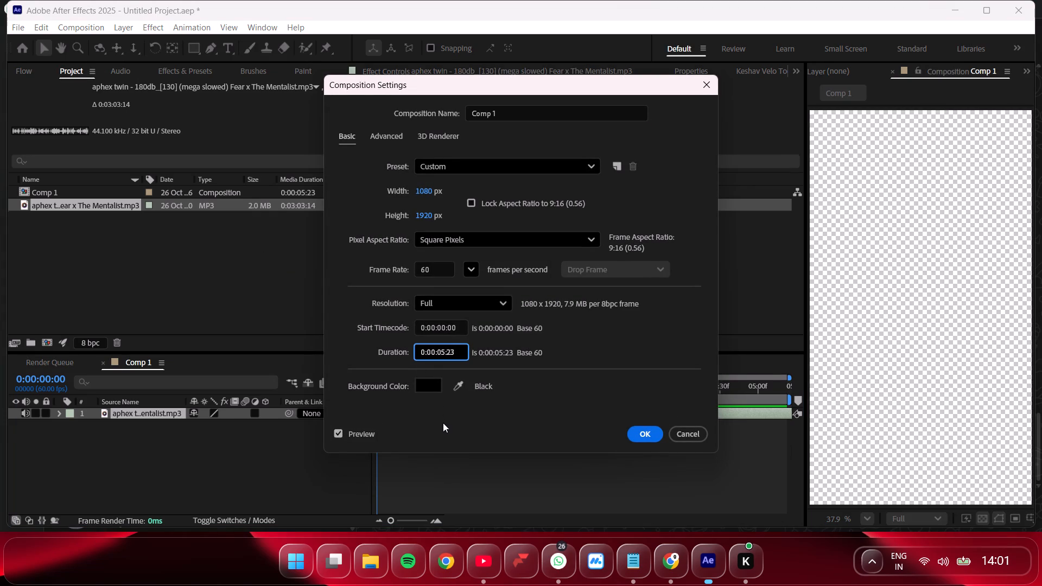
{"action": "key", "text": "BackSpace"}
{"action": "key", "text": "BackSpace"}
{"action": "type", "text": "16"}
{"action": "left_click", "coordinate": [643, 436]}
Play the full length of Comp 1 from the first frame to listen to the music, and return the playhead to the start.
{"action": "left_click_drag", "start_coordinate": [440, 393], "coordinate": [256, 394]}
{"action": "key", "text": "space"}
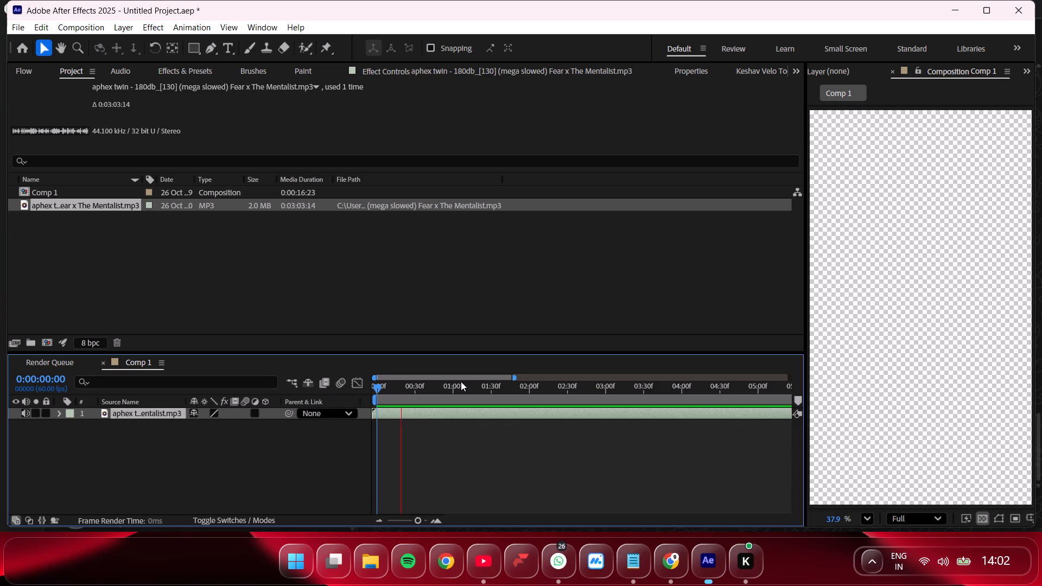
{"action": "left_click_drag", "start_coordinate": [423, 520], "coordinate": [385, 519]}
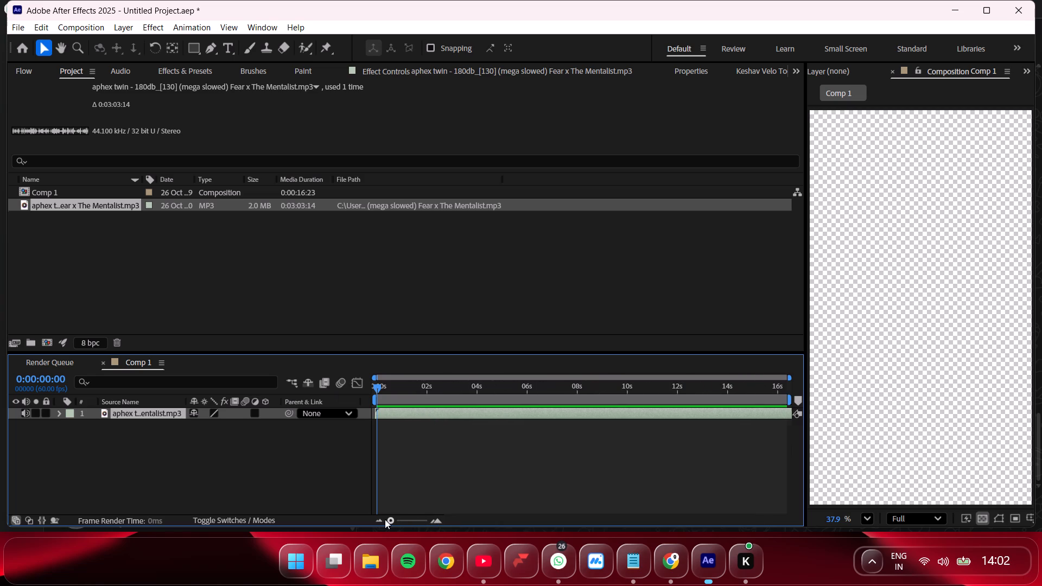
{"action": "left_click_drag", "start_coordinate": [385, 519], "coordinate": [363, 517]}
{"action": "left_click_drag", "start_coordinate": [428, 393], "coordinate": [372, 392]}
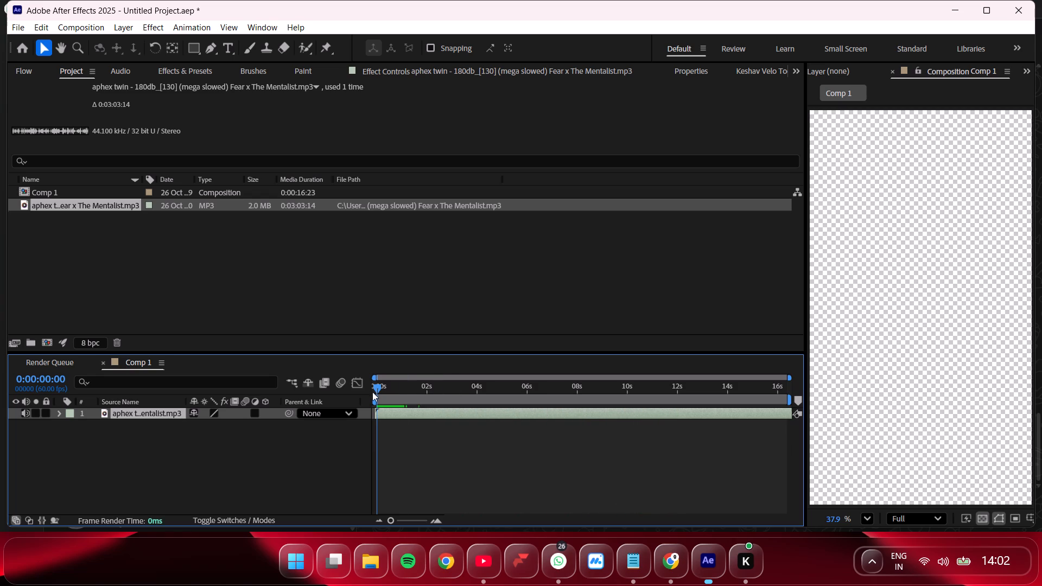
{"action": "left_click_drag", "start_coordinate": [399, 398], "coordinate": [352, 397]}
{"action": "key", "text": "space"}
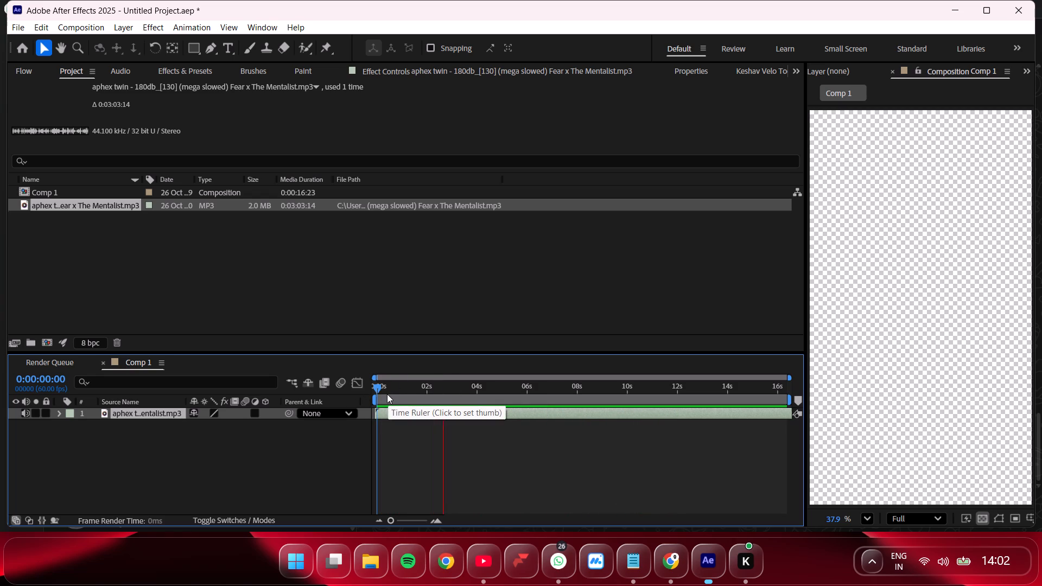
{"action": "left_click_drag", "start_coordinate": [387, 394], "coordinate": [250, 334]}
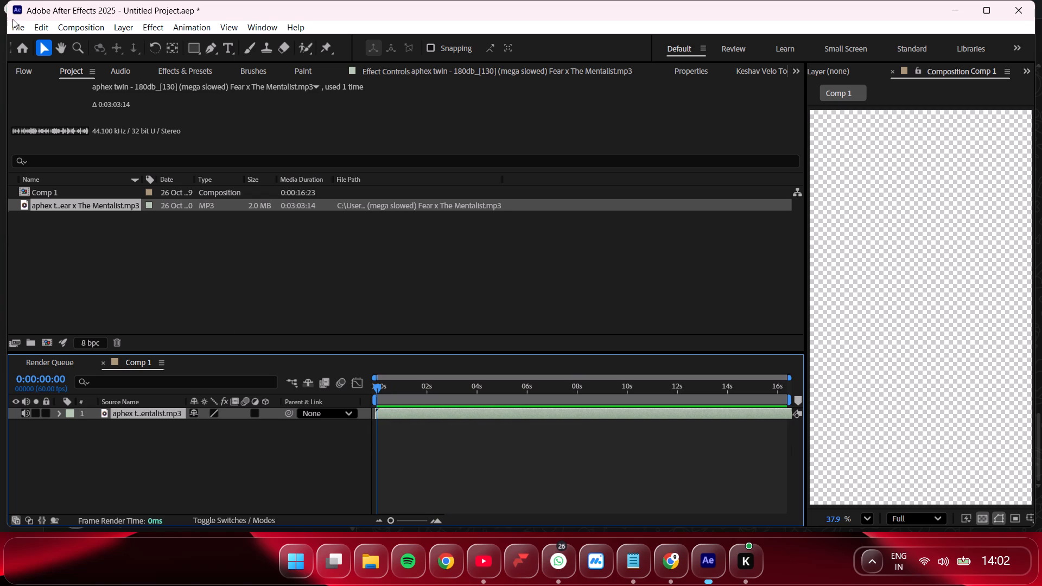
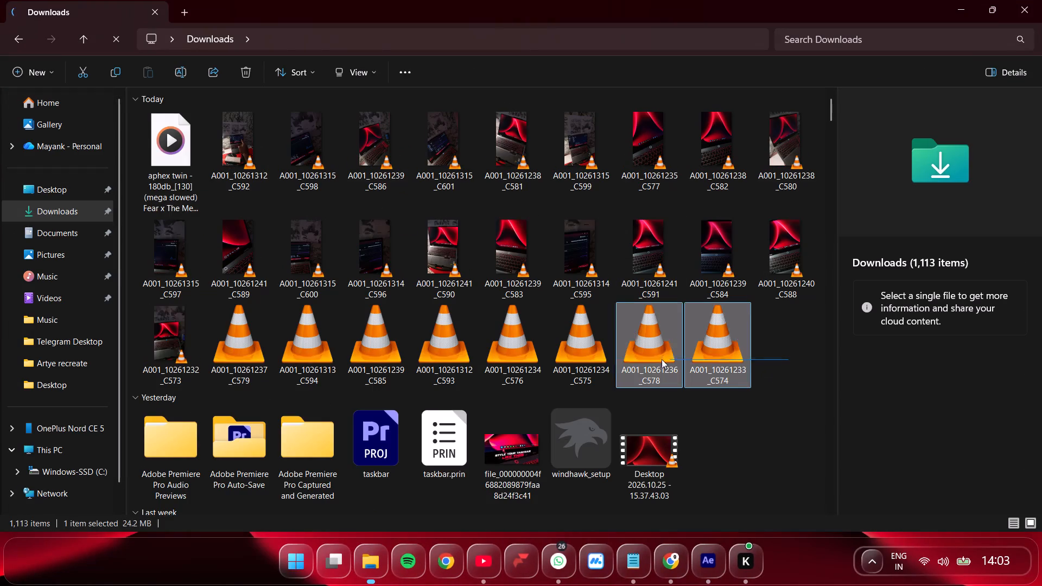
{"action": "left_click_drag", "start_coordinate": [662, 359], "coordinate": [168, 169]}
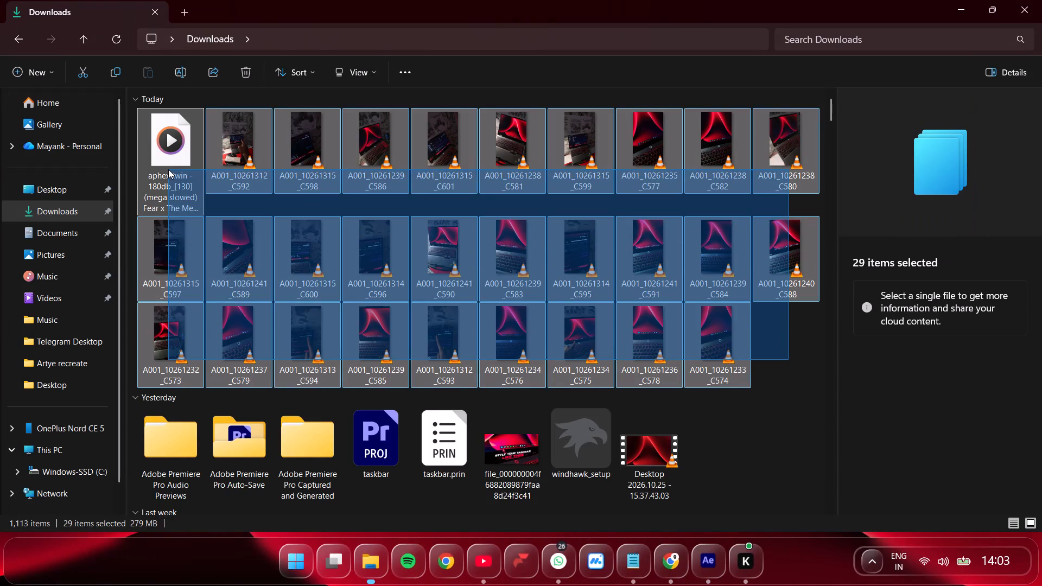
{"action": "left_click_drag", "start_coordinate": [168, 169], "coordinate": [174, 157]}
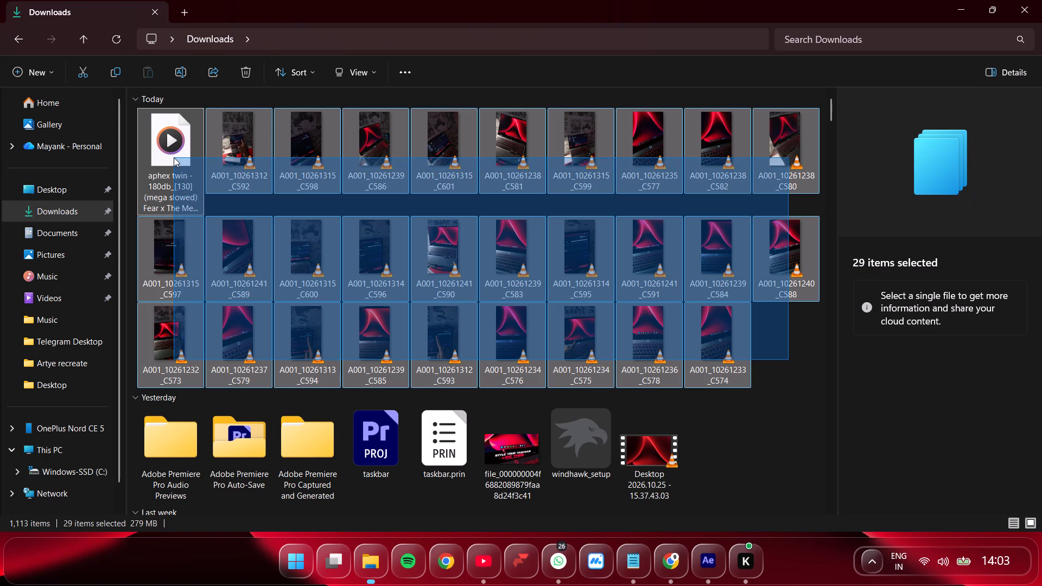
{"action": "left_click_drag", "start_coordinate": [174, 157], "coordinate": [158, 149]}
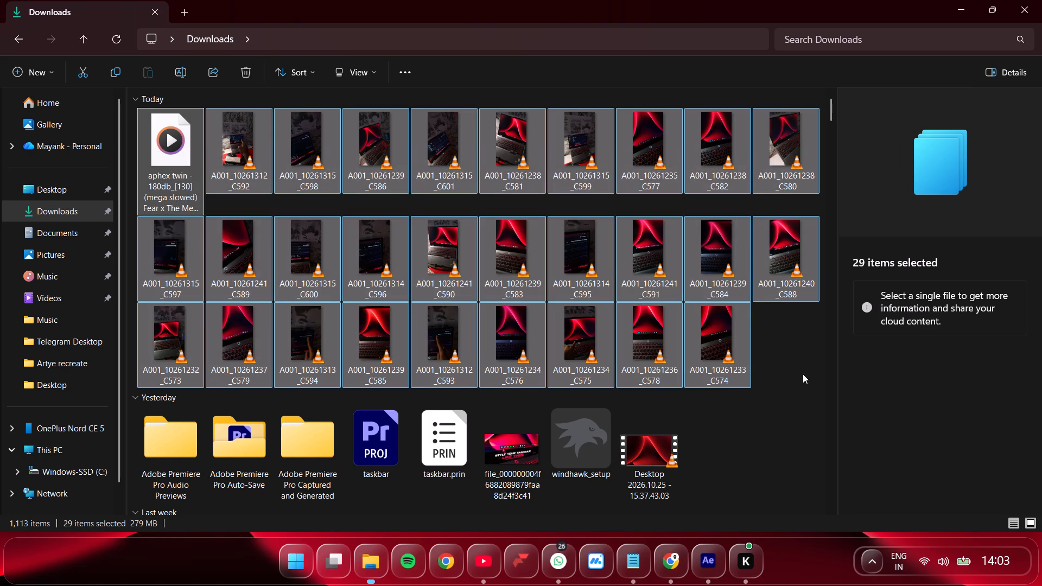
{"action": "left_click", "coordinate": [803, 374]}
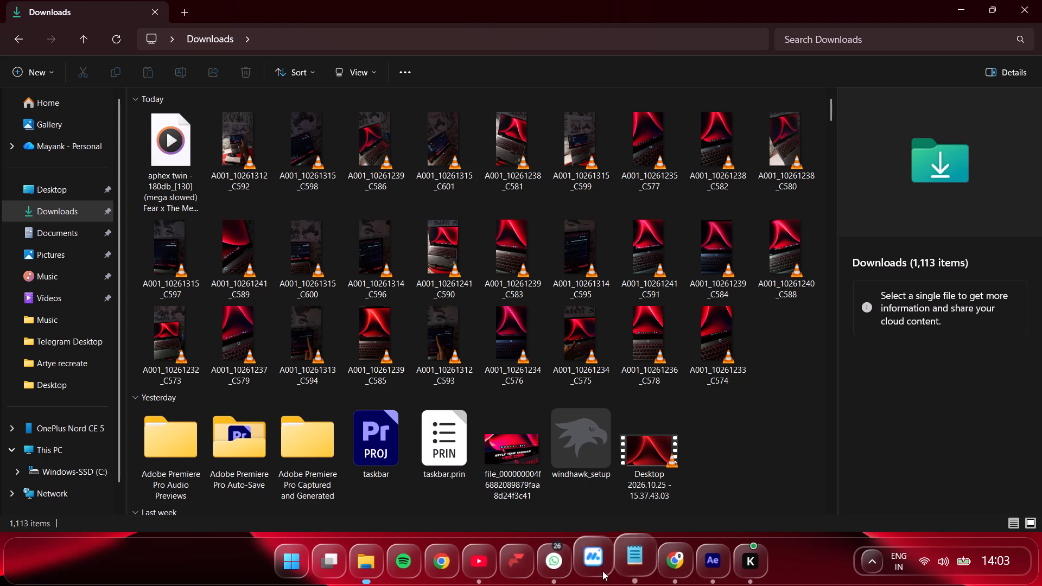
Switch to After Effects and import the A001_10261312_C592 clip from Downloads as footage.
{"action": "left_click", "coordinate": [709, 558]}
{"action": "left_click", "coordinate": [15, 24]}
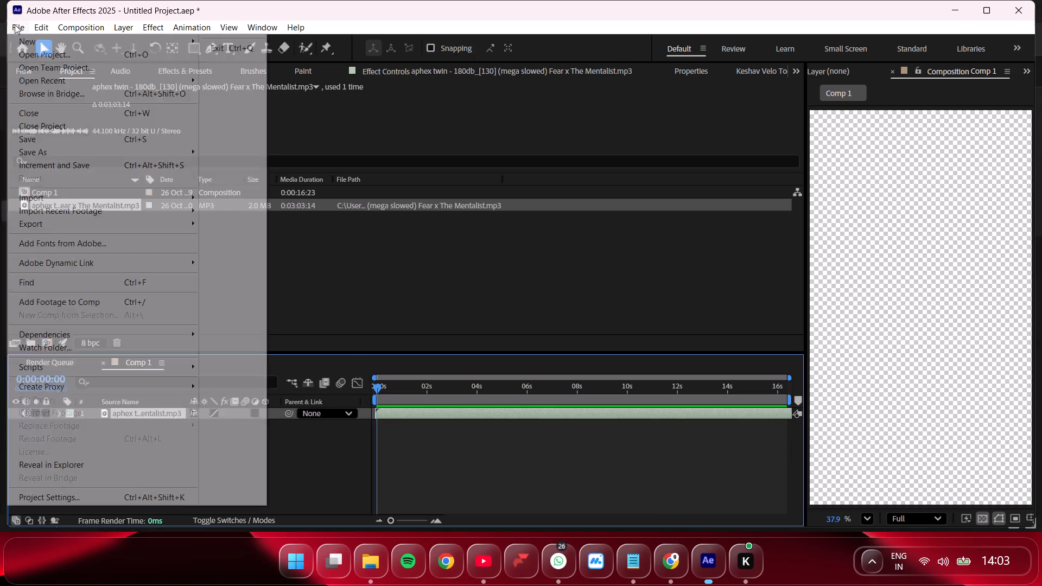
{"action": "left_click", "coordinate": [63, 196]}
{"action": "left_click", "coordinate": [259, 202]}
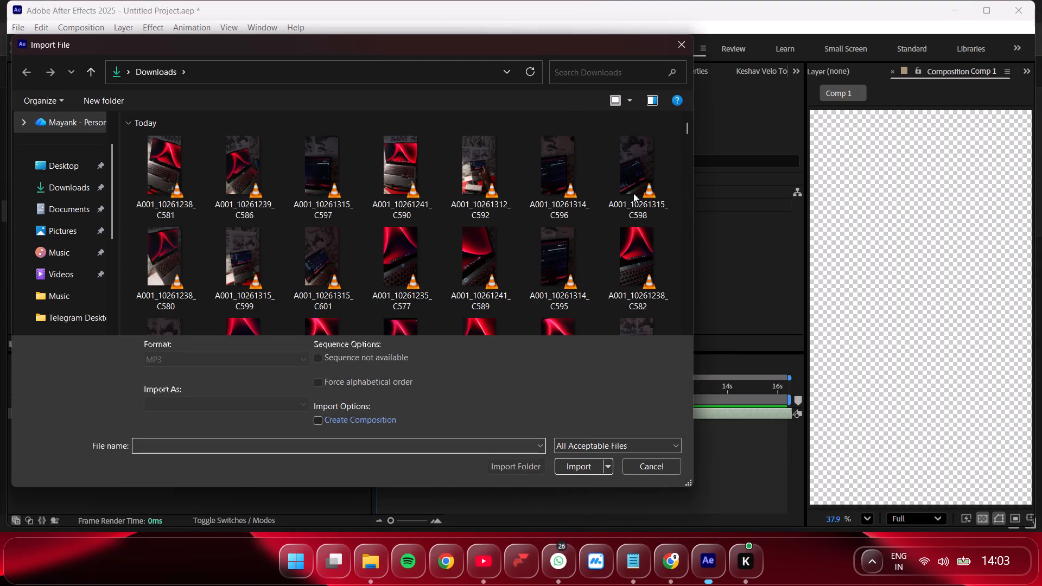
{"action": "left_click", "coordinate": [489, 171]}
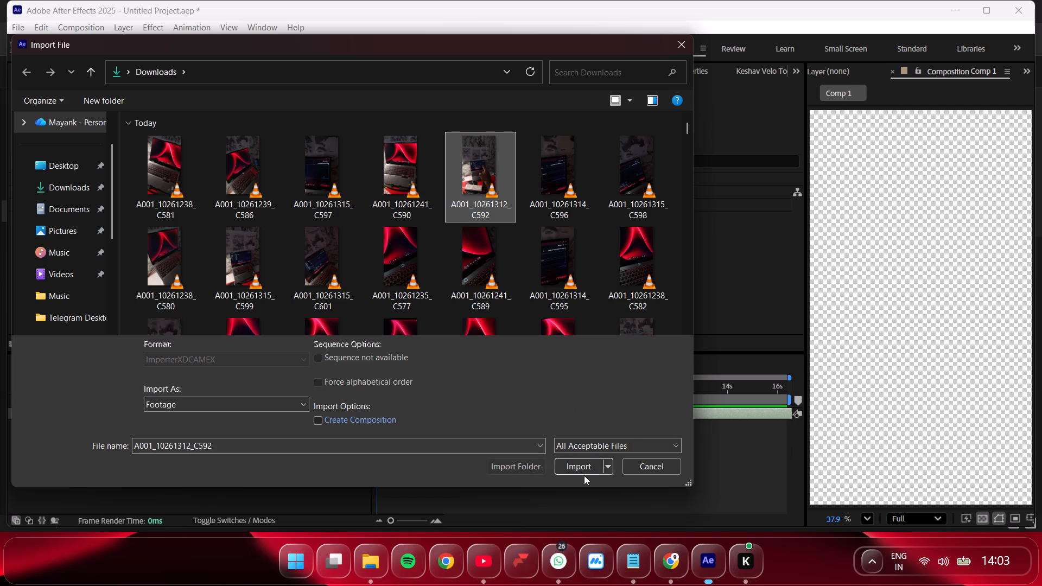
{"action": "left_click", "coordinate": [577, 468]}
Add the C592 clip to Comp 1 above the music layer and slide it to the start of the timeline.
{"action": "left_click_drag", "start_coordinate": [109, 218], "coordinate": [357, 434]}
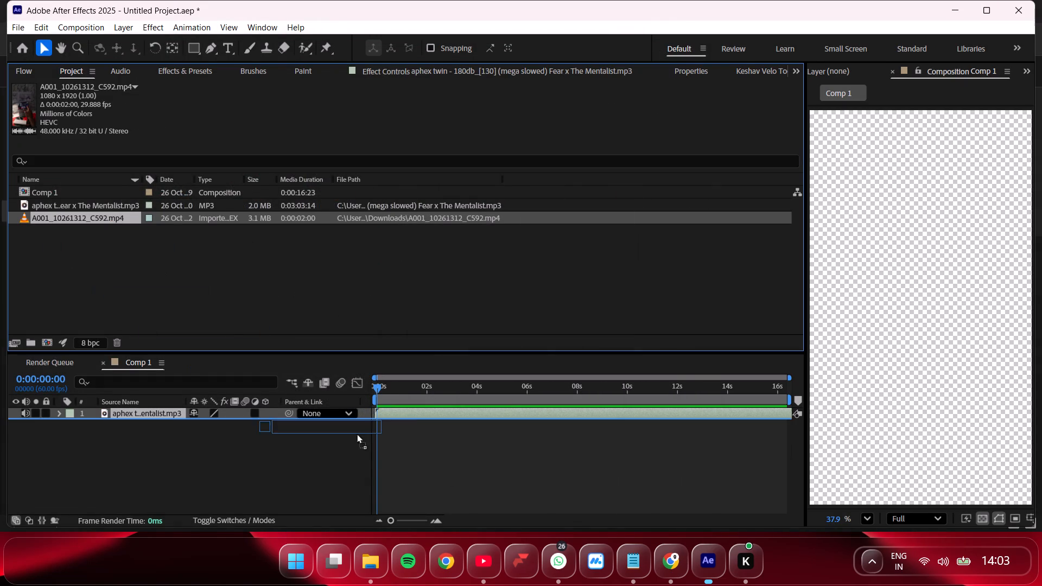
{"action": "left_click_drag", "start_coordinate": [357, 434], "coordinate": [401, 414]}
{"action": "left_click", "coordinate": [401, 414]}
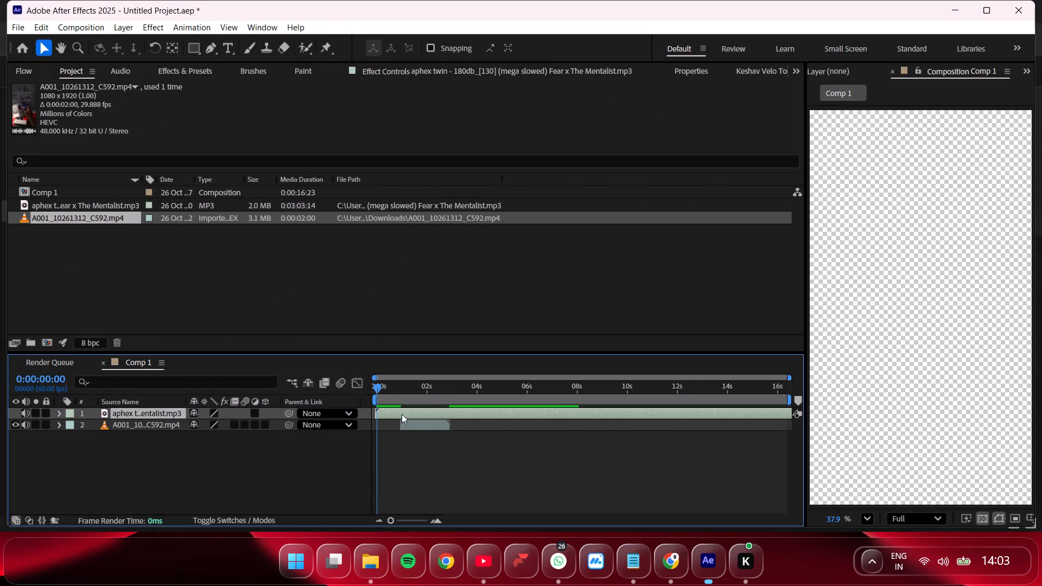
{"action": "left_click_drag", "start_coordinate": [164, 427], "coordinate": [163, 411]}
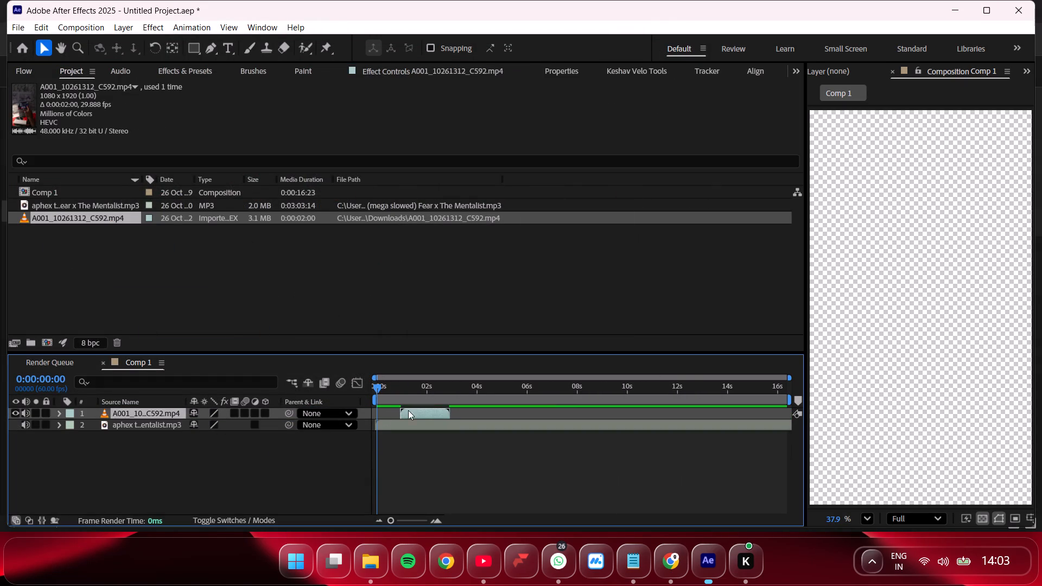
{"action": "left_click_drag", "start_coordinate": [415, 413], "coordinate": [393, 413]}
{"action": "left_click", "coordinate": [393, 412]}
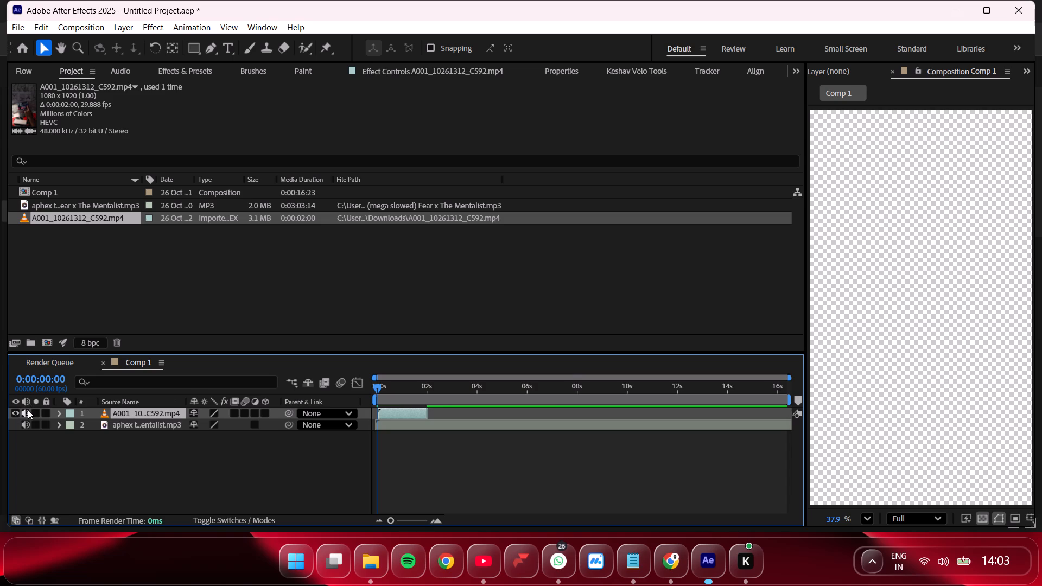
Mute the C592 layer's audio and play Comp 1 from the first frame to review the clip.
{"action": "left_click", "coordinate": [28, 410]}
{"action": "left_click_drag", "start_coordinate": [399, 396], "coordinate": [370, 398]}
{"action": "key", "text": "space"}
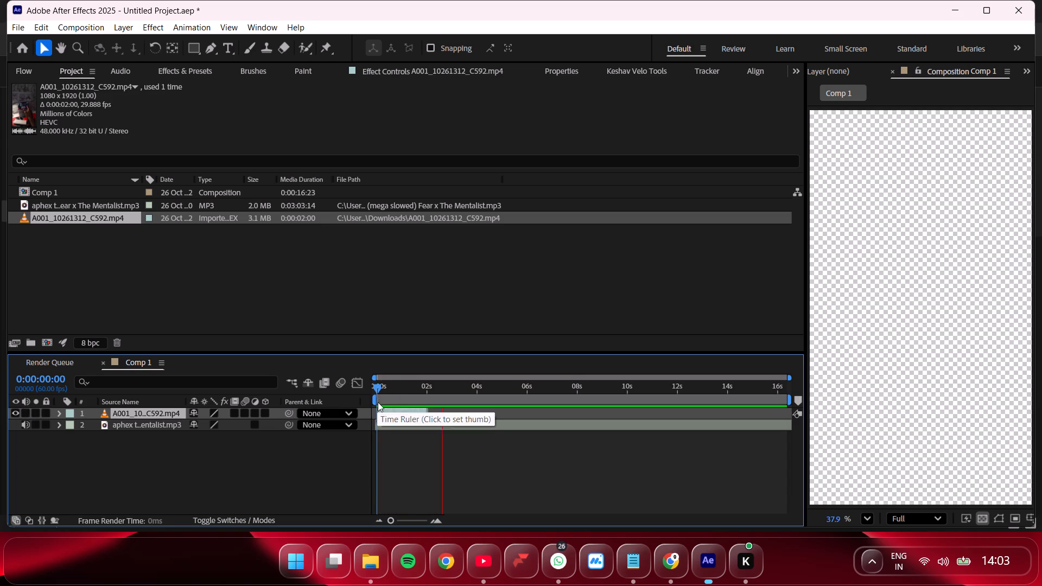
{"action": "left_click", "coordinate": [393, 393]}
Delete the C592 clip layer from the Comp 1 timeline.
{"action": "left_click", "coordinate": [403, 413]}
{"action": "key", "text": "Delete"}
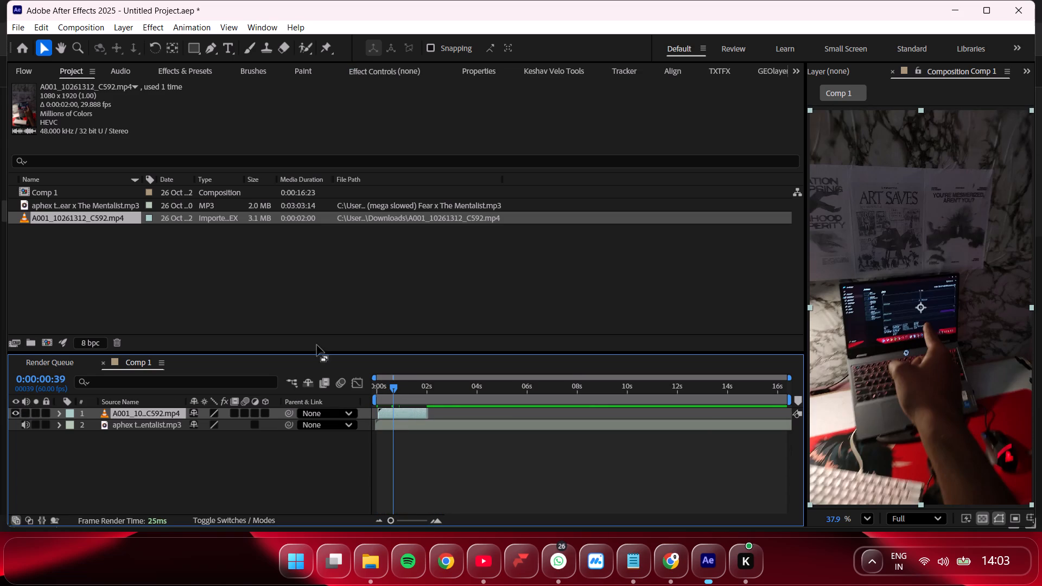
Import the A001_10261312_C592 clip from Downloads into the project a second time.
{"action": "left_click", "coordinate": [15, 24]}
{"action": "left_click", "coordinate": [55, 198]}
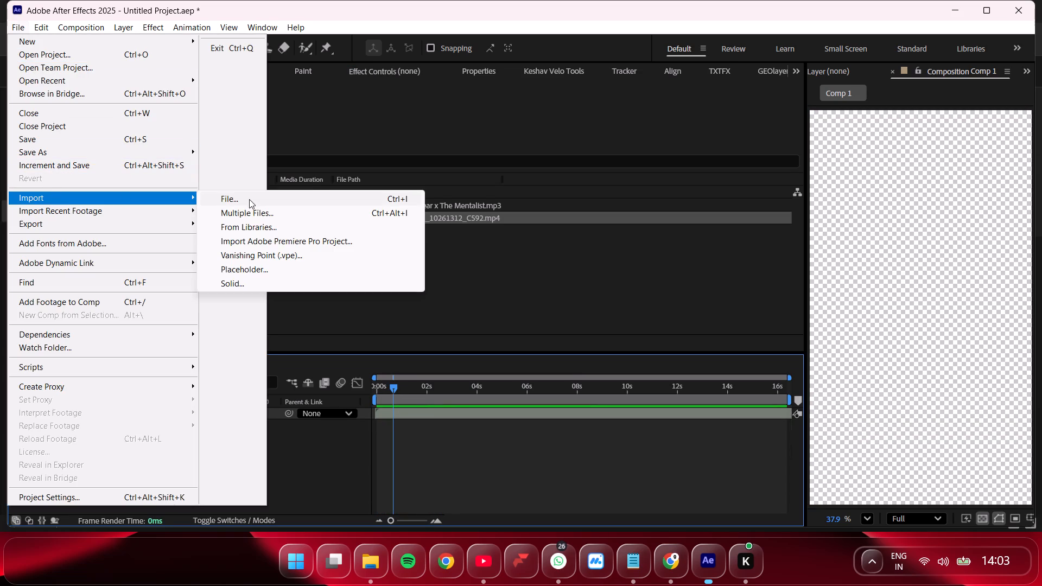
{"action": "left_click", "coordinate": [250, 198]}
{"action": "scroll", "coordinate": [531, 198], "scroll_direction": "up", "scroll_amount": 4}
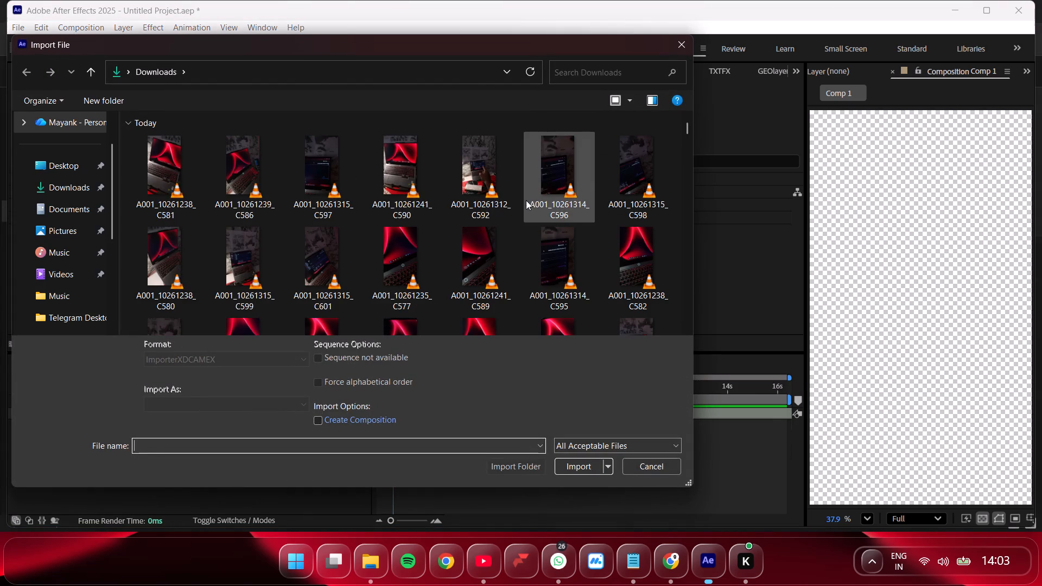
{"action": "left_click", "coordinate": [493, 199]}
{"action": "left_click", "coordinate": [571, 466]}
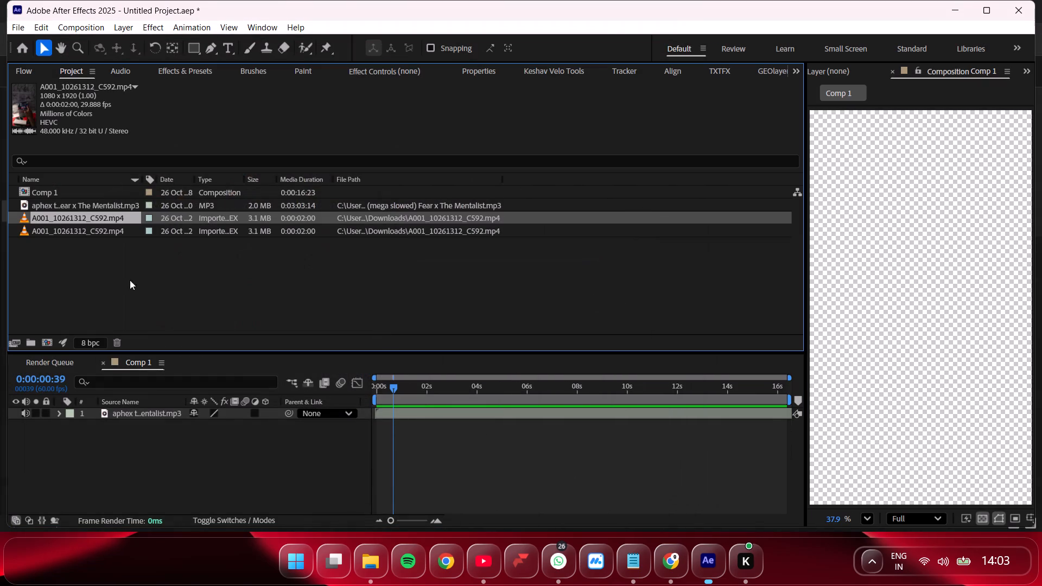
{"action": "left_click_drag", "start_coordinate": [75, 218], "coordinate": [144, 383]}
{"action": "left_click_drag", "start_coordinate": [144, 383], "coordinate": [134, 217]}
Import the A001_10261312_C593 clip from Downloads as footage.
{"action": "left_click", "coordinate": [22, 22]}
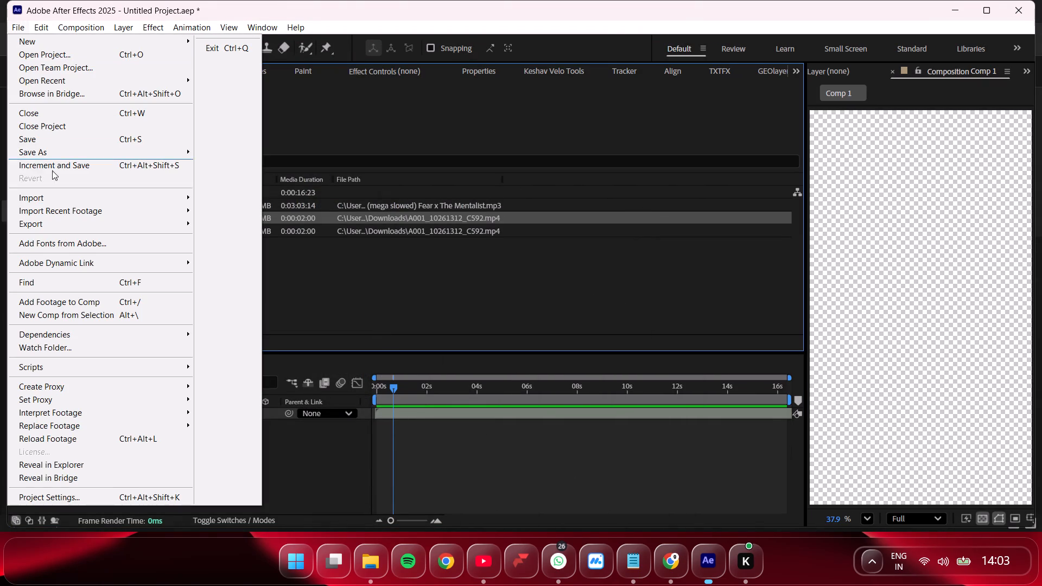
{"action": "left_click", "coordinate": [42, 197]}
{"action": "left_click", "coordinate": [278, 198]}
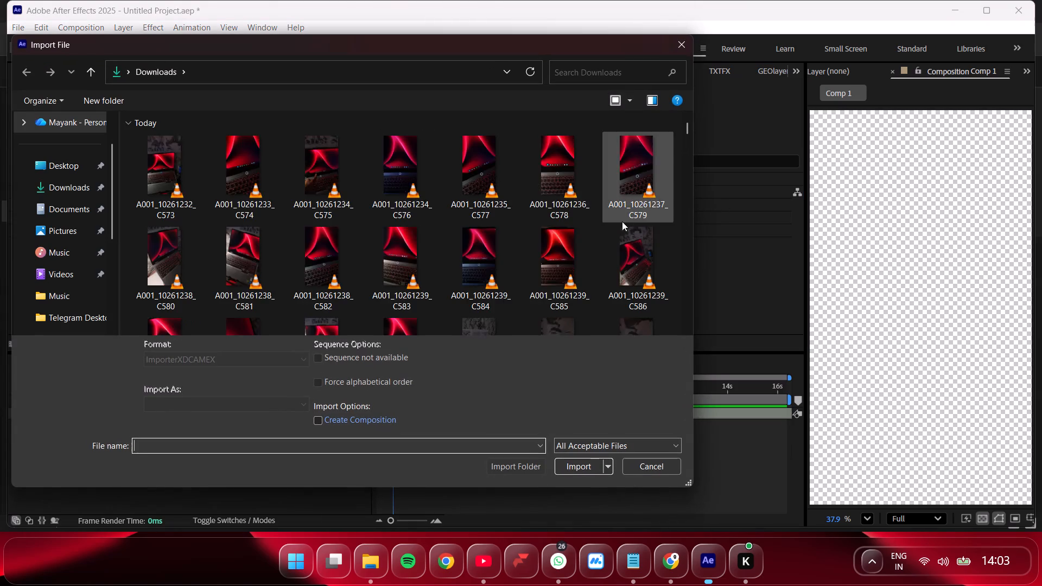
{"action": "scroll", "coordinate": [581, 218], "scroll_direction": "up", "scroll_amount": 3}
{"action": "scroll", "coordinate": [392, 218], "scroll_direction": "down", "scroll_amount": 1}
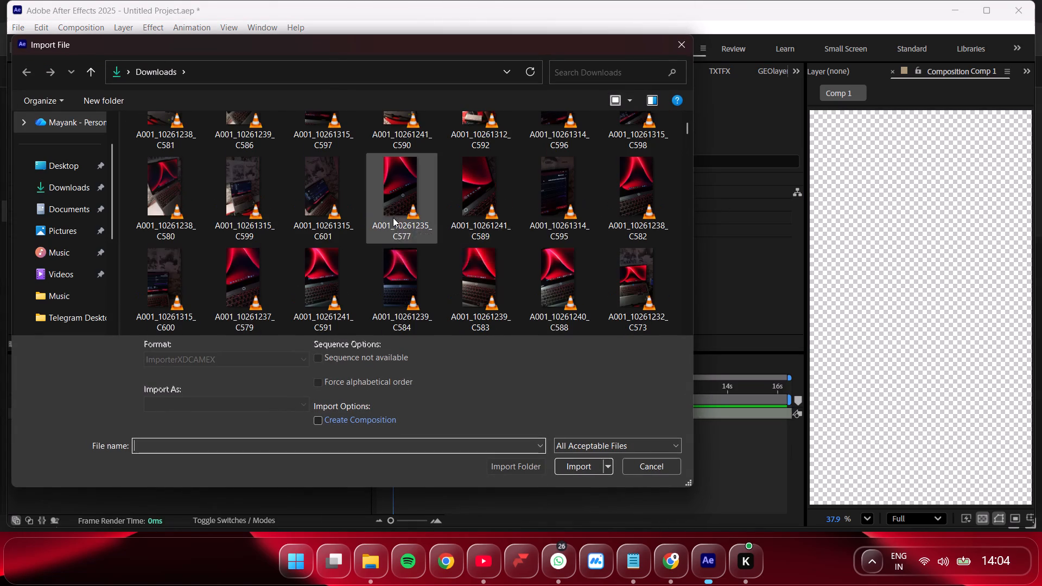
{"action": "scroll", "coordinate": [476, 221], "scroll_direction": "down", "scroll_amount": 1}
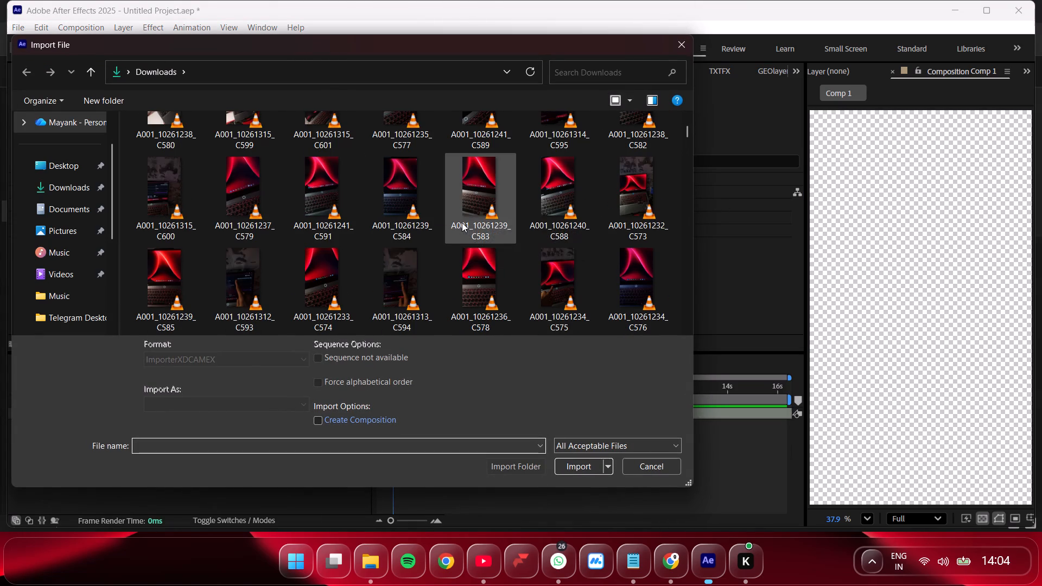
{"action": "left_click", "coordinate": [247, 311]}
{"action": "left_click", "coordinate": [570, 465]}
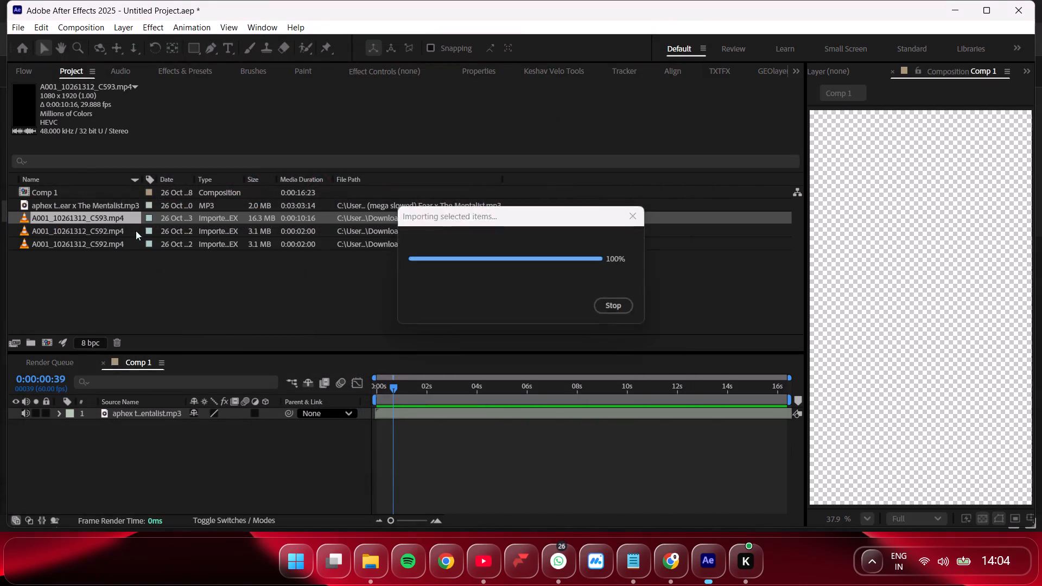
Add the C593 clip to Comp 1 above the music layer, starting at the beginning of the composition.
{"action": "left_click_drag", "start_coordinate": [112, 221], "coordinate": [281, 412]}
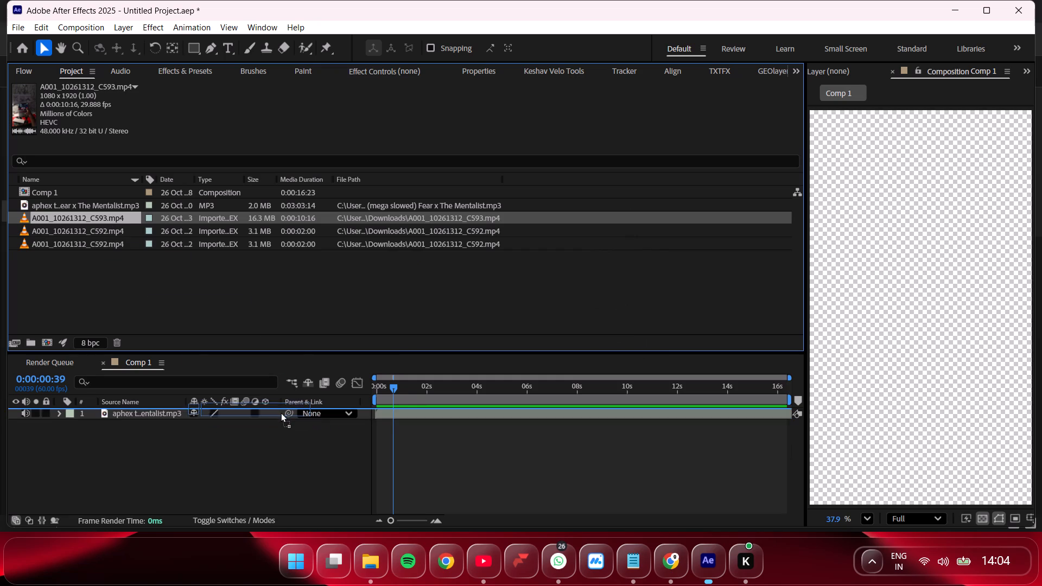
{"action": "left_click_drag", "start_coordinate": [281, 412], "coordinate": [281, 411]}
Review the C593 clip by playing Comp 1 from the first frame, mute the clip's audio, and return the playhead to the start.
{"action": "left_click_drag", "start_coordinate": [429, 380], "coordinate": [345, 387]}
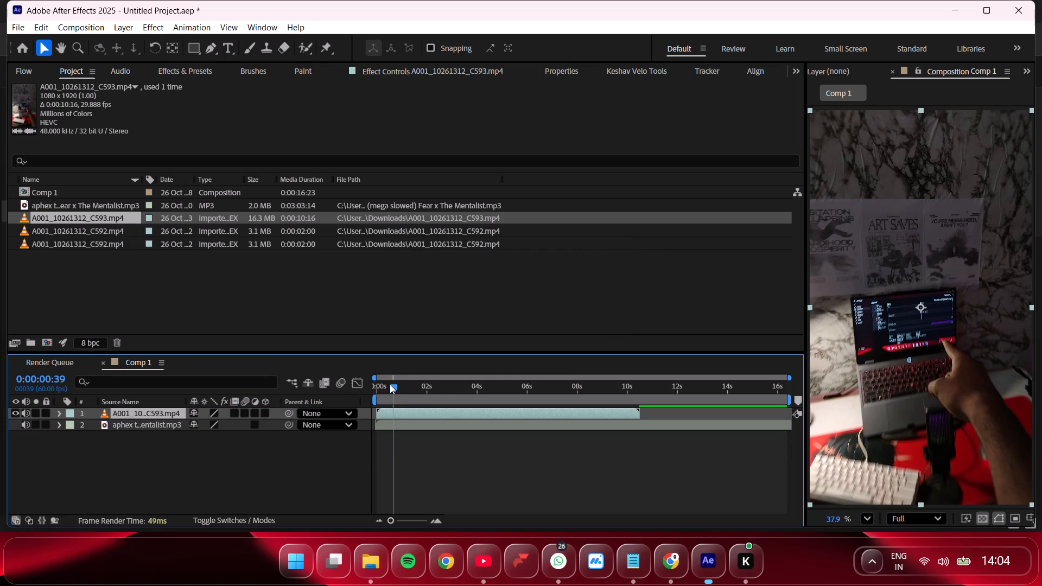
{"action": "left_click_drag", "start_coordinate": [394, 396], "coordinate": [358, 396]}
{"action": "key", "text": "space"}
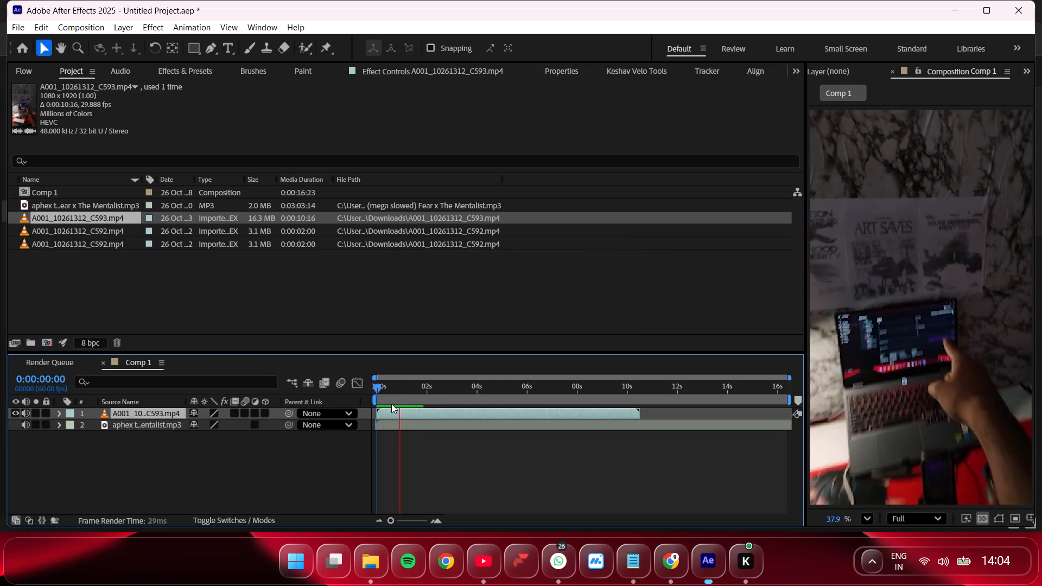
{"action": "left_click", "coordinate": [29, 413]}
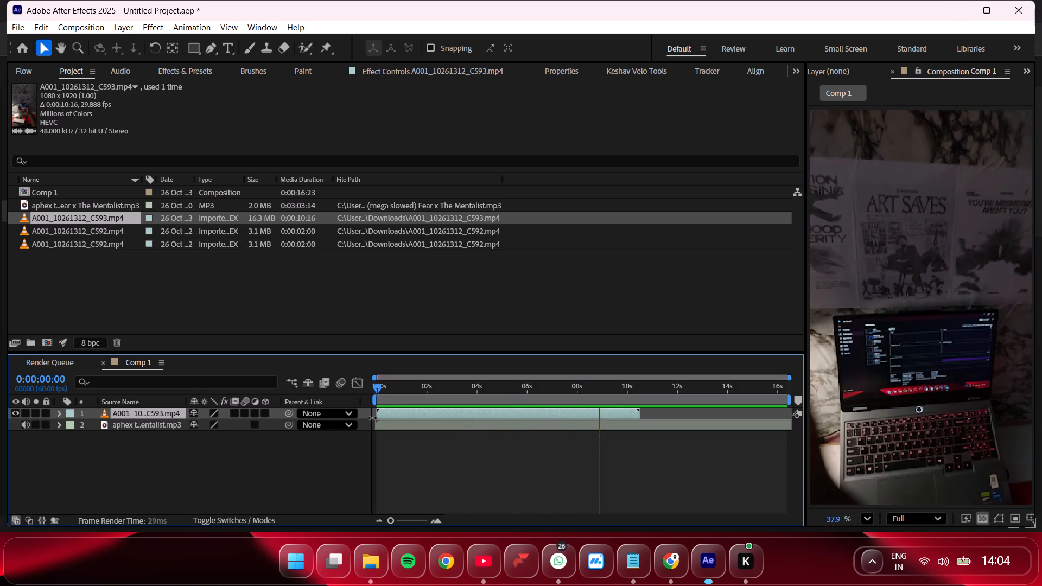
{"action": "left_click_drag", "start_coordinate": [414, 399], "coordinate": [328, 399]}
{"action": "key", "text": "space"}
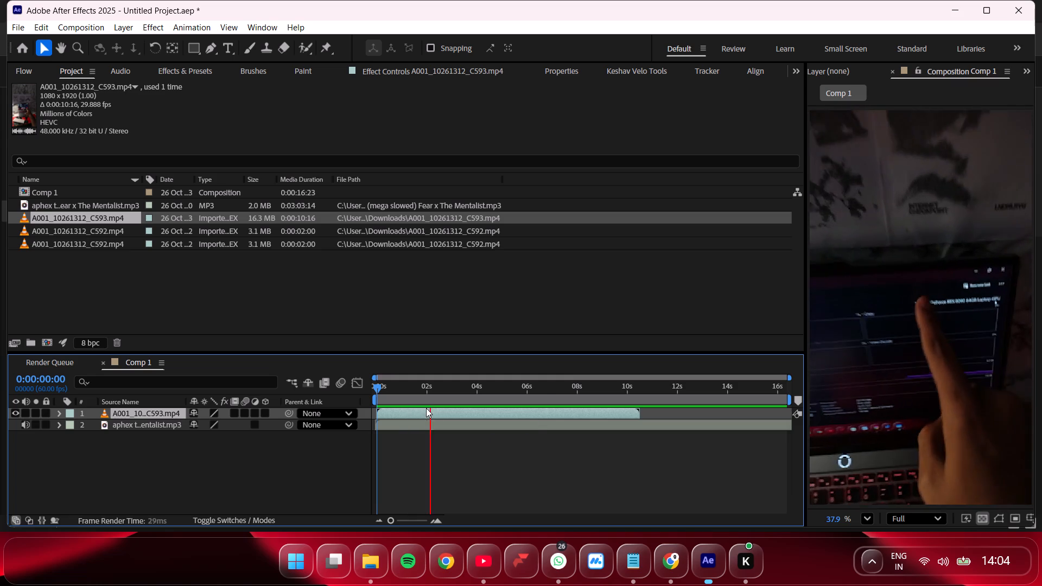
{"action": "left_click_drag", "start_coordinate": [431, 400], "coordinate": [314, 397]}
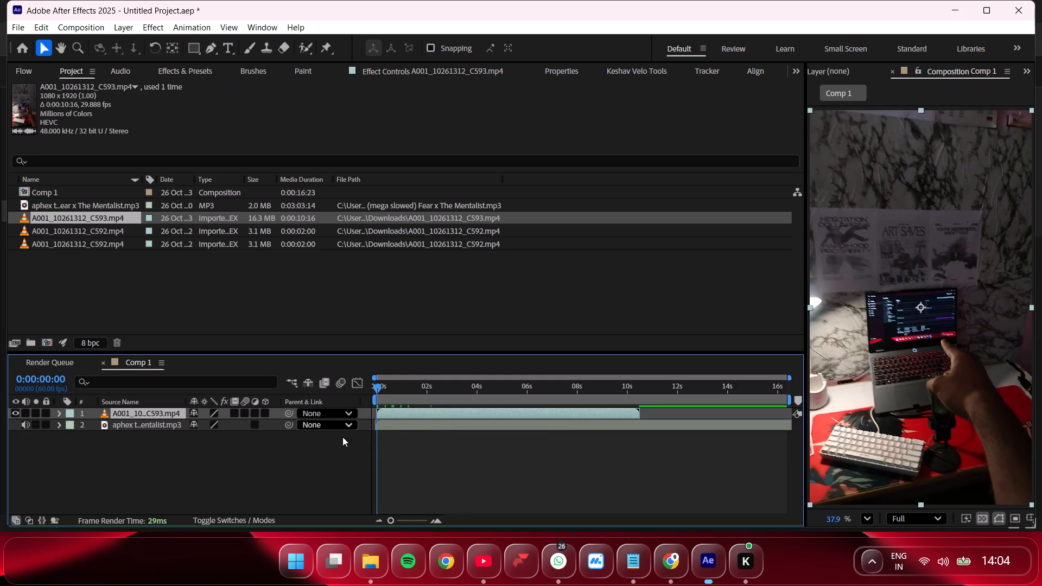
Set the C593 layer's frame blending to Pixel Motion.
{"action": "double_click", "coordinate": [232, 415]}
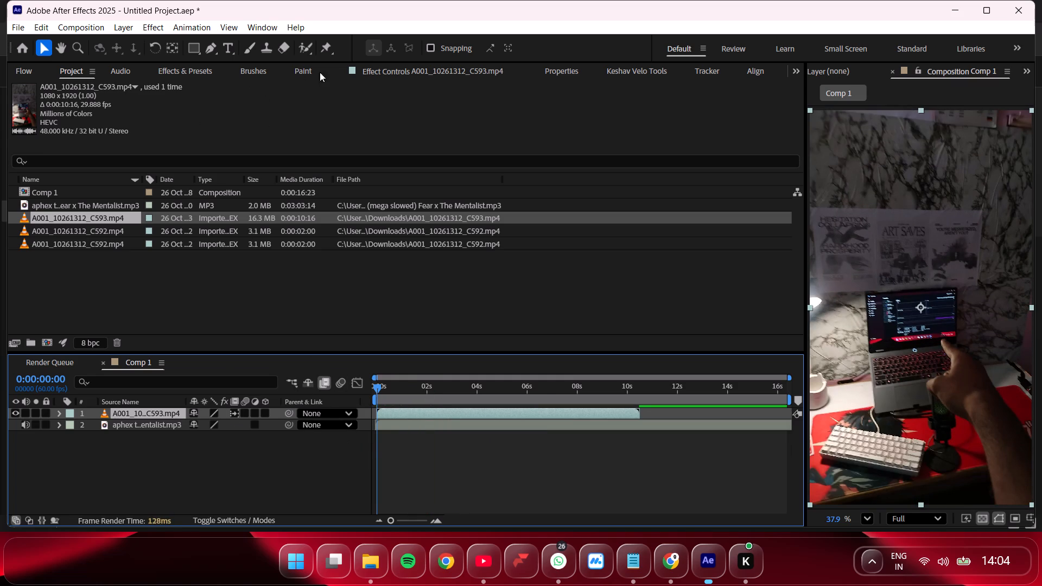
Apply Warp Stabilizer to the C593 clip layer from the Tracker.
{"action": "left_click", "coordinate": [721, 69]}
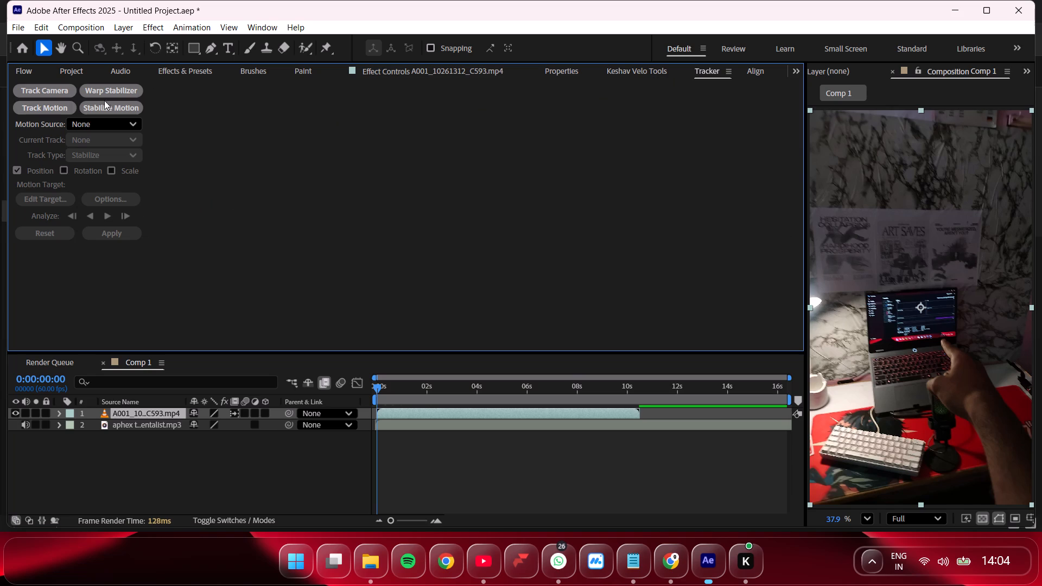
{"action": "left_click", "coordinate": [110, 93]}
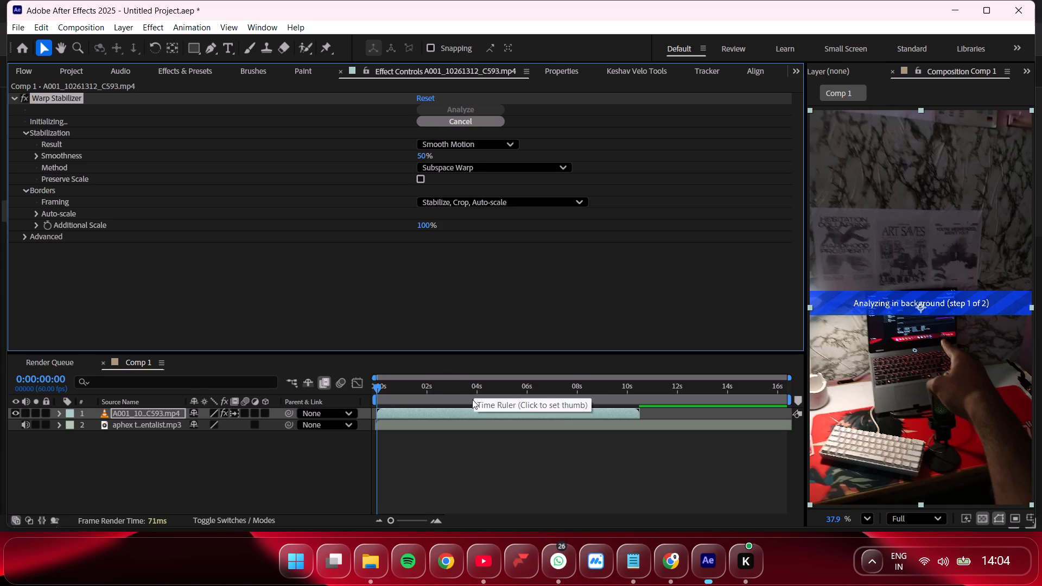
Return the playhead to the first frame and play Comp 1 while the stabilizer analyzes the C593 clip.
{"action": "left_click_drag", "start_coordinate": [421, 388], "coordinate": [363, 392]}
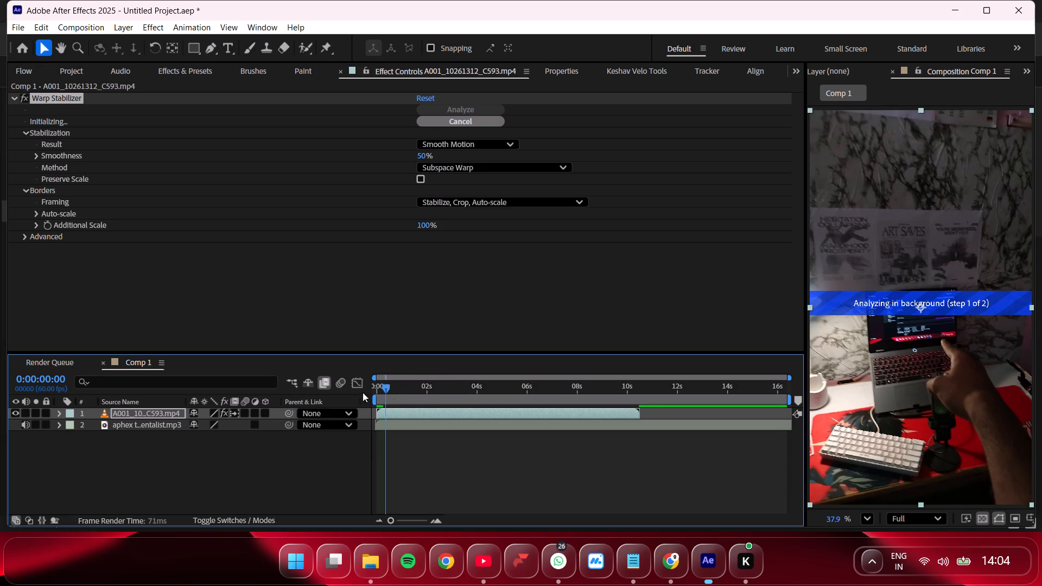
{"action": "left_click_drag", "start_coordinate": [363, 392], "coordinate": [353, 397]}
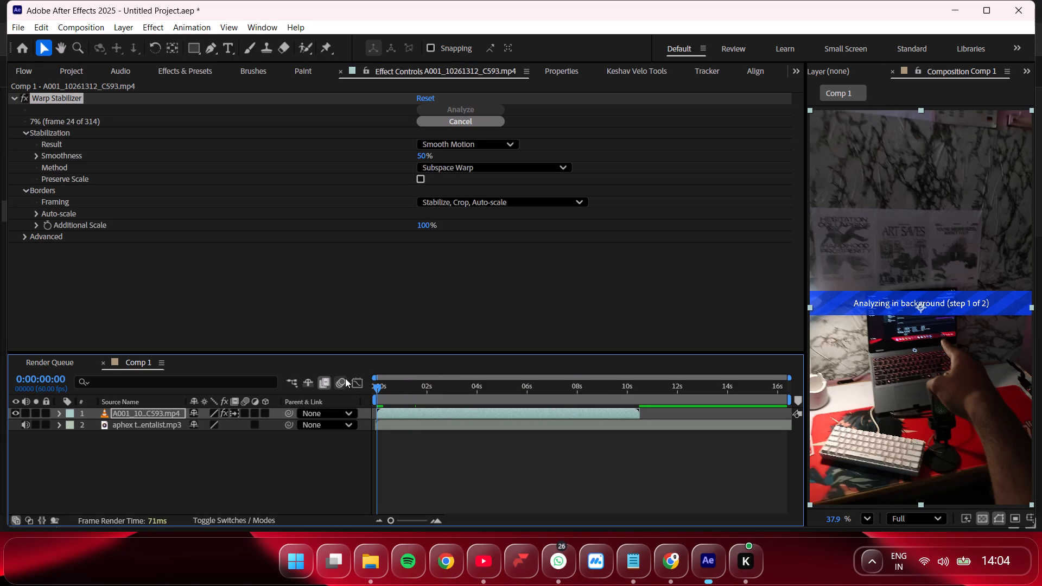
{"action": "left_click_drag", "start_coordinate": [397, 394], "coordinate": [370, 394]}
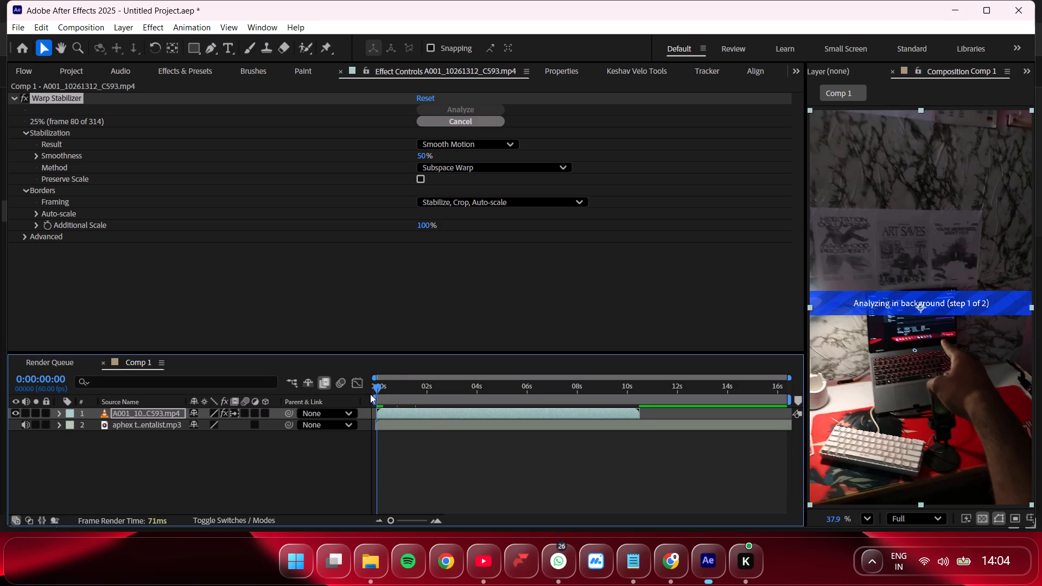
{"action": "left_click_drag", "start_coordinate": [390, 397], "coordinate": [363, 399]}
{"action": "key", "text": "space"}
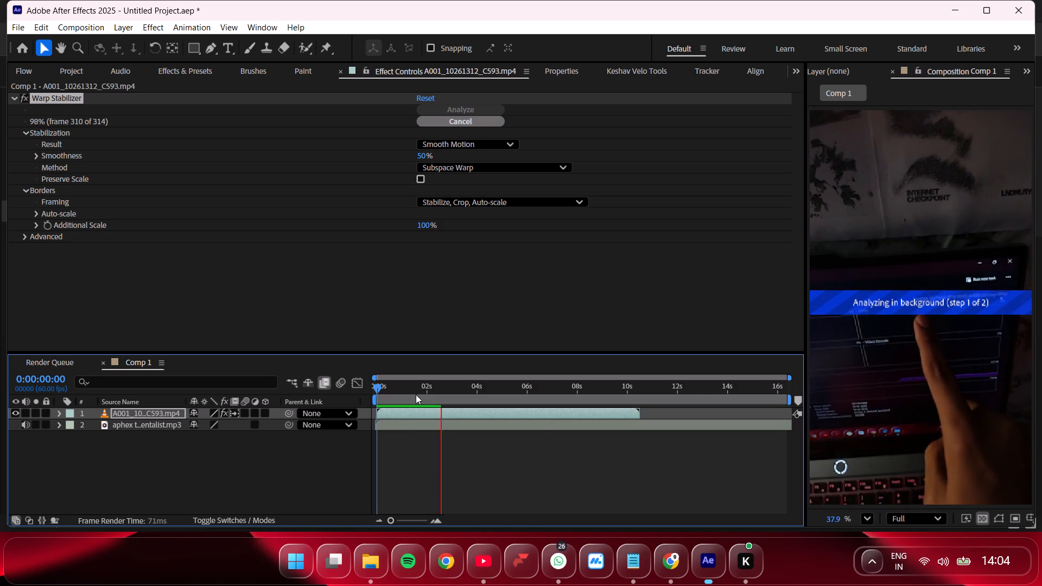
Play Comp 1 repeatedly from the first frame to review the stabilized C593 clip, and return the playhead to the start.
{"action": "left_click_drag", "start_coordinate": [416, 394], "coordinate": [358, 405]}
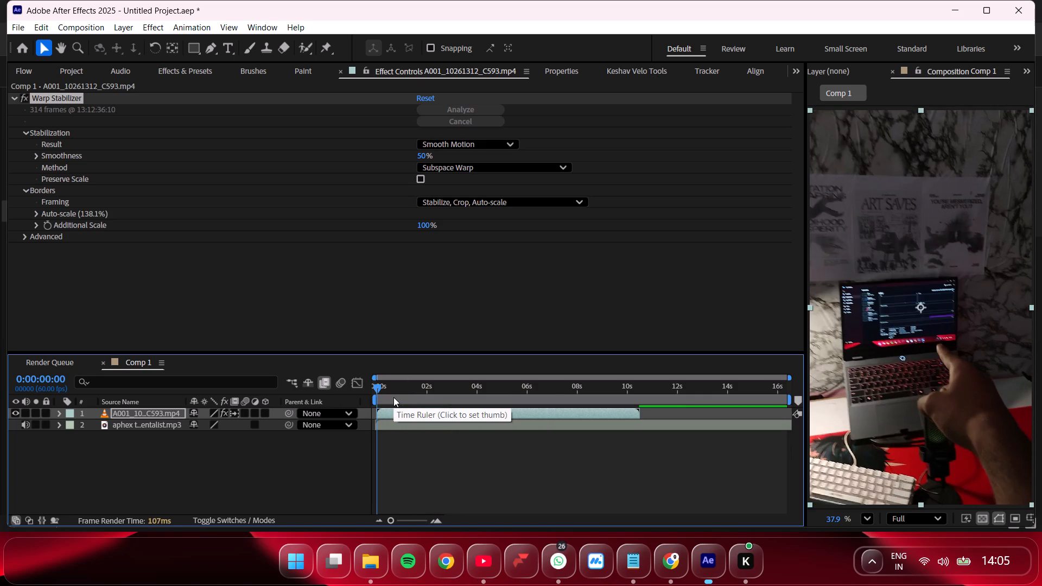
{"action": "key", "text": "space"}
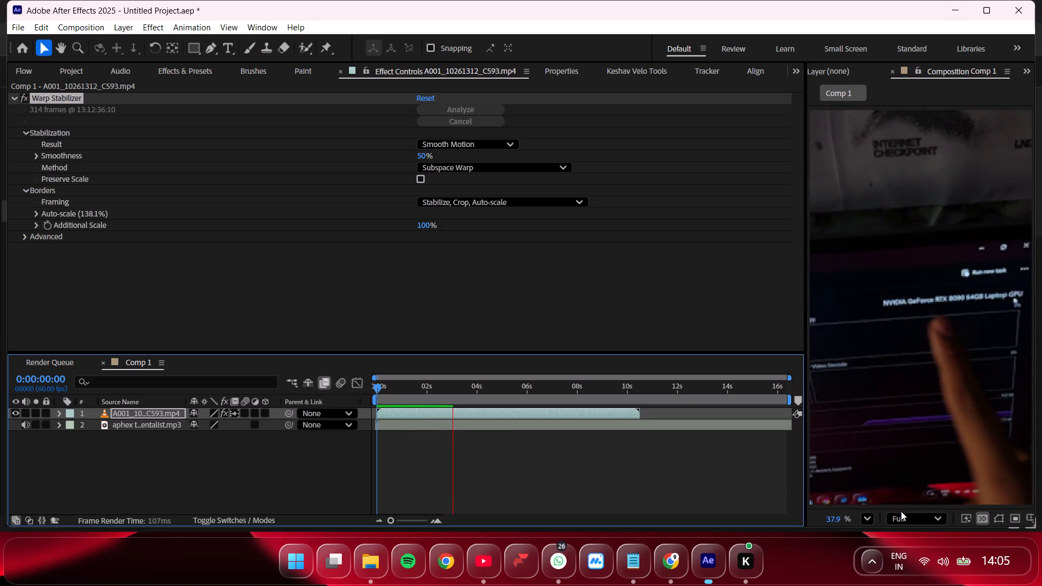
{"action": "left_click", "coordinate": [449, 393]}
{"action": "left_click_drag", "start_coordinate": [449, 393], "coordinate": [348, 392]}
{"action": "key", "text": "space"}
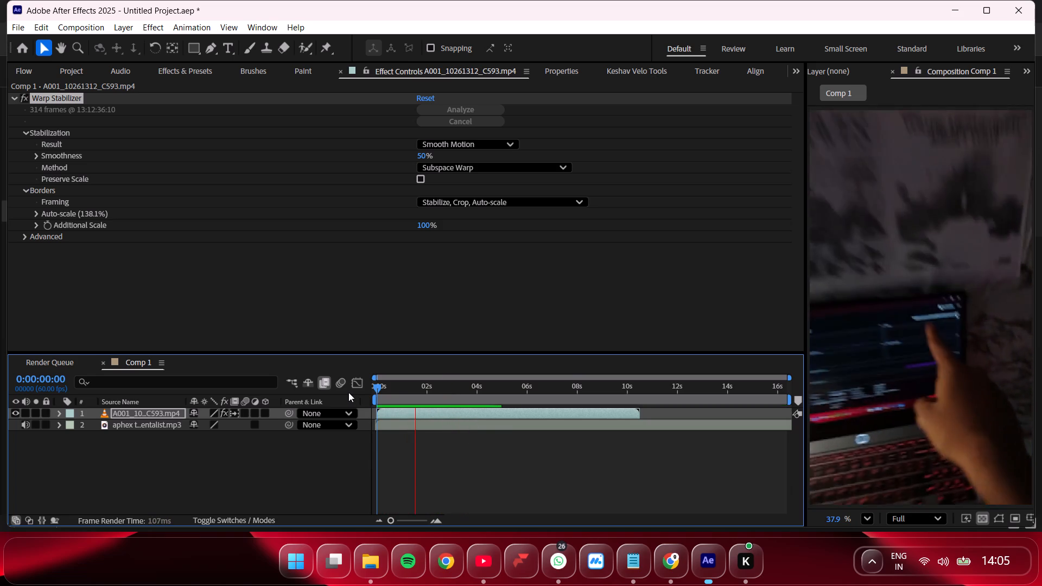
{"action": "left_click_drag", "start_coordinate": [404, 398], "coordinate": [366, 400]}
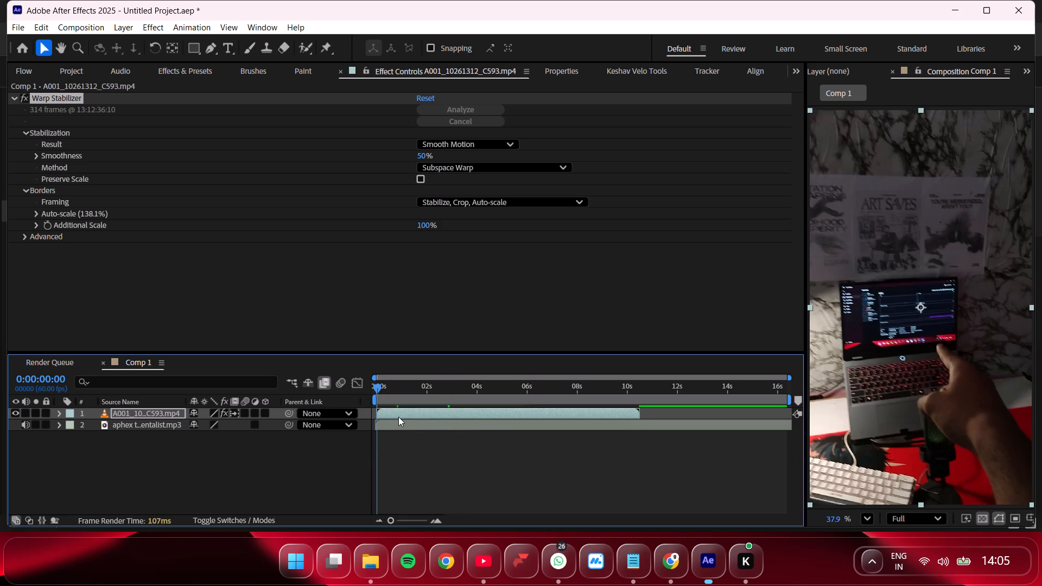
Slide the C593 layer earlier so it ends at about 10 s, and play Comp 1 from the start to check it.
{"action": "left_click_drag", "start_coordinate": [397, 417], "coordinate": [384, 415]}
{"action": "left_click_drag", "start_coordinate": [396, 396], "coordinate": [348, 399]}
{"action": "key", "text": "space"}
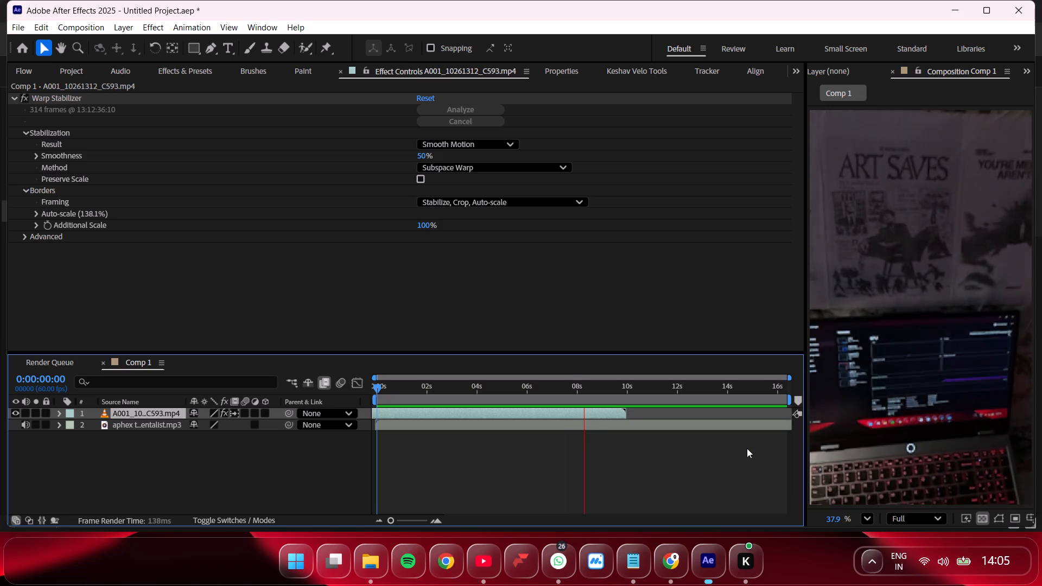
{"action": "left_click_drag", "start_coordinate": [436, 399], "coordinate": [368, 399]}
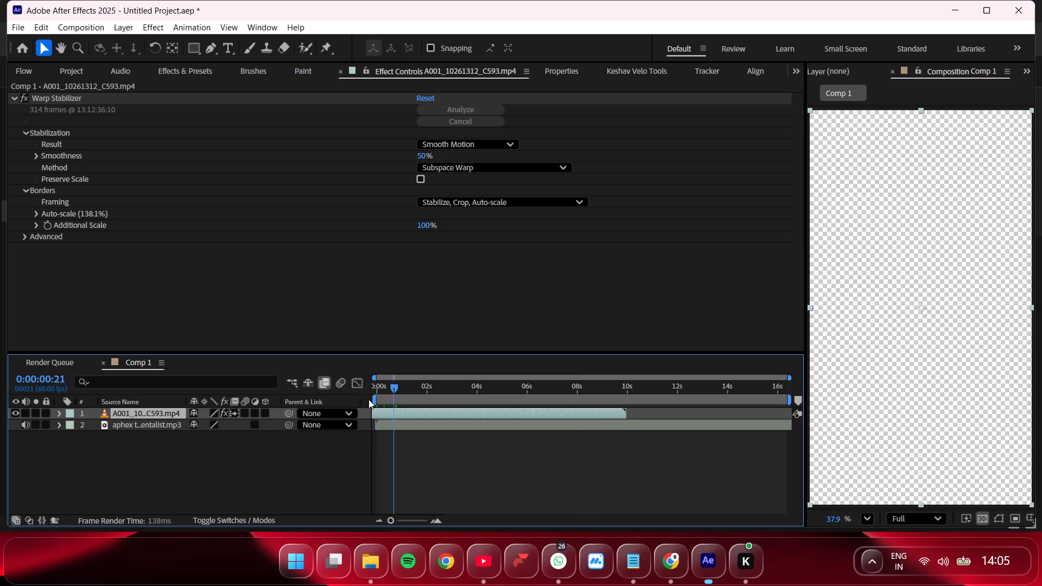
{"action": "left_click_drag", "start_coordinate": [368, 399], "coordinate": [357, 399]}
Slide the aphex twin music layer about 1.6 s earlier and play Comp 1 from the start to check the sync.
{"action": "left_click_drag", "start_coordinate": [413, 424], "coordinate": [372, 423]}
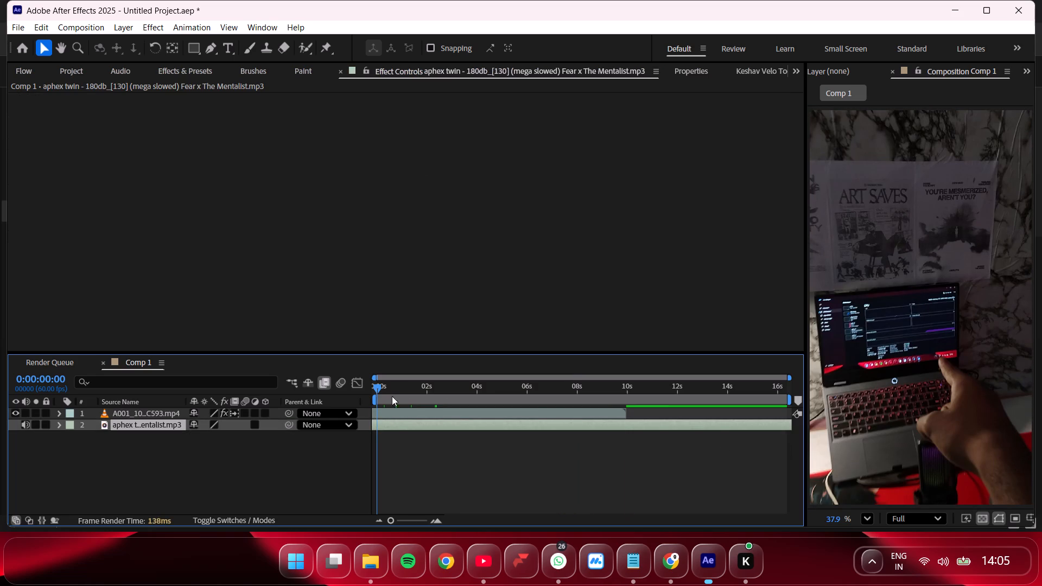
{"action": "left_click_drag", "start_coordinate": [392, 396], "coordinate": [321, 400]}
{"action": "key", "text": "space"}
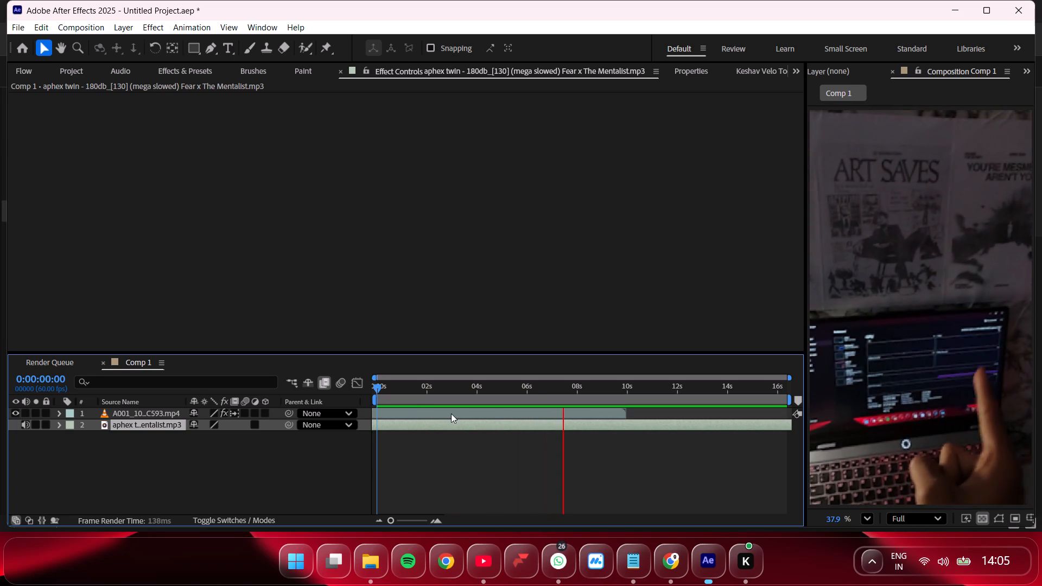
{"action": "left_click_drag", "start_coordinate": [468, 397], "coordinate": [351, 400]}
{"action": "key", "text": "space"}
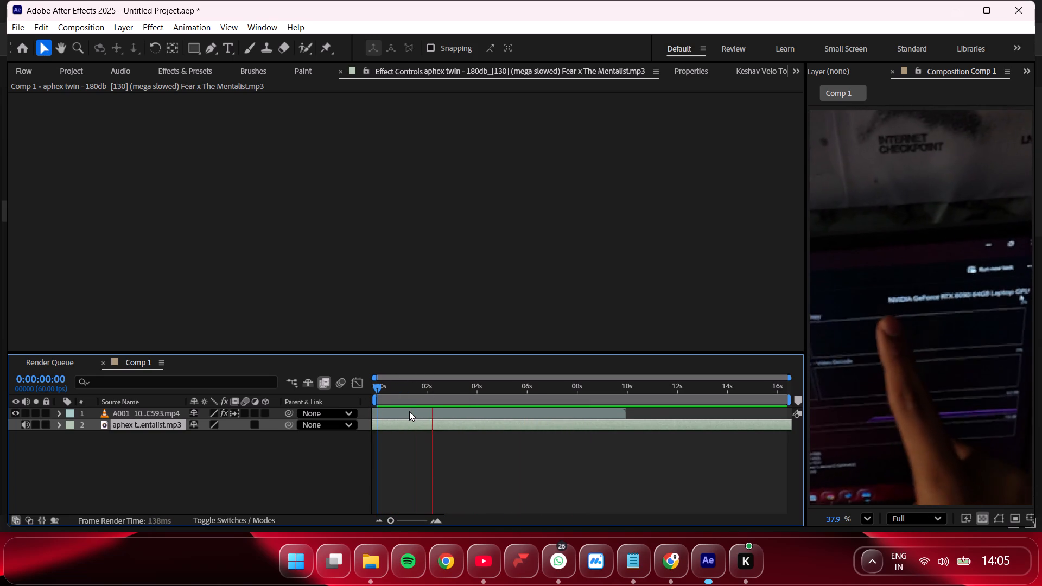
Slide the C593 layer earlier so it ends at about 9.3 s, and replay Comp 1 from the first frame.
{"action": "left_click_drag", "start_coordinate": [403, 410], "coordinate": [388, 411]}
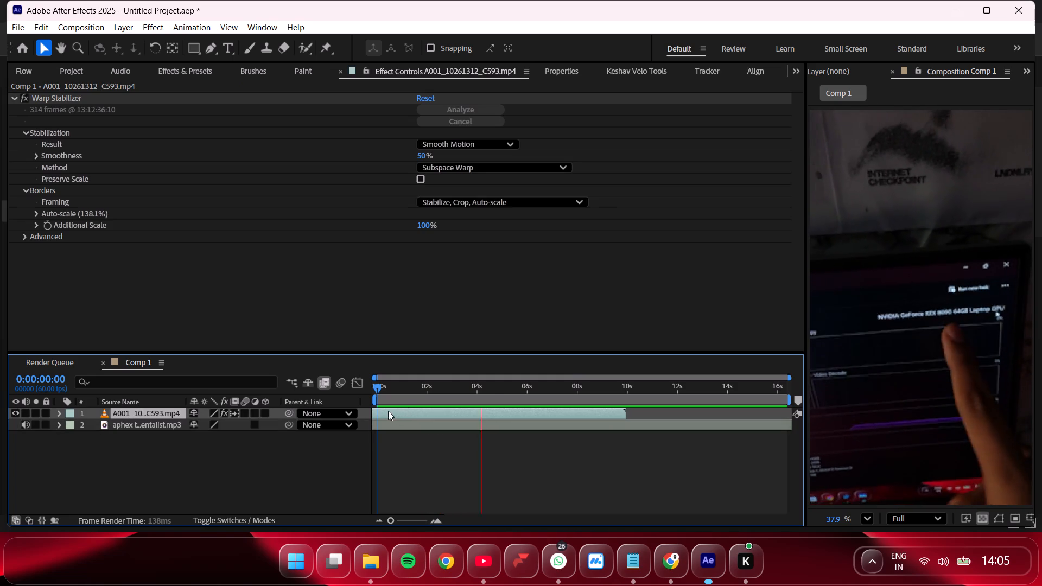
{"action": "left_click_drag", "start_coordinate": [388, 411], "coordinate": [384, 410]}
{"action": "left_click_drag", "start_coordinate": [393, 393], "coordinate": [327, 397]}
{"action": "key", "text": "space"}
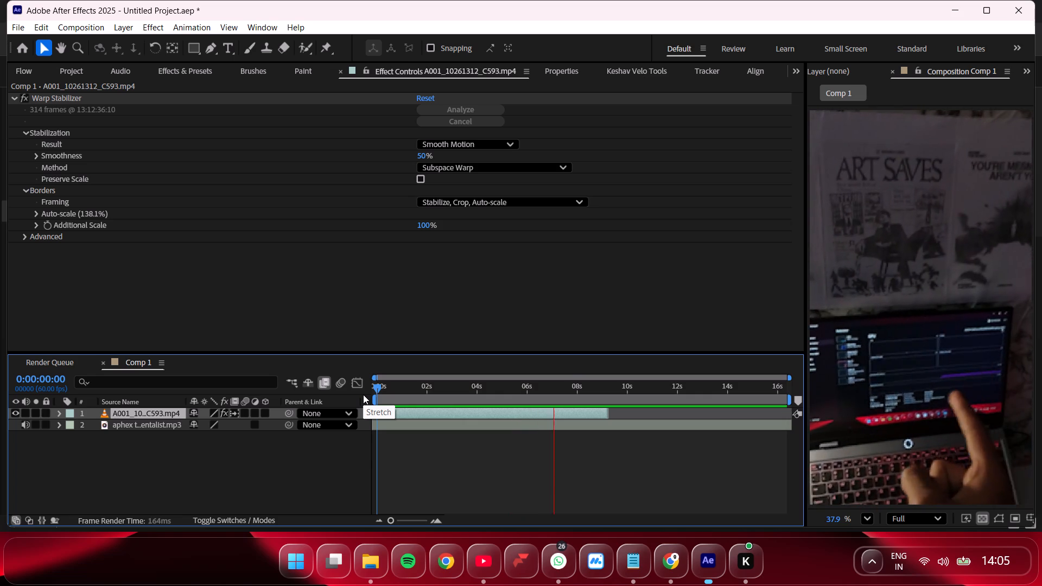
{"action": "key", "text": "space"}
{"action": "left_click_drag", "start_coordinate": [404, 394], "coordinate": [357, 400]}
{"action": "key", "text": "space"}
Slide the C593 layer earlier so it ends at about 8.5 s, and play Comp 1 from the start.
{"action": "left_click_drag", "start_coordinate": [414, 411], "coordinate": [396, 414]}
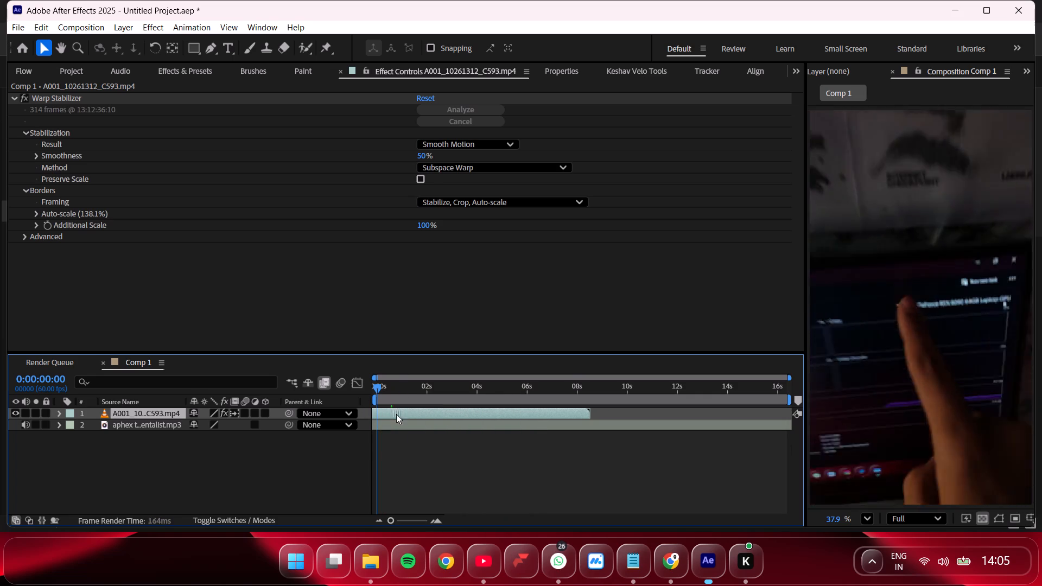
{"action": "left_click_drag", "start_coordinate": [396, 414], "coordinate": [396, 414]}
{"action": "left_click_drag", "start_coordinate": [396, 400], "coordinate": [345, 402]}
{"action": "key", "text": "space"}
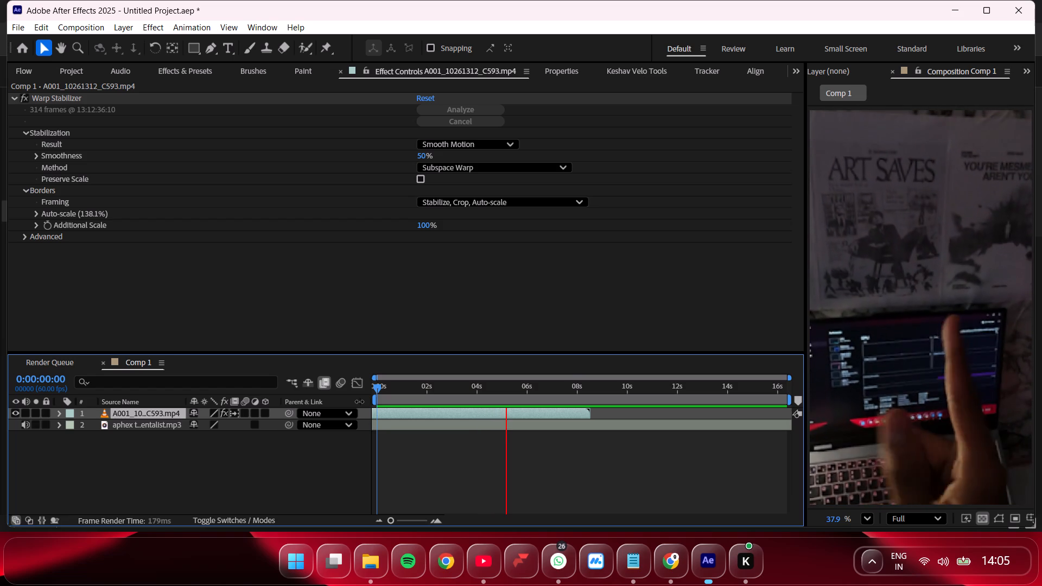
{"action": "key", "text": "space"}
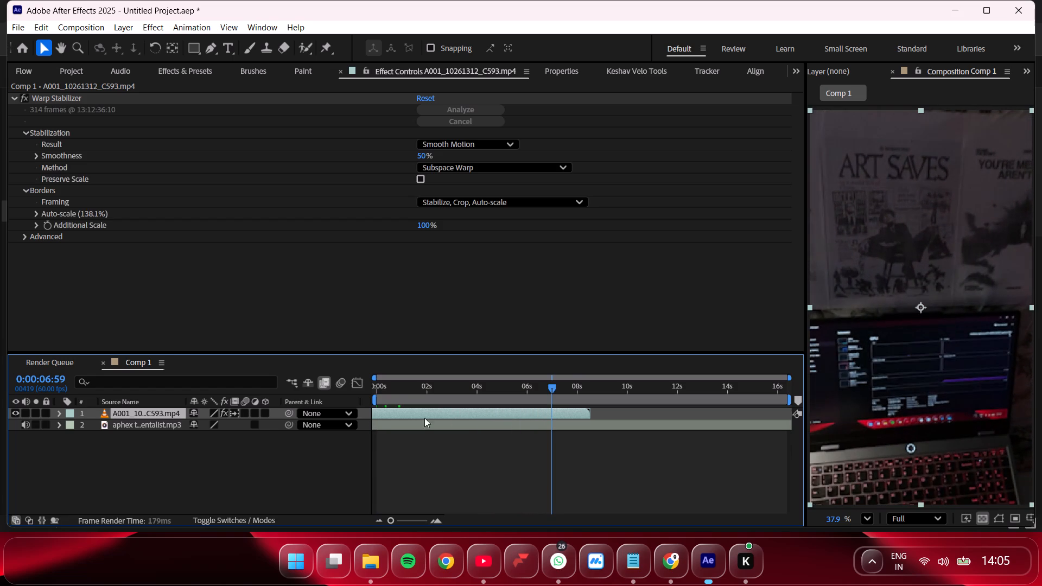
Slide the music layer about 1 s later and replay Comp 1 from the first frame to compare it with the clip.
{"action": "left_click_drag", "start_coordinate": [414, 426], "coordinate": [437, 428]}
{"action": "left_click_drag", "start_coordinate": [413, 393], "coordinate": [348, 397]}
{"action": "key", "text": "space"}
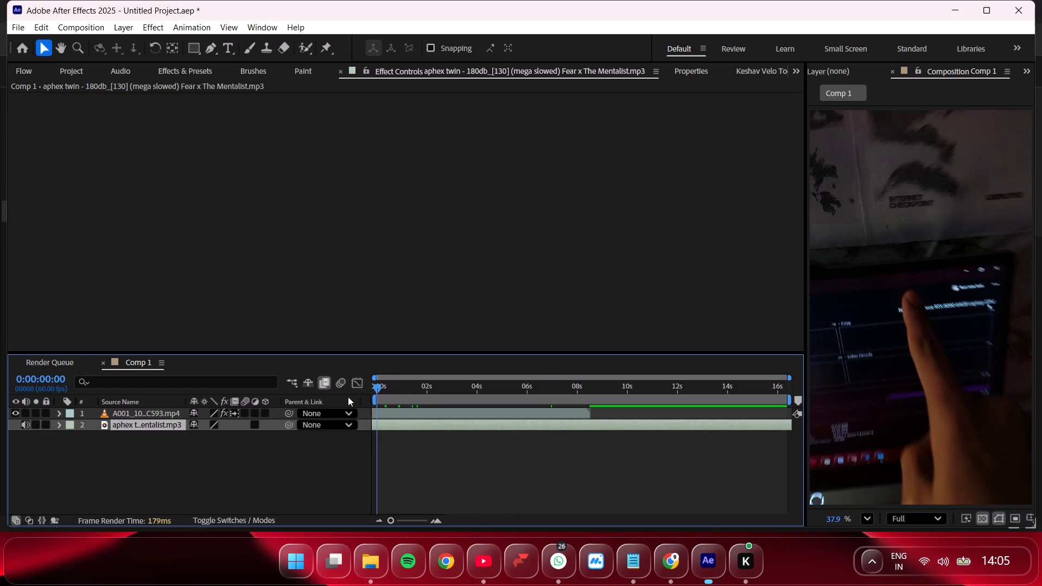
{"action": "key", "text": "space"}
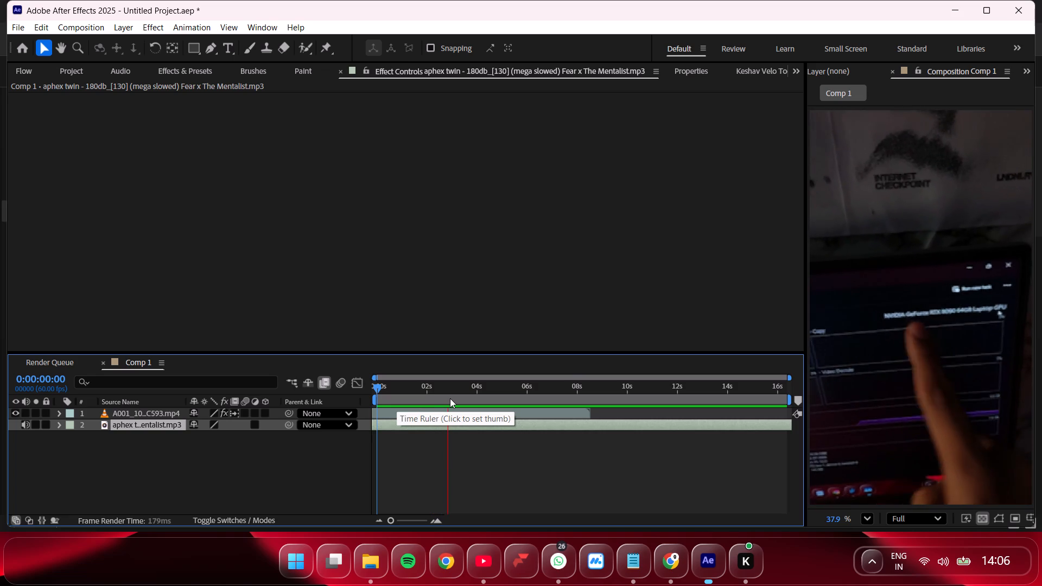
{"action": "left_click_drag", "start_coordinate": [486, 400], "coordinate": [392, 396]}
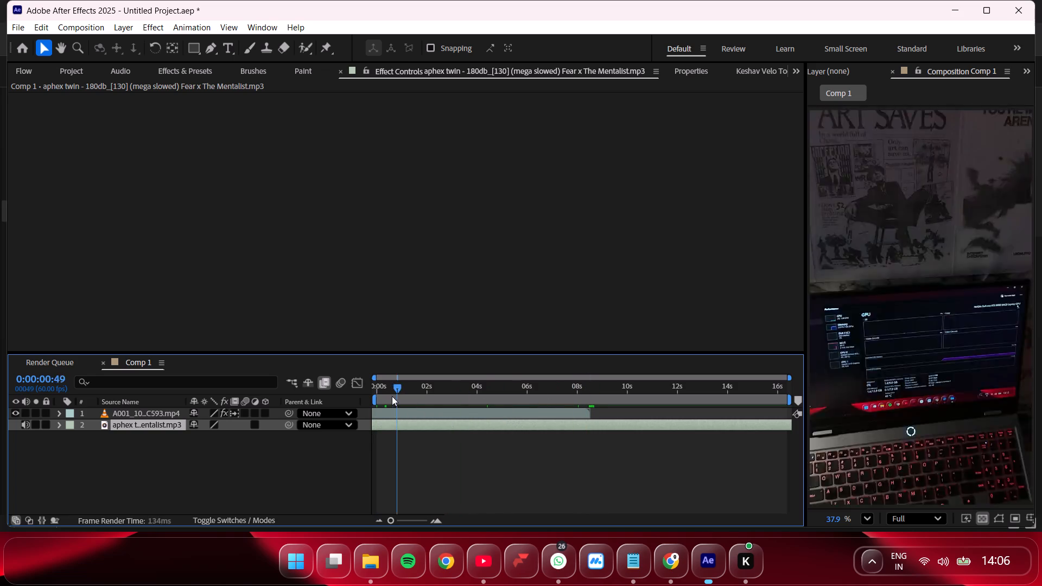
{"action": "left_click_drag", "start_coordinate": [392, 396], "coordinate": [350, 396]}
{"action": "key", "text": "space"}
Slide the music layer about 2.8 s earlier and play Comp 1 from the start.
{"action": "left_click_drag", "start_coordinate": [425, 426], "coordinate": [361, 417]}
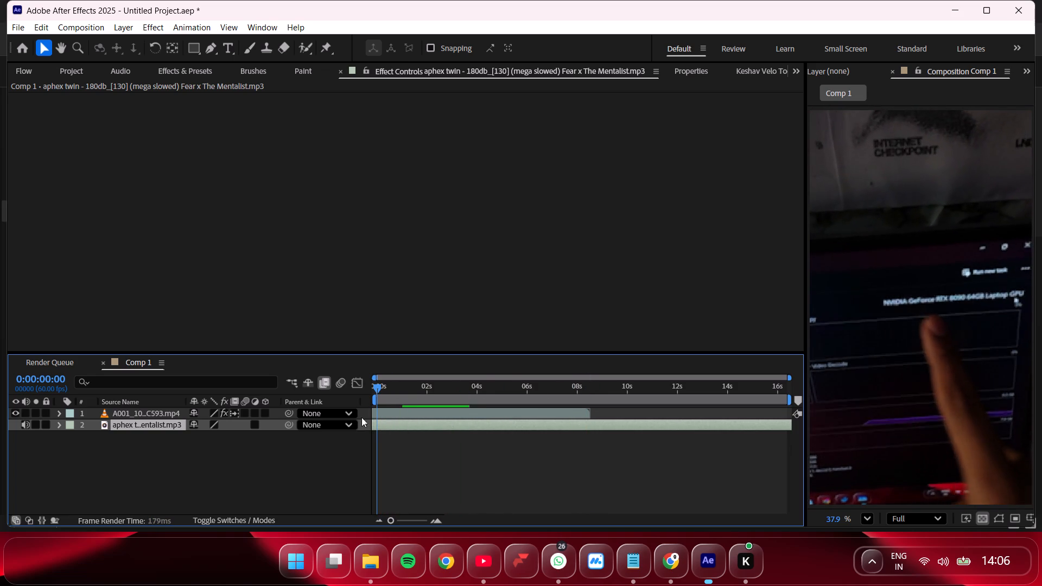
{"action": "left_click_drag", "start_coordinate": [361, 417], "coordinate": [355, 424]}
{"action": "left_click_drag", "start_coordinate": [409, 394], "coordinate": [334, 399]}
{"action": "key", "text": "space"}
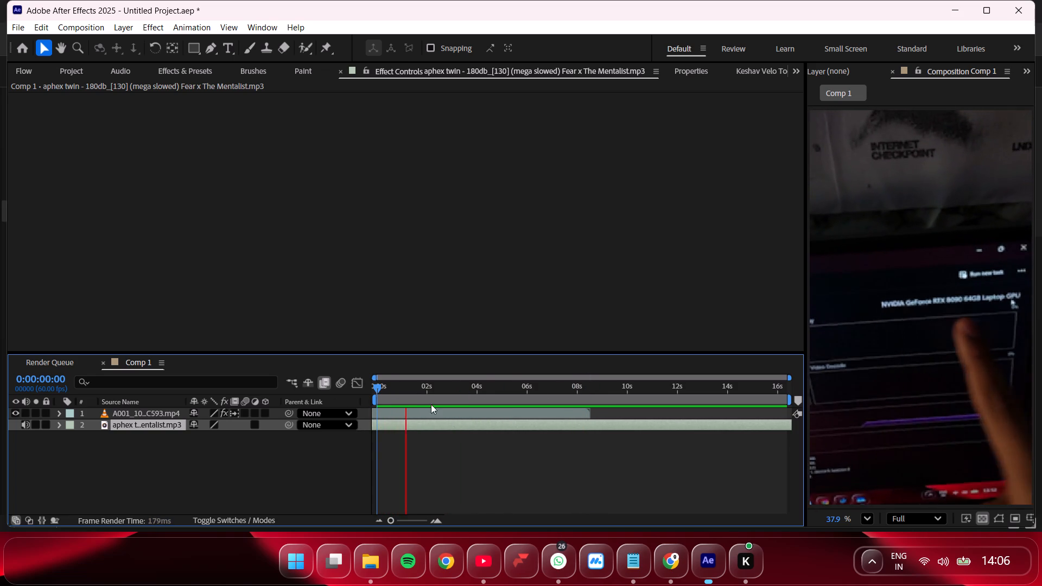
Slide the music layer about 2.8 s earlier, nudge it about 0.5 s later, and play Comp 1 from the start.
{"action": "left_click_drag", "start_coordinate": [447, 427], "coordinate": [376, 426]}
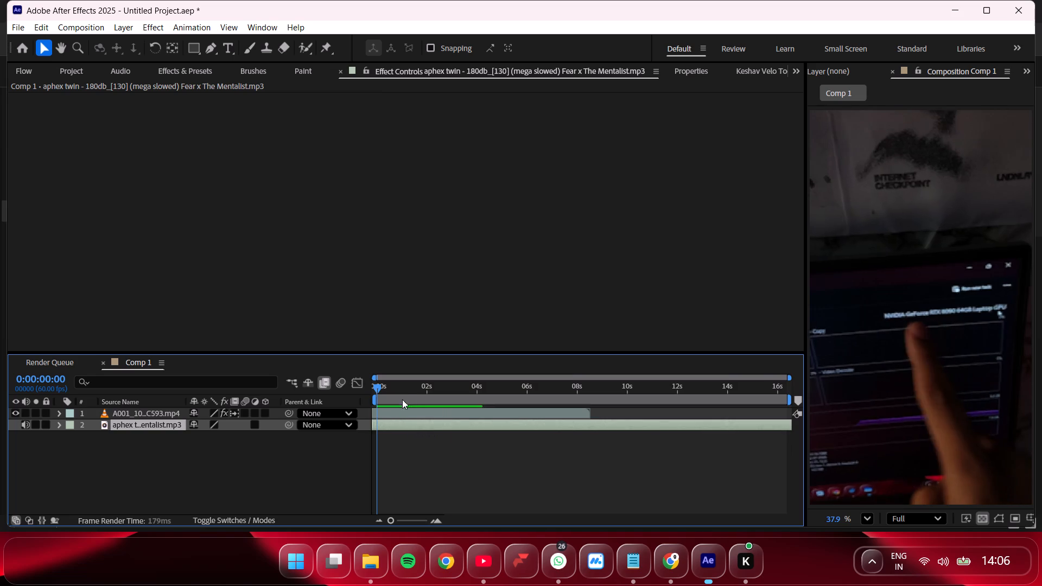
{"action": "left_click_drag", "start_coordinate": [406, 394], "coordinate": [350, 398]}
{"action": "left_click_drag", "start_coordinate": [405, 429], "coordinate": [416, 428]}
{"action": "left_click_drag", "start_coordinate": [409, 395], "coordinate": [332, 397]}
{"action": "key", "text": "space"}
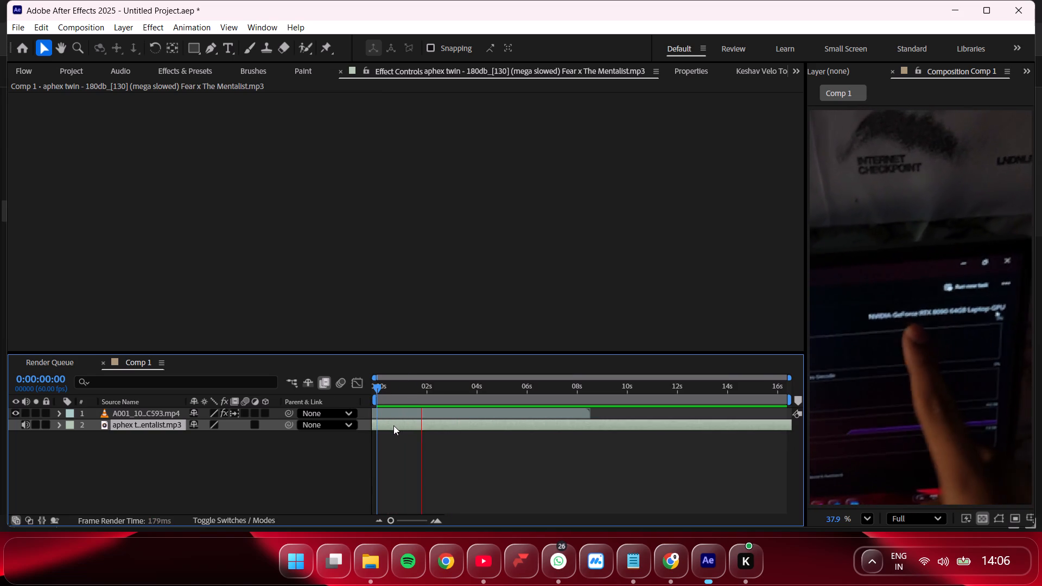
Slide the music layer about 1.8 s later and play Comp 1 from the first frame to check the beat.
{"action": "left_click_drag", "start_coordinate": [430, 425], "coordinate": [464, 425]}
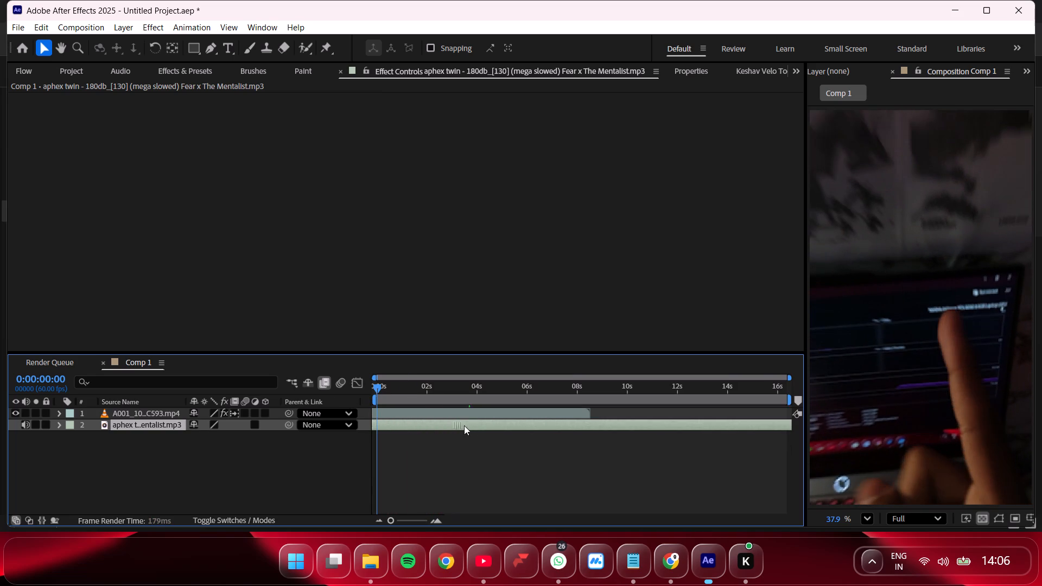
{"action": "left_click_drag", "start_coordinate": [464, 425], "coordinate": [476, 426]}
{"action": "left_click_drag", "start_coordinate": [439, 392], "coordinate": [342, 397]}
{"action": "key", "text": "space"}
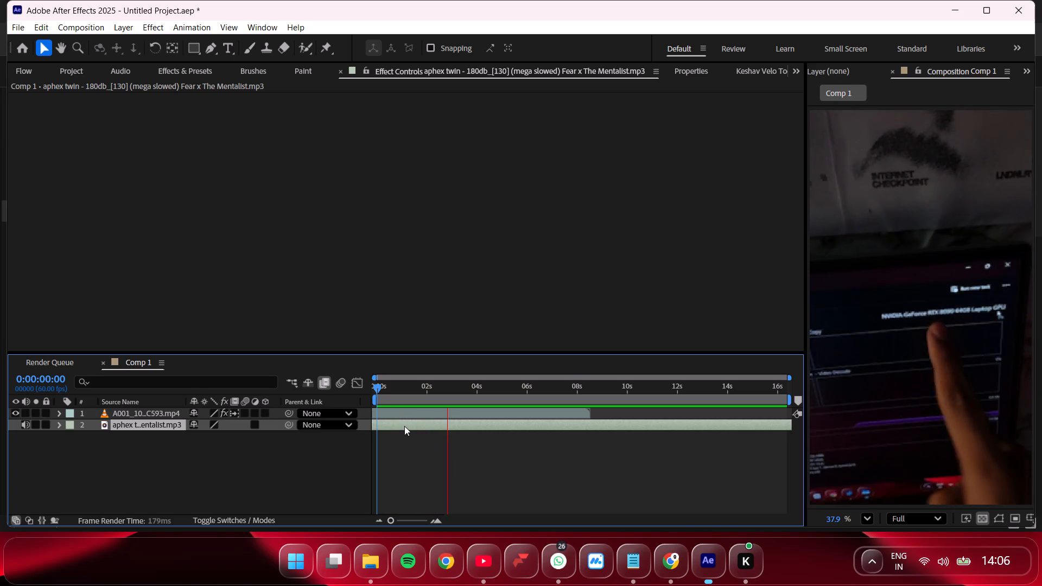
{"action": "key", "text": "space"}
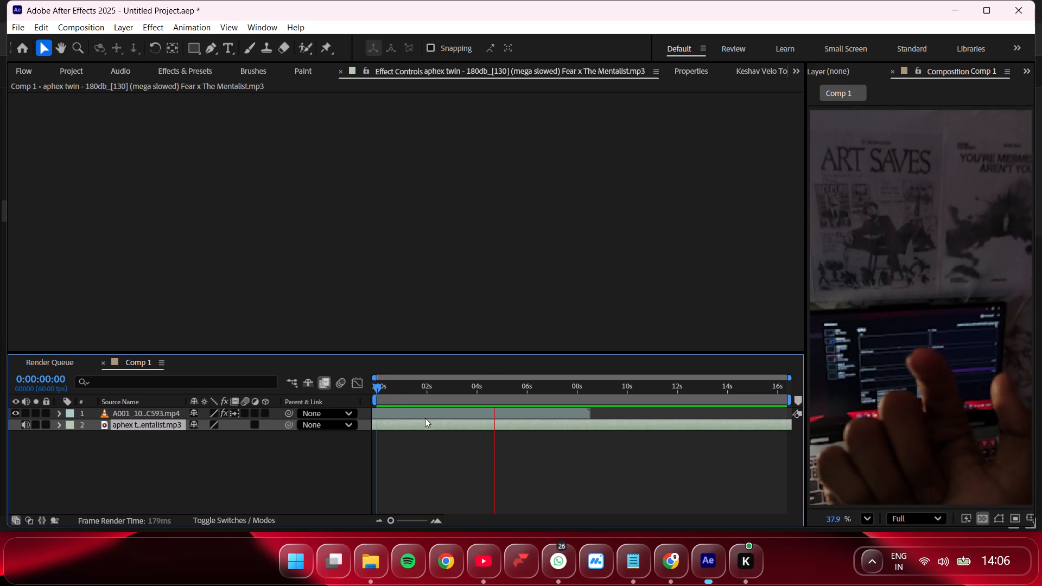
Slide the C593 layer later so it ends at about 9.3 s, play Comp 1 from the start, and return the playhead to the first frame.
{"action": "left_click", "coordinate": [416, 428]}
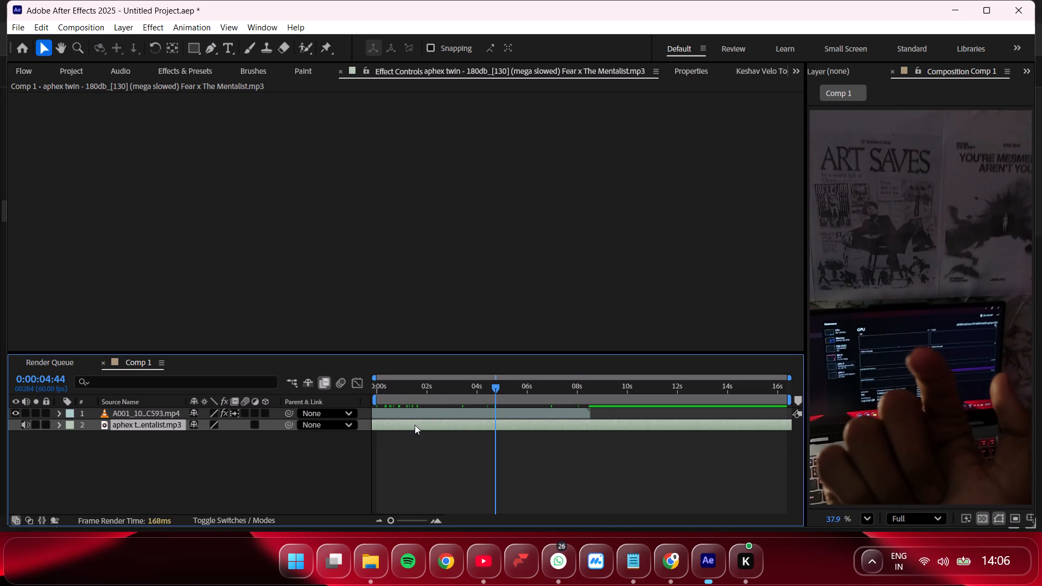
{"action": "left_click_drag", "start_coordinate": [414, 412], "coordinate": [425, 412]}
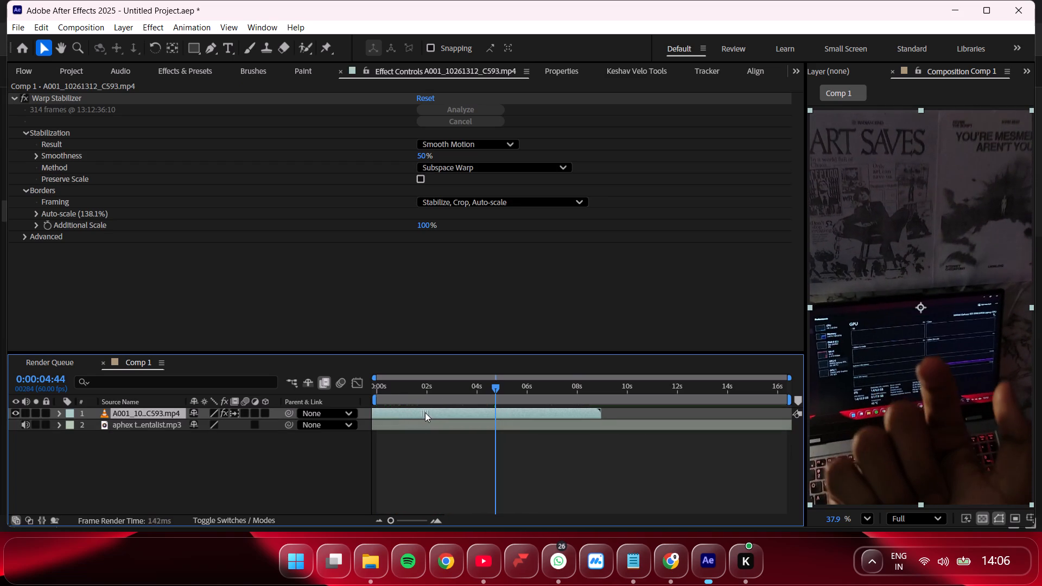
{"action": "left_click_drag", "start_coordinate": [425, 412], "coordinate": [435, 413]}
{"action": "left_click_drag", "start_coordinate": [420, 395], "coordinate": [362, 397]}
{"action": "key", "text": "space"}
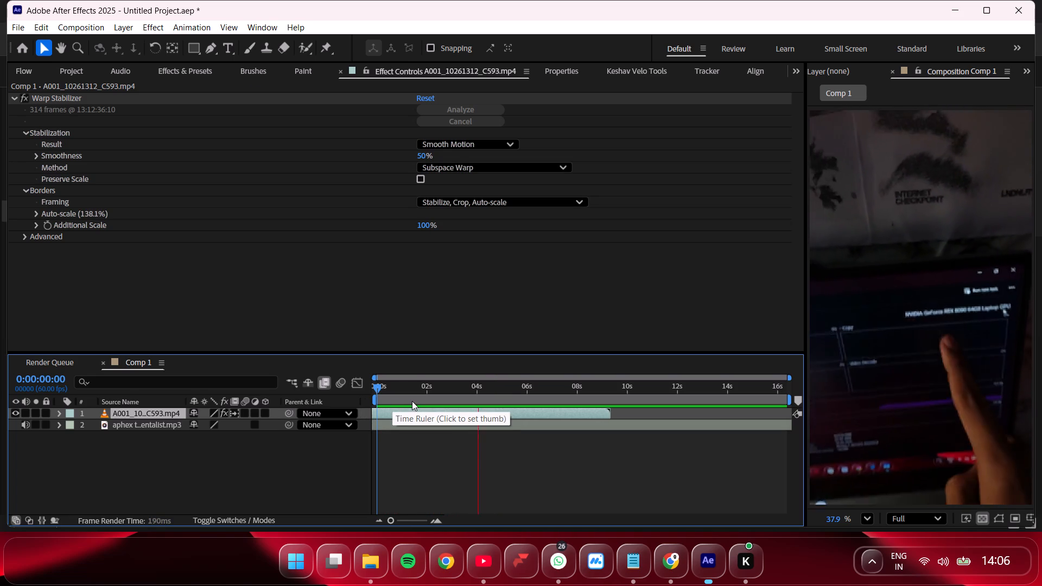
{"action": "key", "text": "space"}
{"action": "left_click_drag", "start_coordinate": [421, 393], "coordinate": [352, 397]}
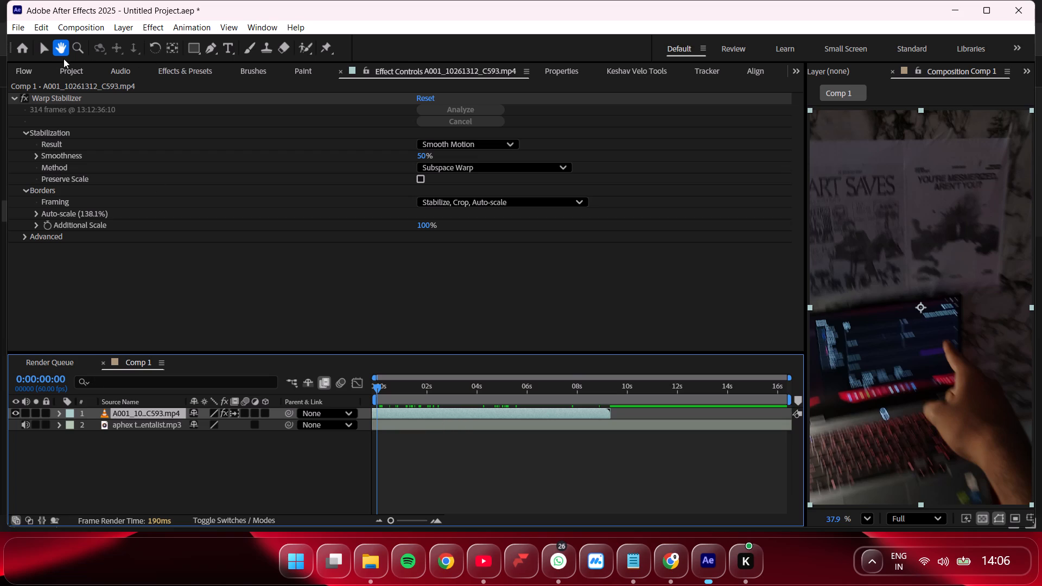
With the Selection tool, slide the music layer about 0.7 s later, play Comp 1 from the start, and return the playhead to the first frame.
{"action": "left_click", "coordinate": [52, 47]}
{"action": "left_click_drag", "start_coordinate": [488, 428], "coordinate": [506, 427]}
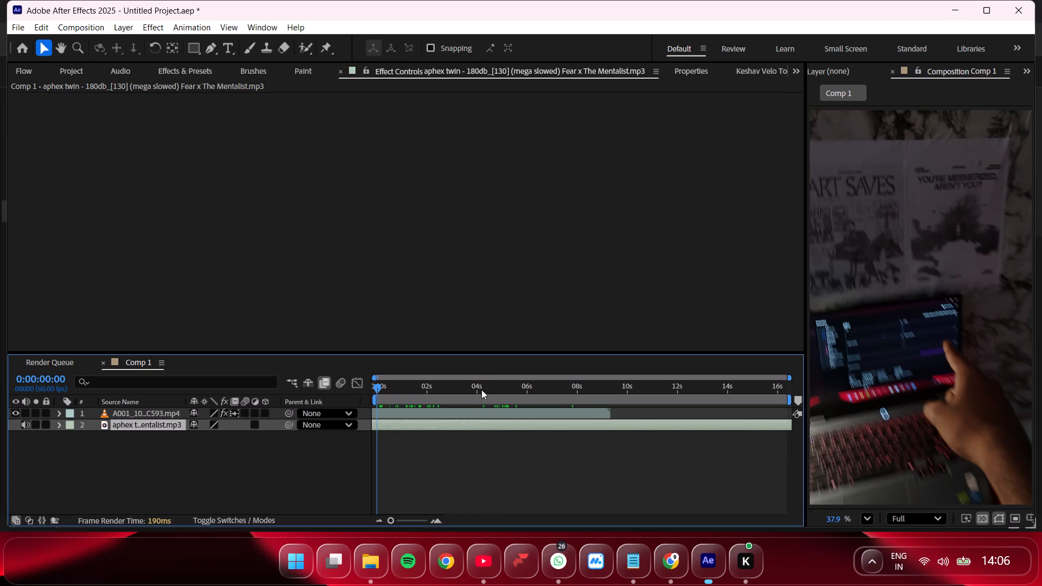
{"action": "left_click_drag", "start_coordinate": [481, 390], "coordinate": [352, 393]}
{"action": "key", "text": "space"}
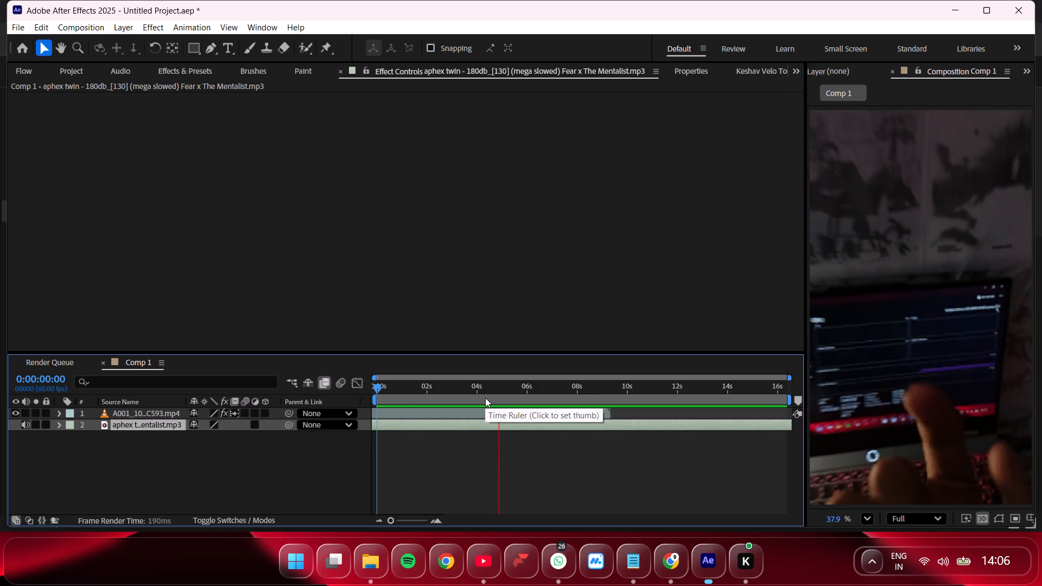
{"action": "key", "text": "space"}
{"action": "left_click_drag", "start_coordinate": [486, 396], "coordinate": [371, 394]}
Slide the C593 layer later so it ends at about 9.7 s, and play Comp 1 from the start to check the sync.
{"action": "left_click_drag", "start_coordinate": [396, 413], "coordinate": [404, 414]}
{"action": "left_click_drag", "start_coordinate": [399, 396], "coordinate": [368, 393]}
{"action": "key", "text": "space"}
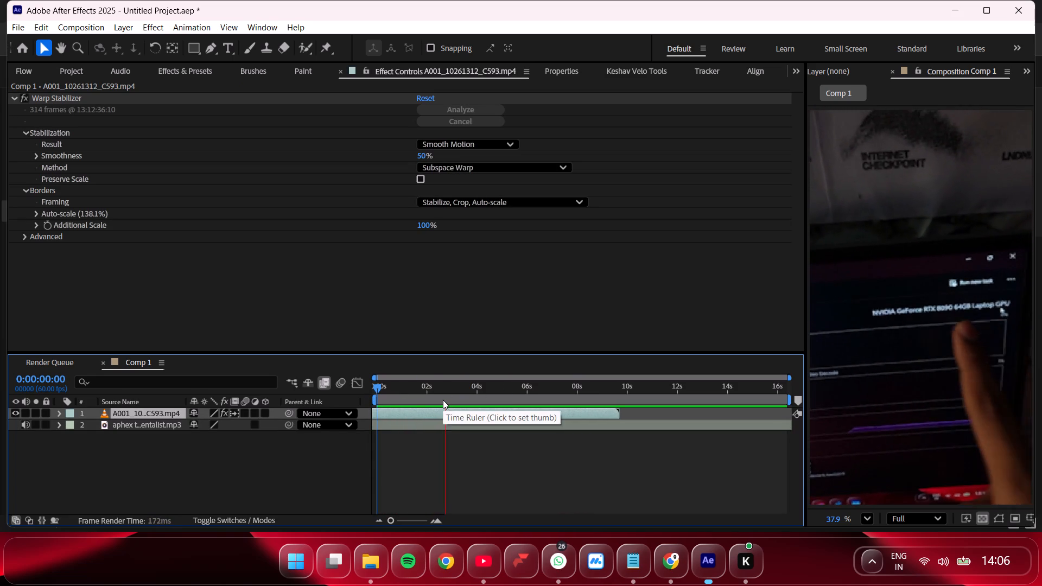
{"action": "key", "text": "space"}
{"action": "key", "text": "space"}
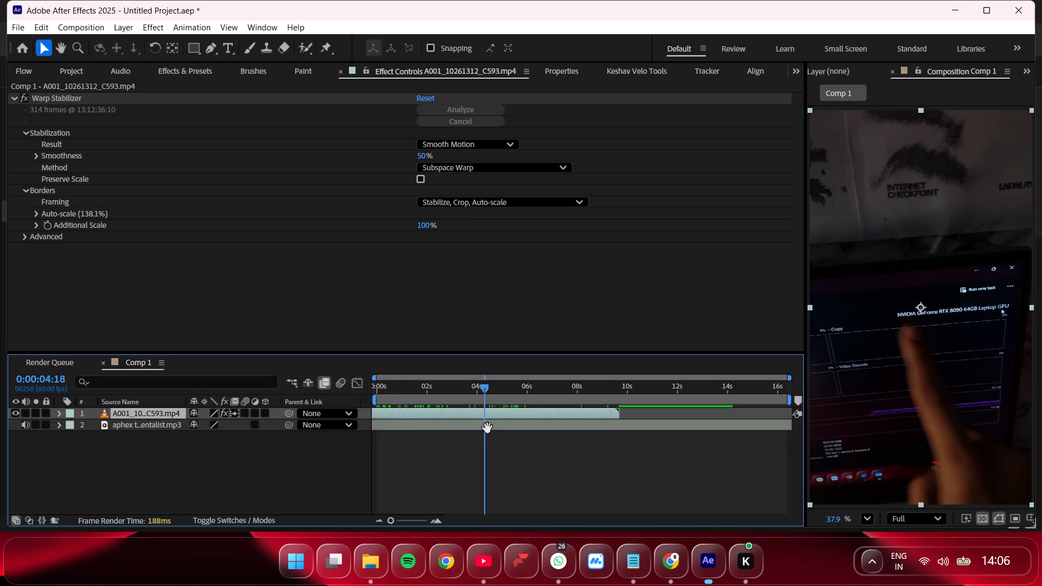
{"action": "key", "text": "space"}
Slide the music layer about 0.6 s earlier and play Comp 1 from about 0:00:01:39 to check the sync.
{"action": "left_click_drag", "start_coordinate": [500, 428], "coordinate": [486, 428]}
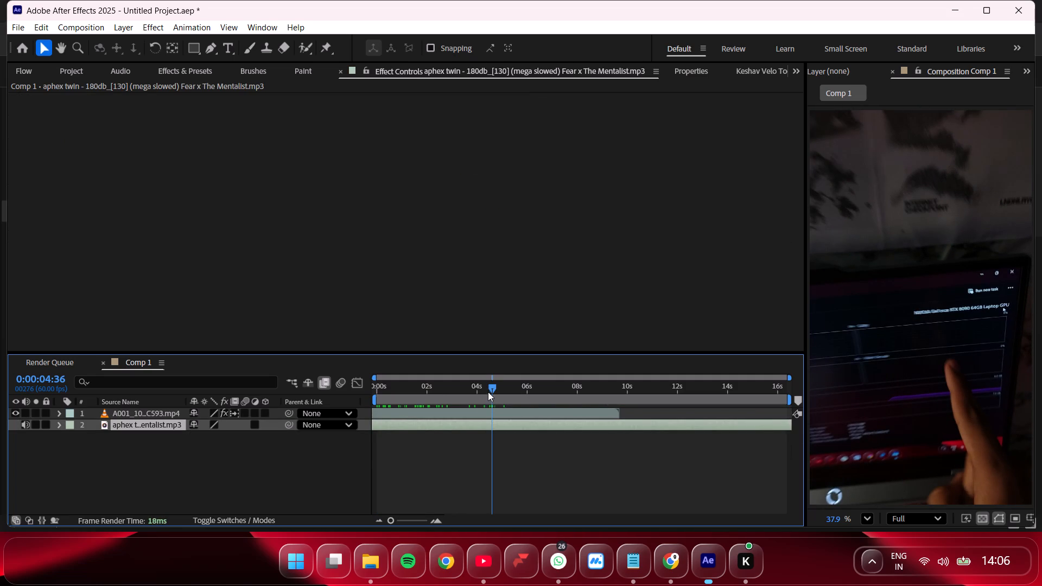
{"action": "left_click_drag", "start_coordinate": [489, 391], "coordinate": [415, 397]}
{"action": "key", "text": "space"}
{"action": "key", "text": "space"}
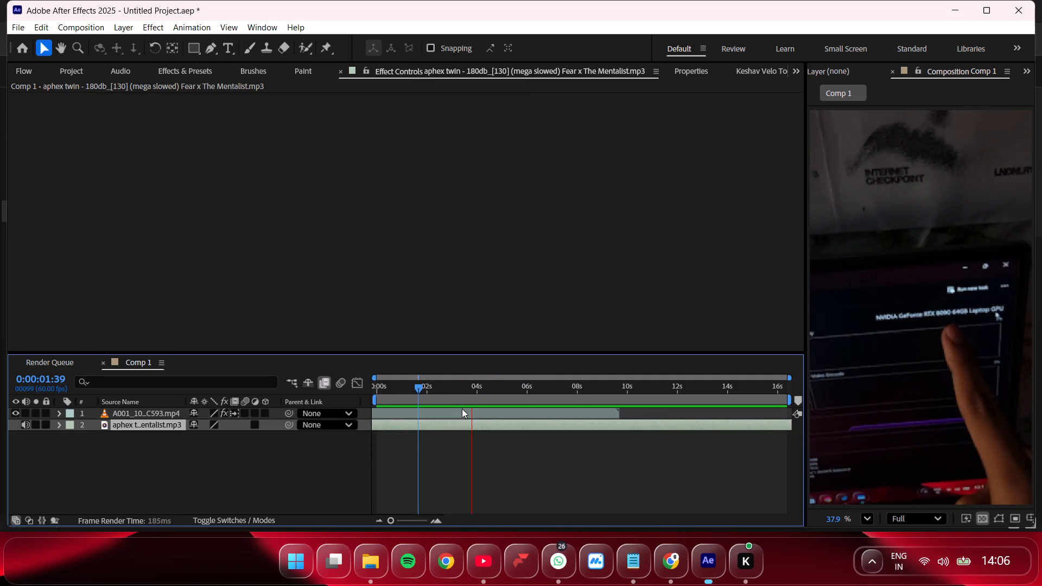
{"action": "key", "text": "space"}
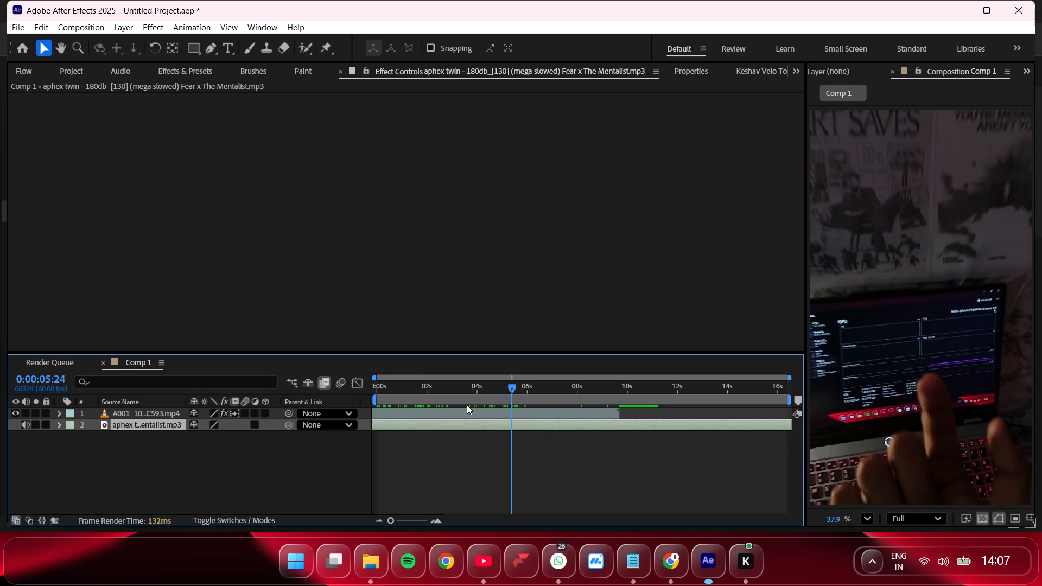
Split the C593 clip layer at 0:00:04:08 and delete the part after the split.
{"action": "left_click", "coordinate": [473, 400]}
{"action": "key", "text": "space"}
{"action": "key", "text": "space"}
{"action": "left_click", "coordinate": [489, 416]}
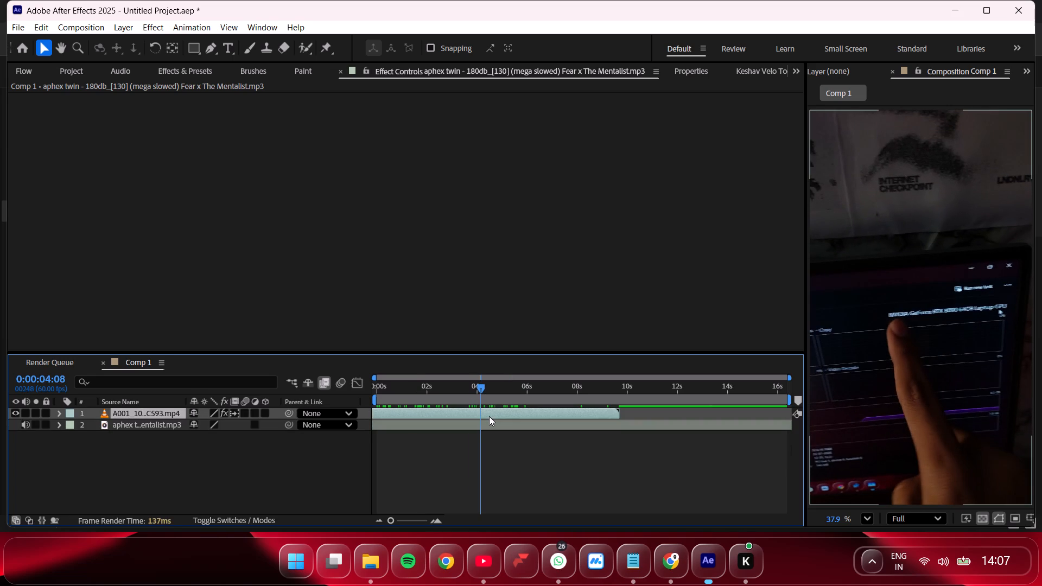
{"action": "key", "text": "ctrl+shift+d"}
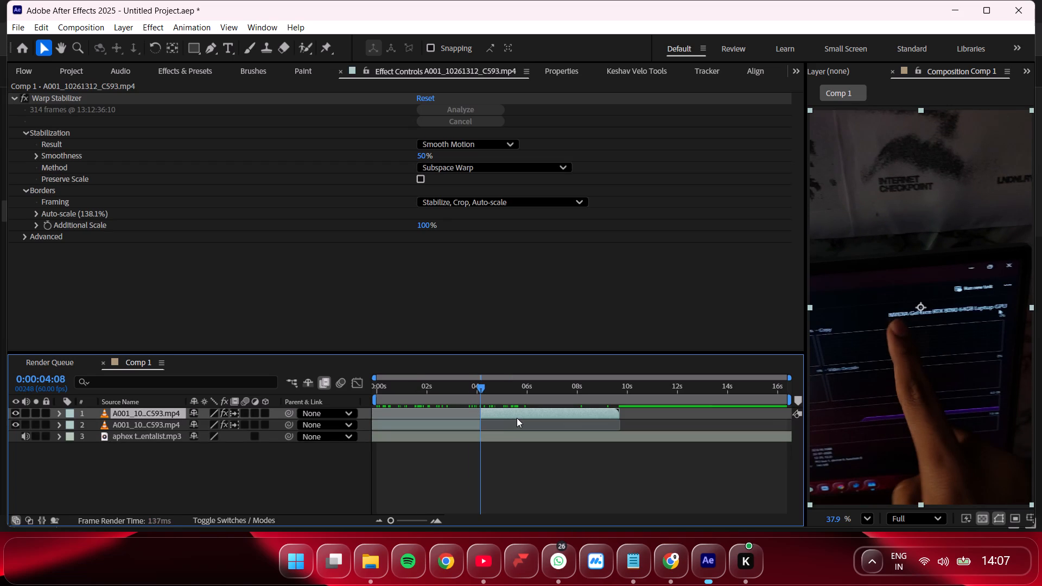
{"action": "key", "text": "Delete"}
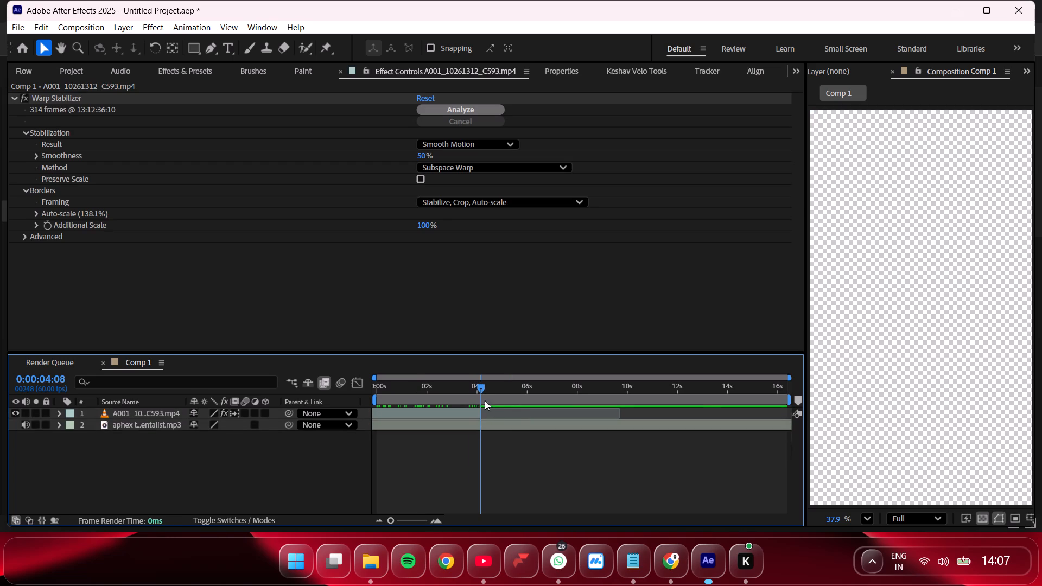
Play Comp 1 from the first frame and again from 0:00:02:07 to check the trimmed clip against the music.
{"action": "left_click_drag", "start_coordinate": [480, 394], "coordinate": [317, 397]}
{"action": "key", "text": "space"}
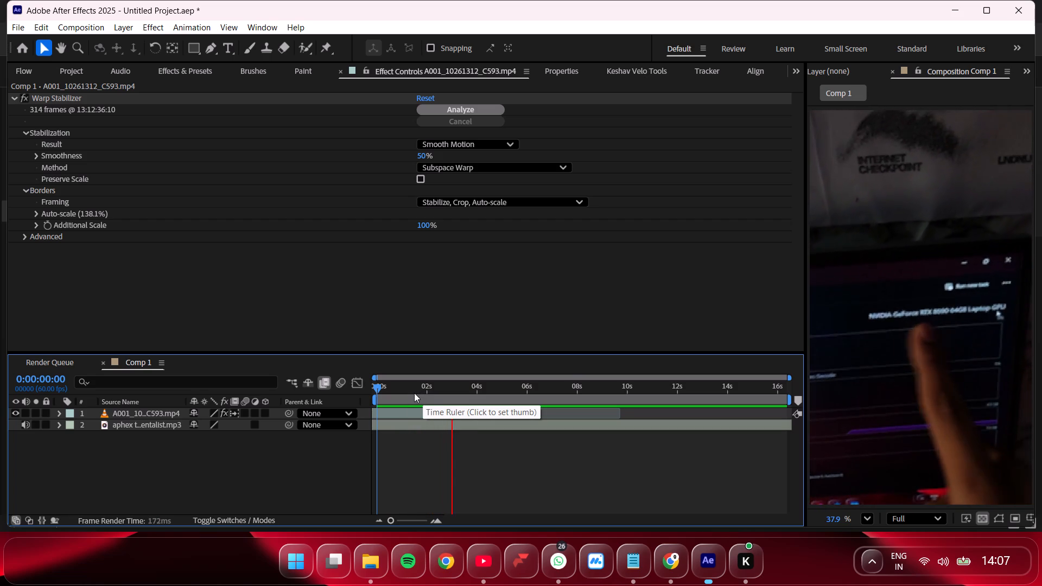
{"action": "left_click", "coordinate": [434, 396]}
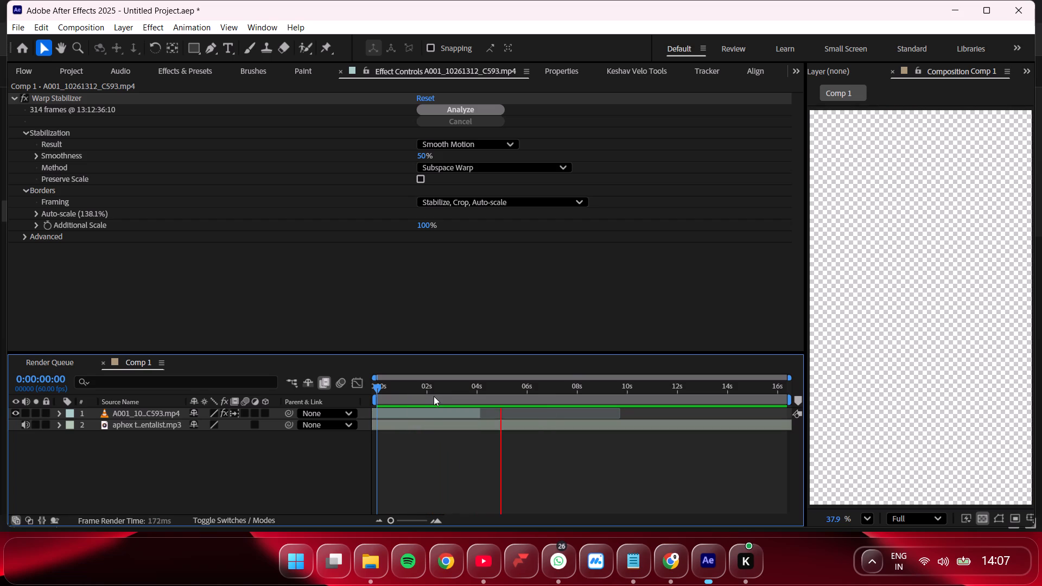
{"action": "key", "text": "space"}
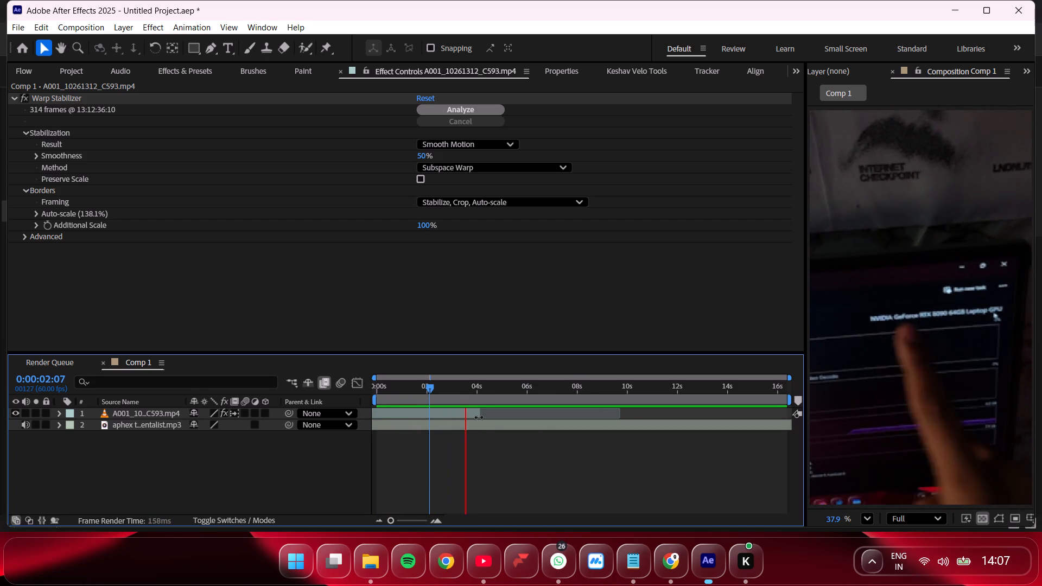
Split the music layer at the first frame and delete the part before it.
{"action": "left_click", "coordinate": [481, 429]}
{"action": "left_click", "coordinate": [469, 397]}
{"action": "left_click_drag", "start_coordinate": [465, 392], "coordinate": [293, 392]}
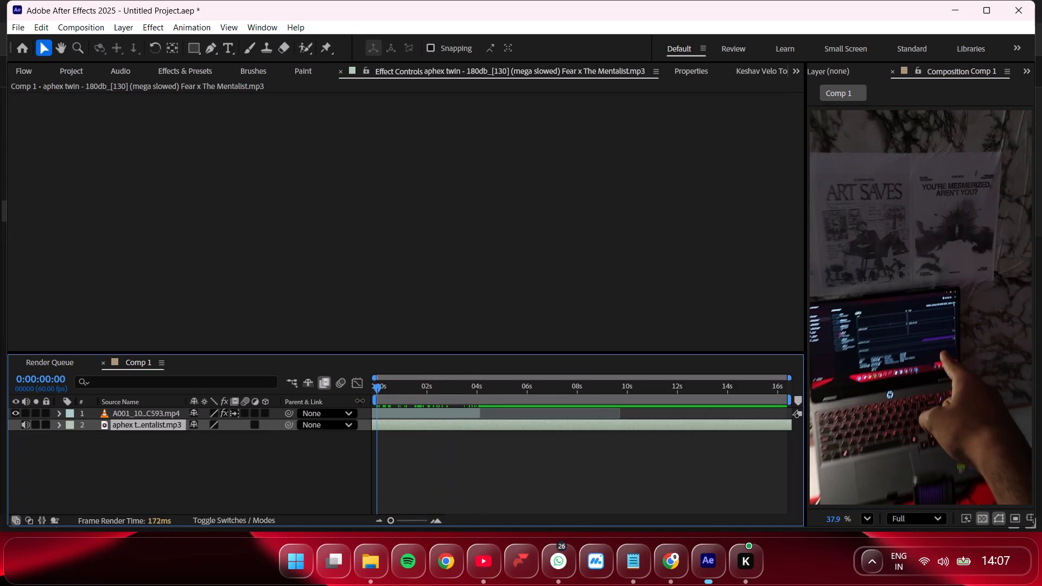
{"action": "key", "text": "ctrl+shift+d"}
{"action": "left_click", "coordinate": [151, 436]}
{"action": "key", "text": "Delete"}
{"action": "key", "text": "m"}
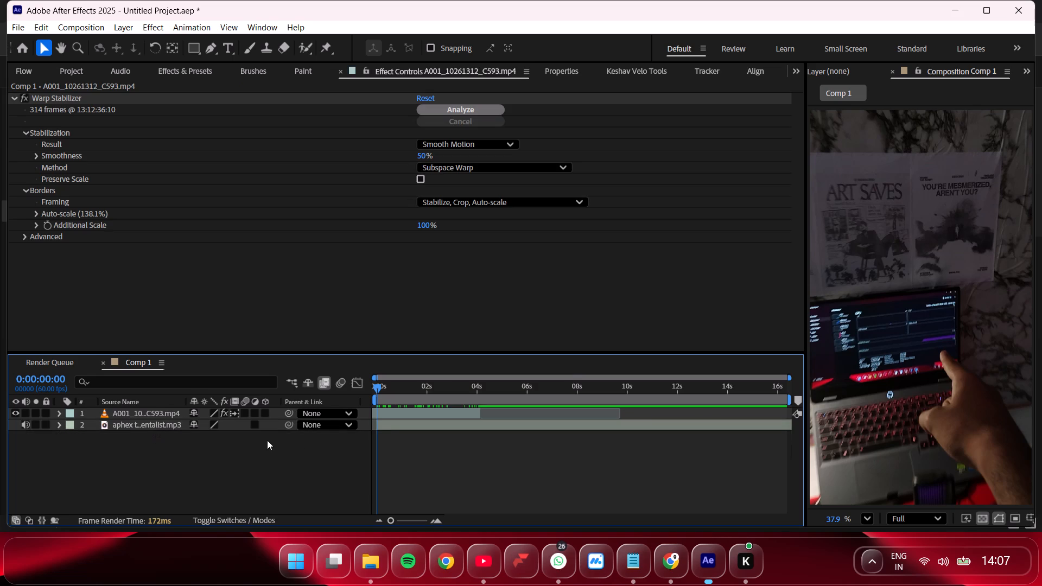
{"action": "left_click_drag", "start_coordinate": [411, 393], "coordinate": [214, 401]}
Convert the music layer's audio to keyframes.
{"action": "left_click", "coordinate": [452, 427]}
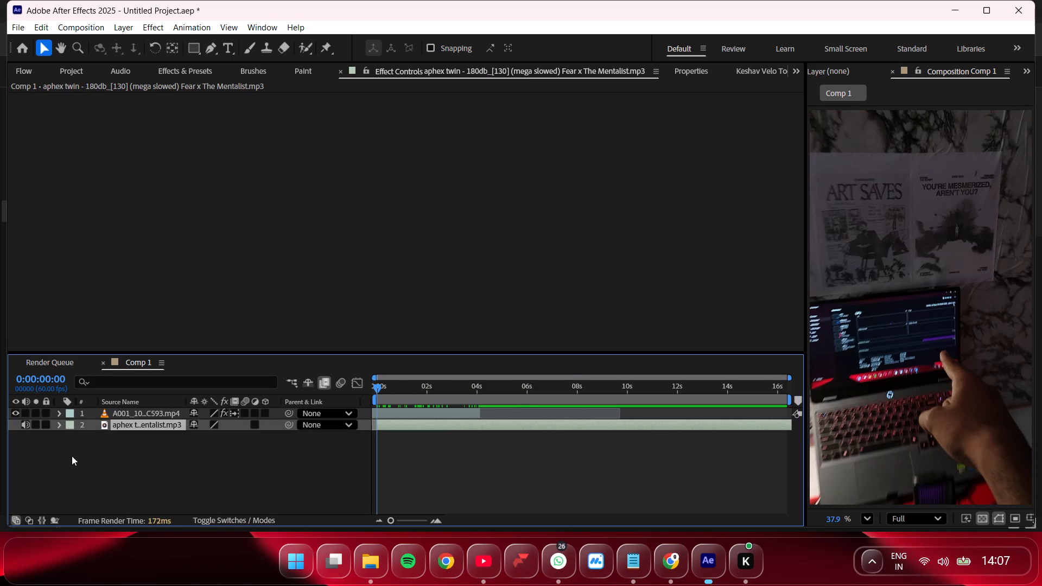
{"action": "right_click", "coordinate": [128, 428]}
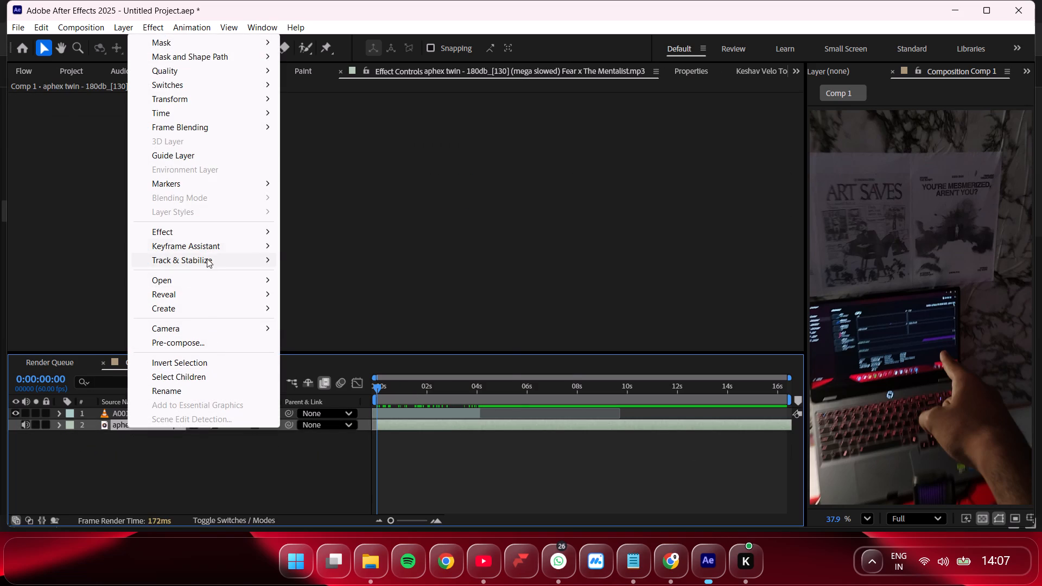
{"action": "left_click", "coordinate": [364, 249]}
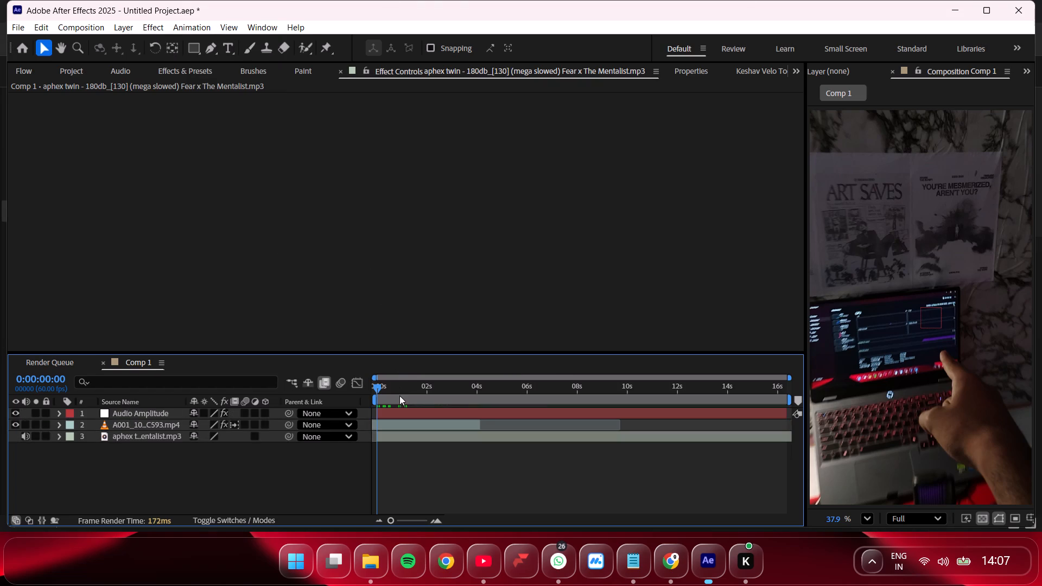
Reveal the Audio Amplitude layer's keyframes and show its Both Channels slider in the Graph Editor.
{"action": "left_click", "coordinate": [387, 411]}
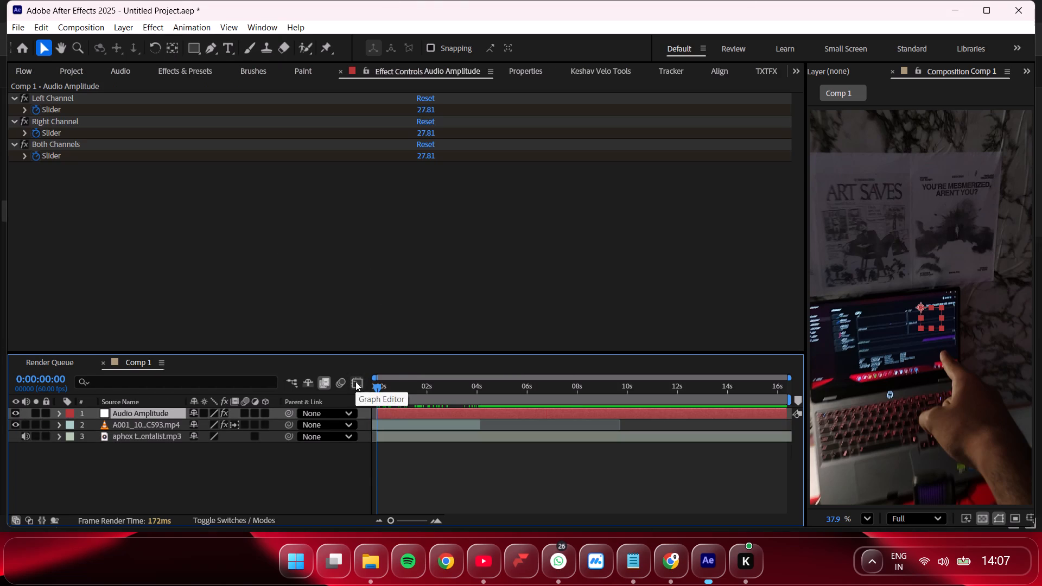
{"action": "key", "text": "u"}
{"action": "double_click", "coordinate": [133, 481]}
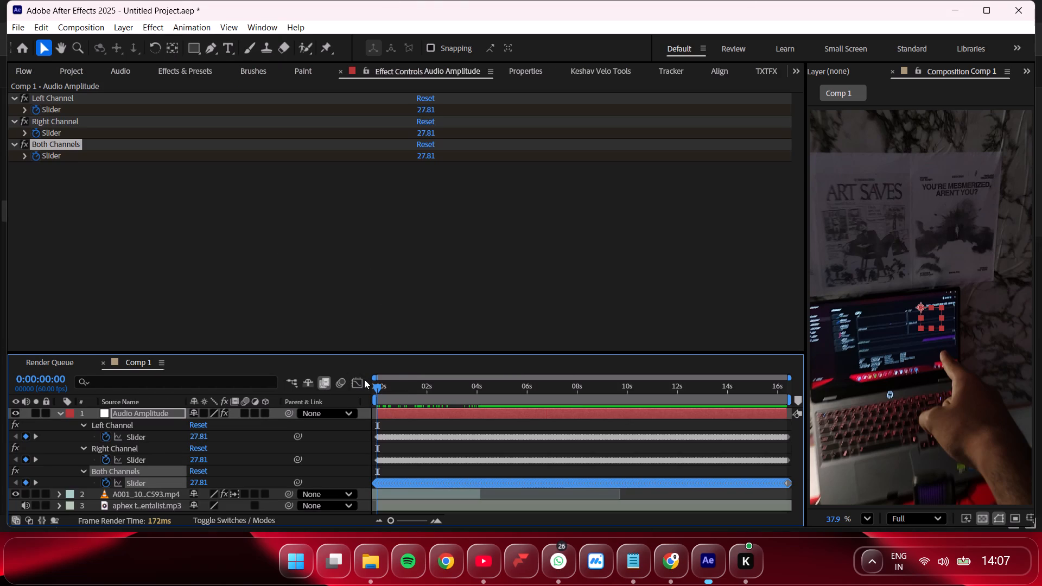
{"action": "left_click", "coordinate": [365, 379]}
{"action": "left_click", "coordinate": [360, 383]}
Play Comp 1 from 0:00:01:15 and repeatedly around 0:00:04:00 to locate the beat against the Both Channels amplitude curve.
{"action": "left_click_drag", "start_coordinate": [459, 393], "coordinate": [408, 393]}
{"action": "key", "text": "space"}
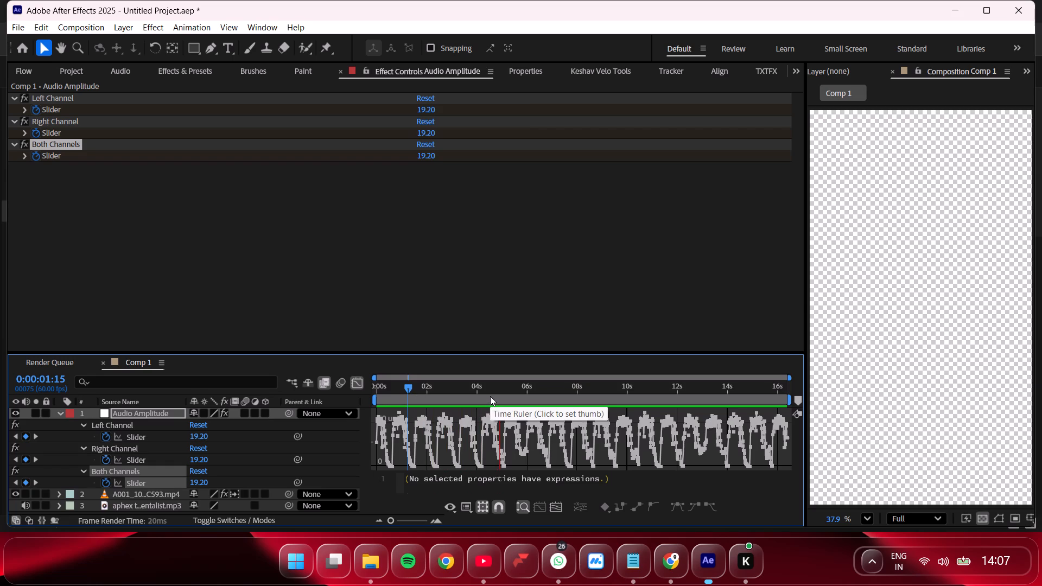
{"action": "left_click_drag", "start_coordinate": [490, 396], "coordinate": [468, 393]}
{"action": "key", "text": "space"}
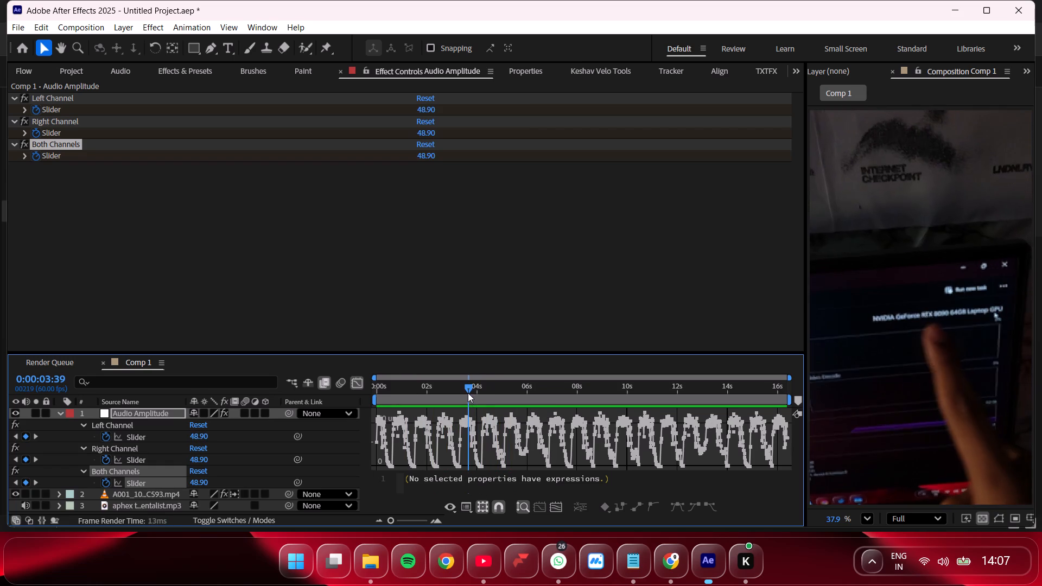
{"action": "left_click", "coordinate": [468, 393]}
{"action": "key", "text": "space"}
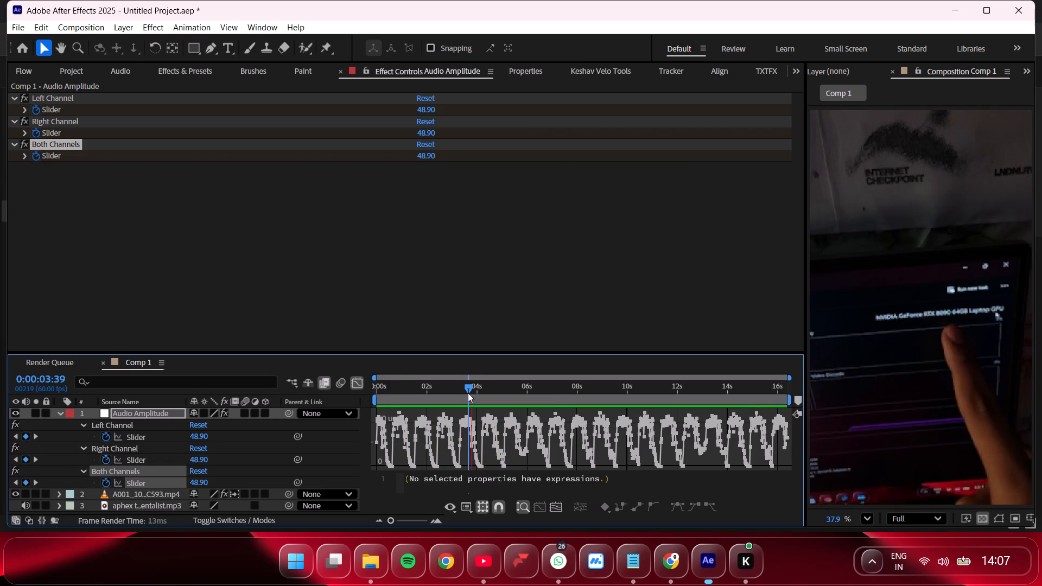
{"action": "key", "text": "space"}
{"action": "left_click_drag", "start_coordinate": [468, 393], "coordinate": [474, 394]}
{"action": "key", "text": "space"}
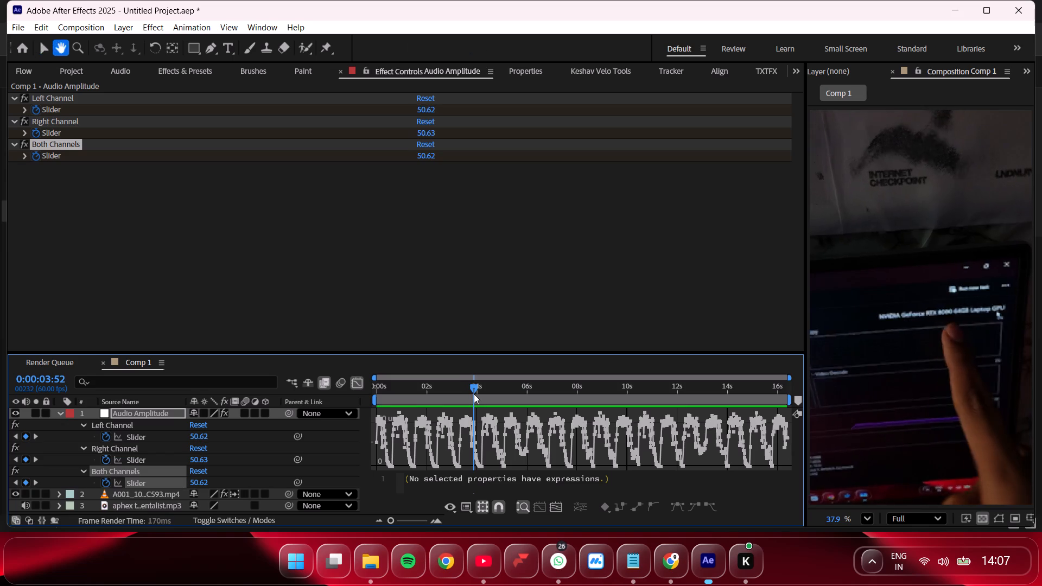
{"action": "key", "text": "space"}
{"action": "left_click_drag", "start_coordinate": [482, 392], "coordinate": [478, 392]}
{"action": "key", "text": "space"}
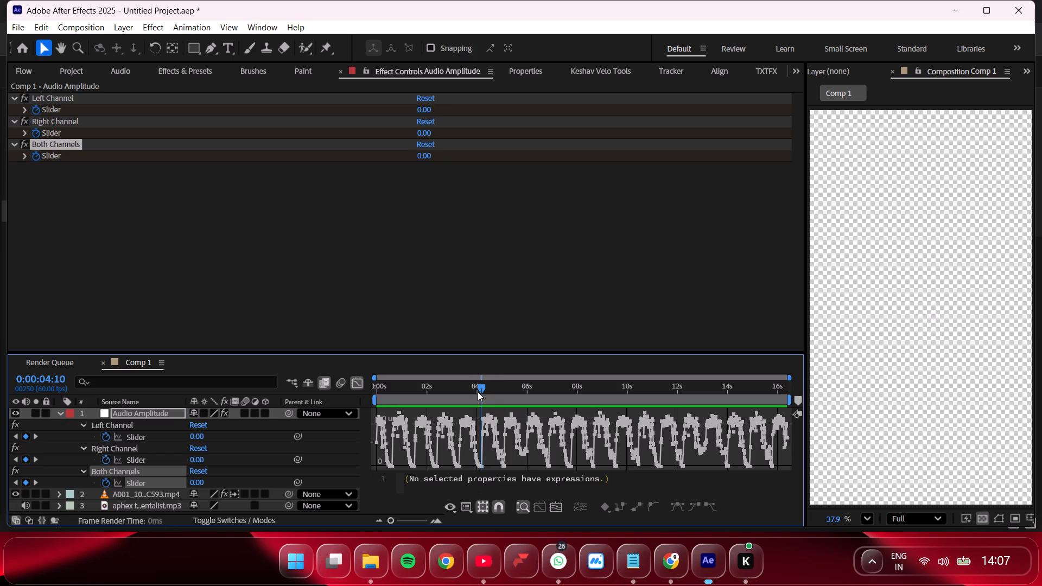
{"action": "key", "text": "space"}
Add composition markers 1 to 4 on the beats at 0:00:04:22, 0:00:05:15, 0:00:06:10 and 0:00:07:07.
{"action": "left_click", "coordinate": [484, 392]}
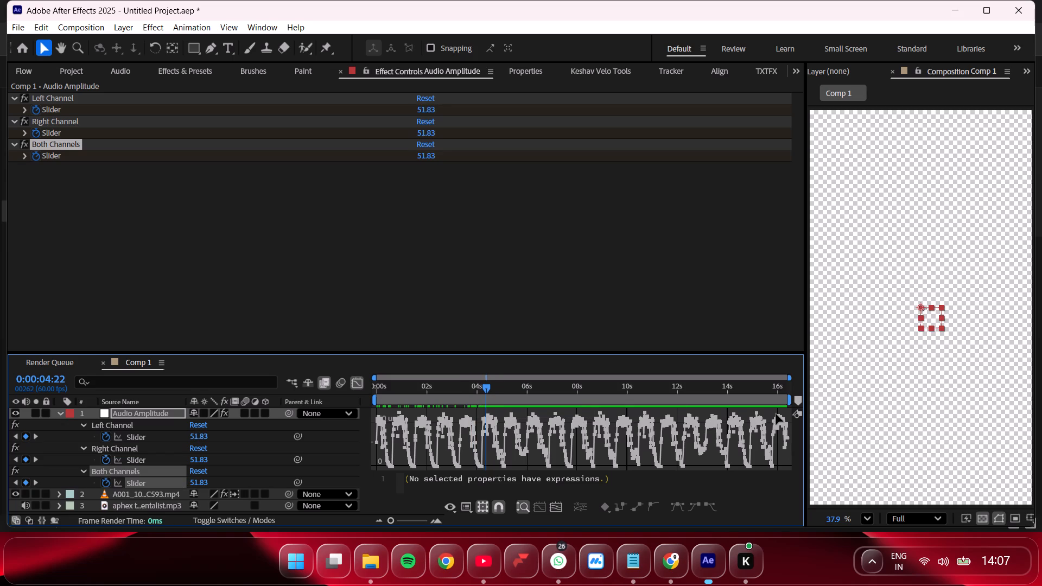
{"action": "left_click", "coordinate": [802, 400]}
{"action": "key", "text": "space"}
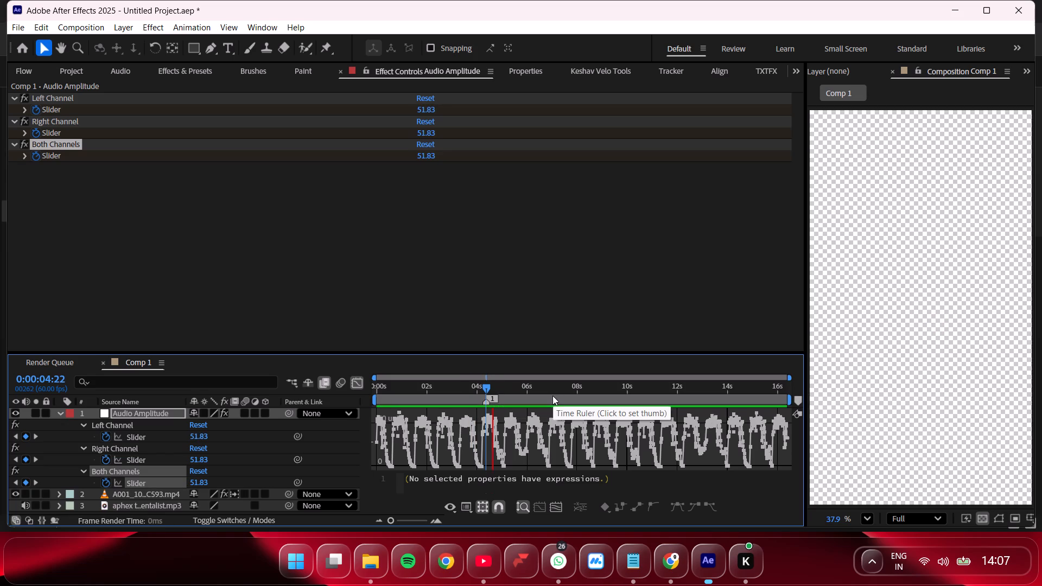
{"action": "key", "text": "space"}
{"action": "left_click", "coordinate": [510, 392]}
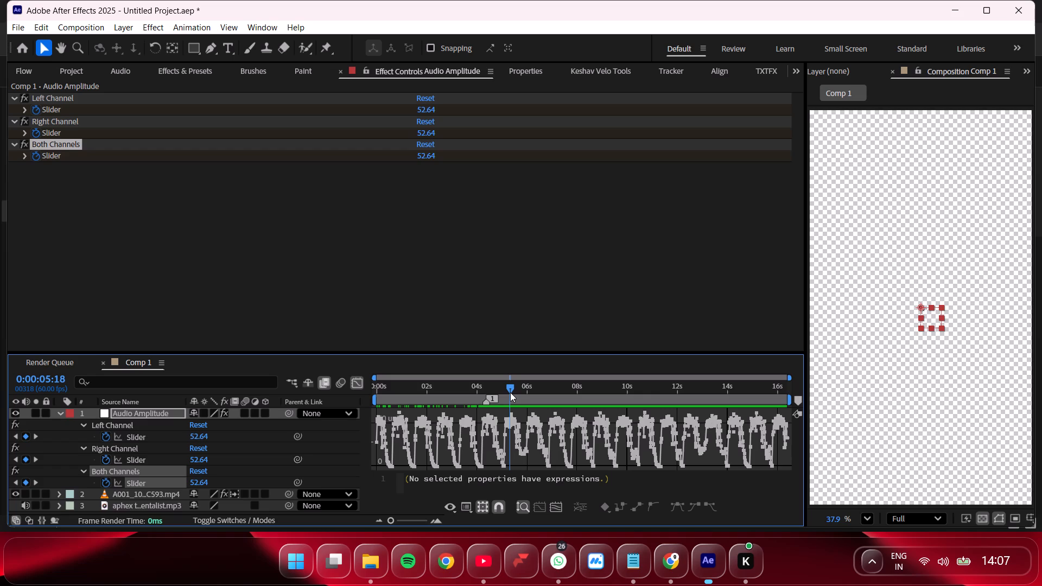
{"action": "left_click", "coordinate": [798, 396]}
{"action": "key", "text": "space"}
{"action": "key", "text": "space"}
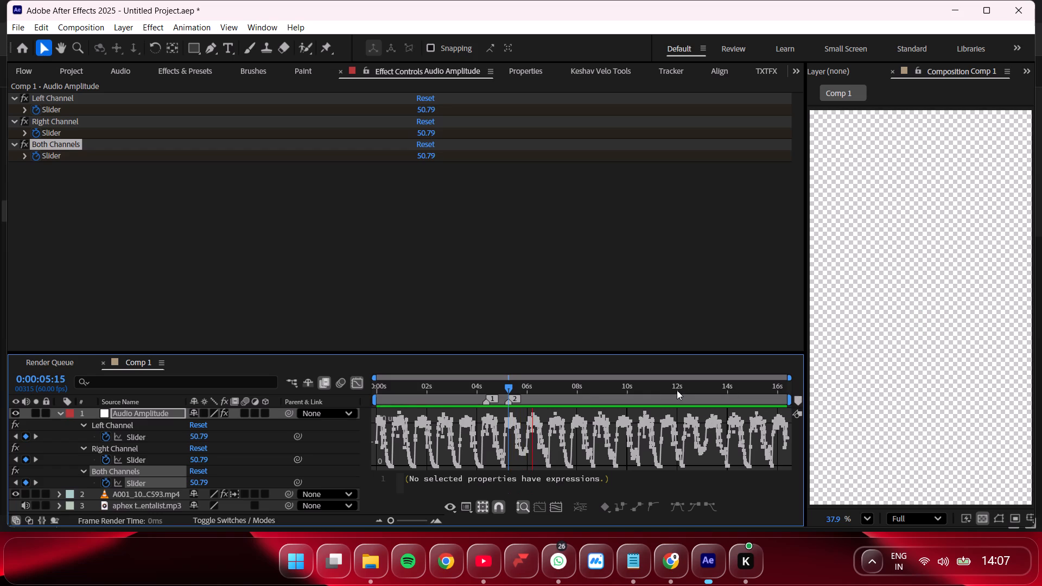
{"action": "left_click", "coordinate": [534, 387]}
{"action": "left_click", "coordinate": [800, 399]}
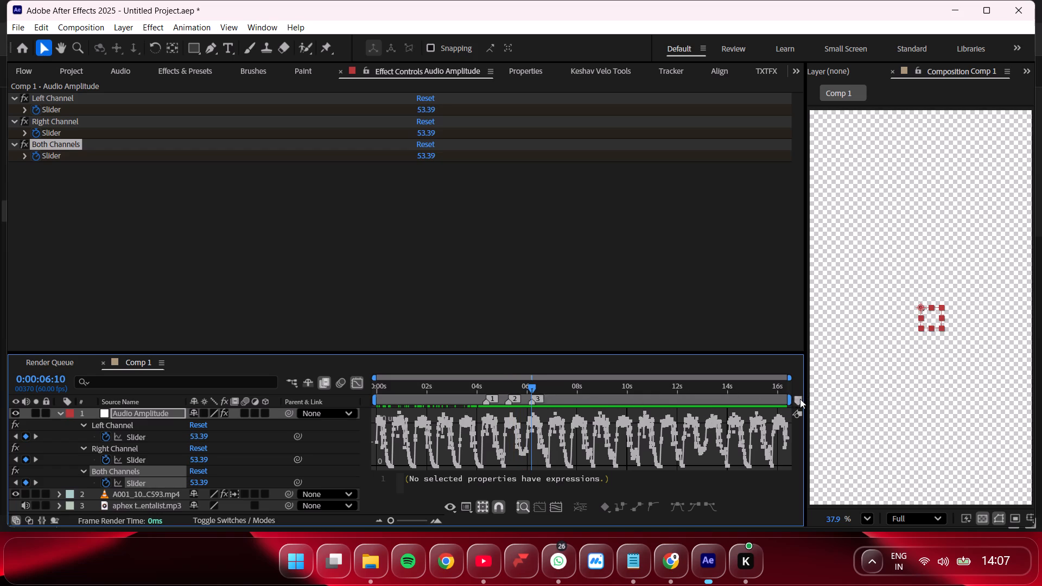
{"action": "key", "text": "space"}
{"action": "key", "text": "space"}
{"action": "left_click_drag", "start_coordinate": [549, 398], "coordinate": [555, 399]}
{"action": "left_click", "coordinate": [798, 399]}
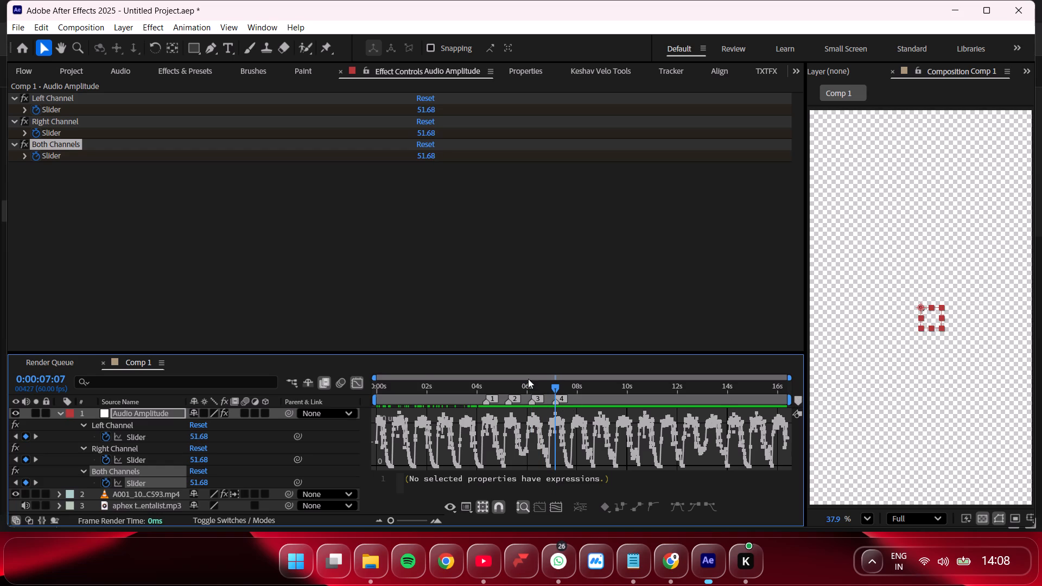
Close the Graph Editor and extend the end of the C593 layer to marker 1 at 0:00:04:22.
{"action": "left_click", "coordinate": [358, 384]}
{"action": "left_click_drag", "start_coordinate": [413, 520], "coordinate": [387, 523]}
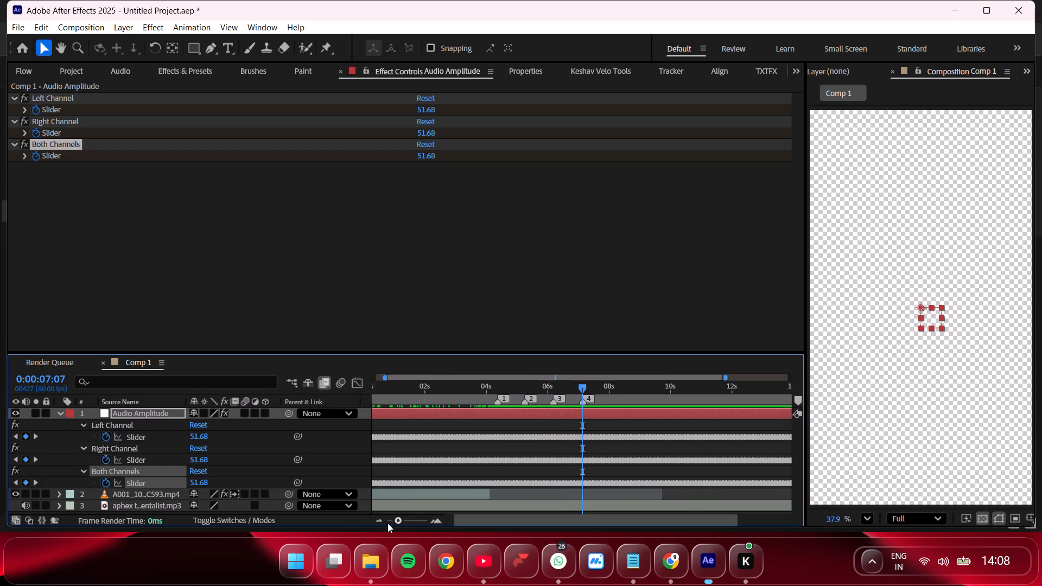
{"action": "left_click_drag", "start_coordinate": [387, 523], "coordinate": [325, 512]}
{"action": "left_click_drag", "start_coordinate": [435, 403], "coordinate": [485, 399]}
{"action": "left_click_drag", "start_coordinate": [394, 517], "coordinate": [437, 523]}
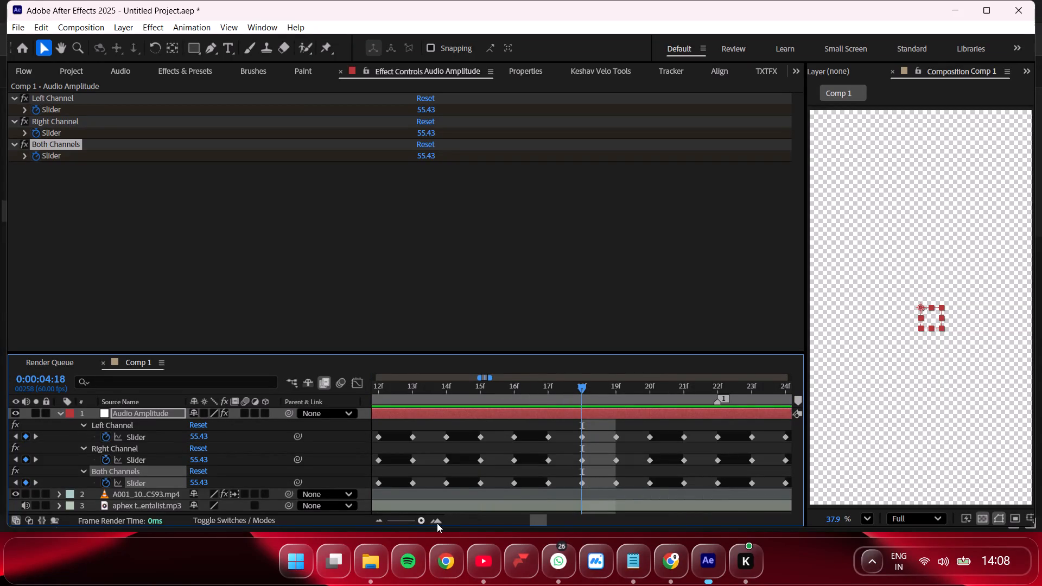
{"action": "left_click_drag", "start_coordinate": [437, 523], "coordinate": [423, 520]}
{"action": "left_click_drag", "start_coordinate": [581, 388], "coordinate": [589, 388]}
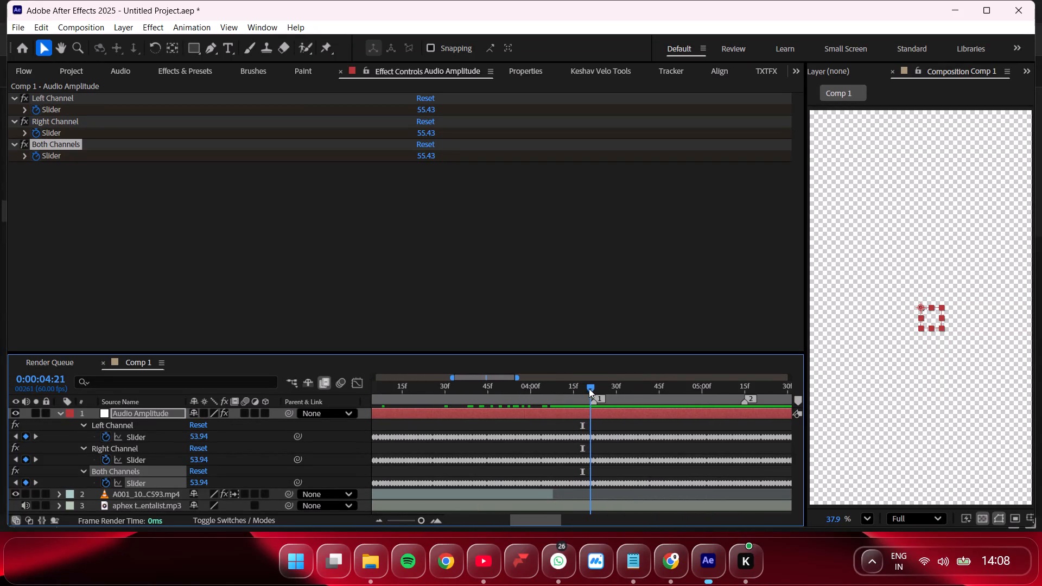
{"action": "left_click_drag", "start_coordinate": [589, 388], "coordinate": [592, 388]}
{"action": "left_click_drag", "start_coordinate": [557, 494], "coordinate": [592, 498]}
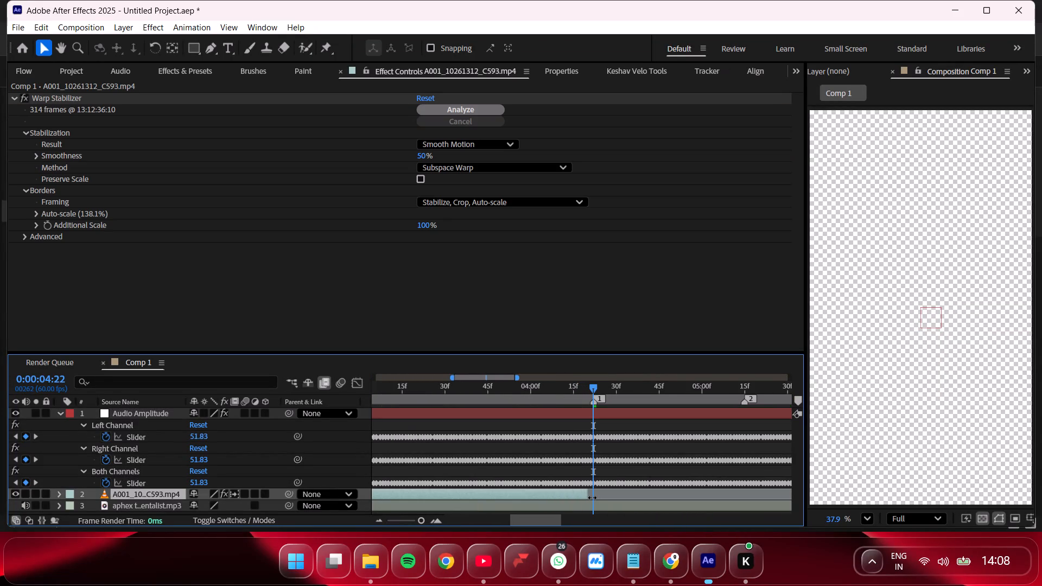
{"action": "left_click_drag", "start_coordinate": [592, 498], "coordinate": [595, 498]}
Collapse the Audio Amplitude layer, play Comp 1 from the start to check the cut, and return to the first frame.
{"action": "left_click", "coordinate": [60, 409]}
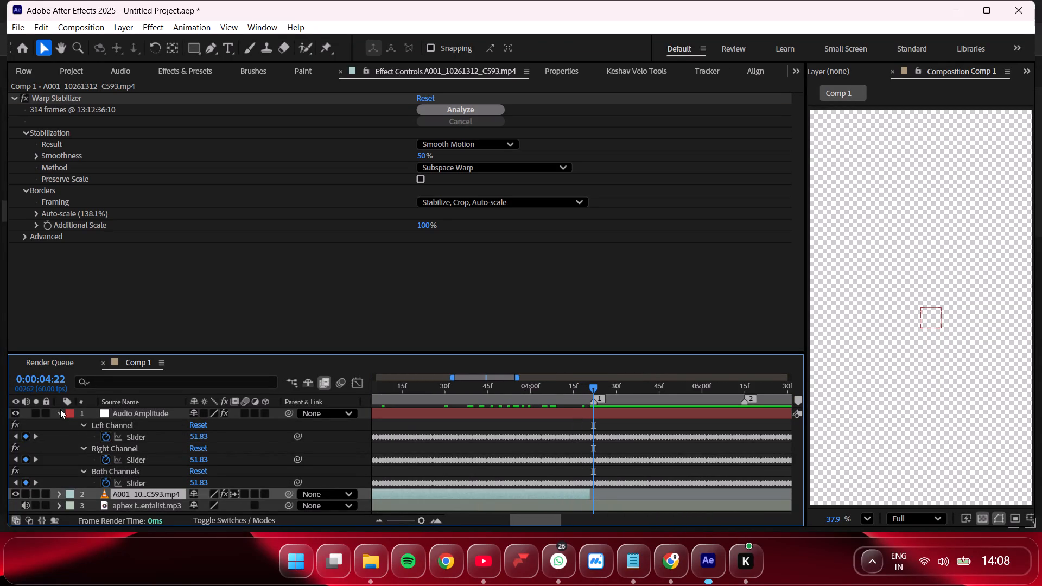
{"action": "left_click_drag", "start_coordinate": [414, 391], "coordinate": [226, 407]}
{"action": "key", "text": "space"}
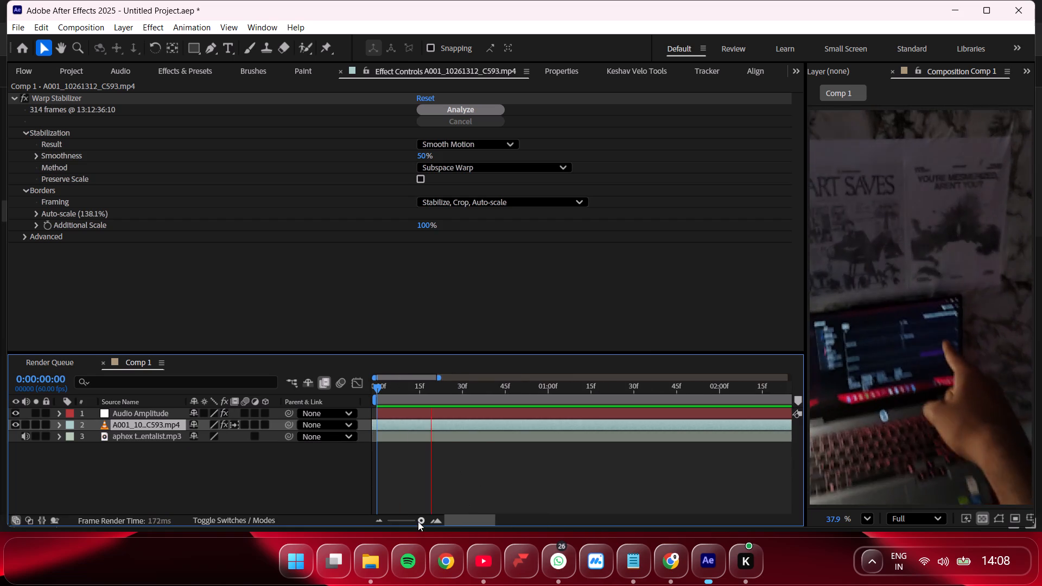
{"action": "left_click_drag", "start_coordinate": [418, 520], "coordinate": [285, 520]}
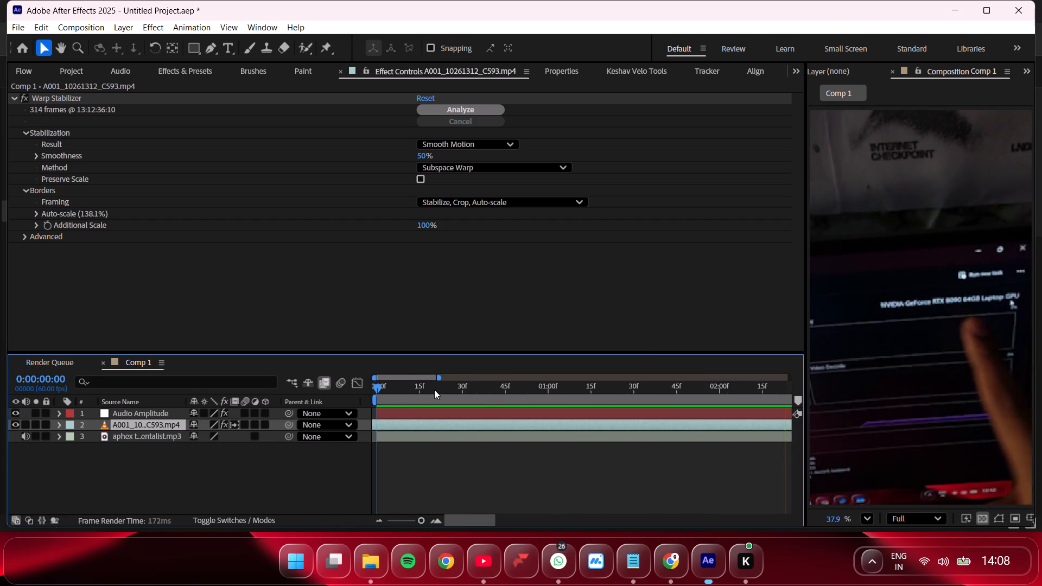
{"action": "left_click_drag", "start_coordinate": [426, 518], "coordinate": [423, 518]}
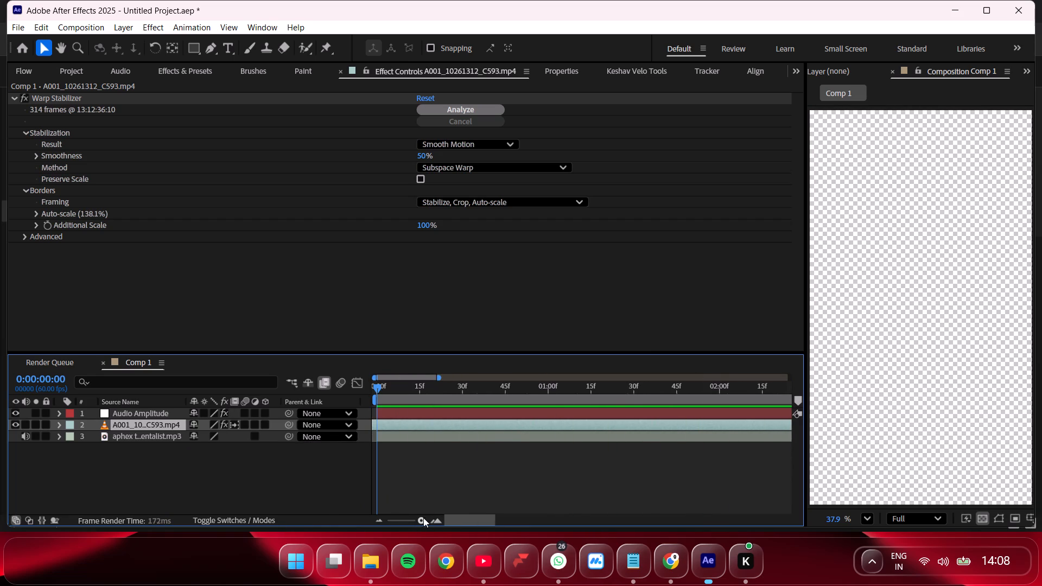
{"action": "left_click_drag", "start_coordinate": [423, 518], "coordinate": [370, 513]}
{"action": "left_click_drag", "start_coordinate": [445, 395], "coordinate": [62, 323]}
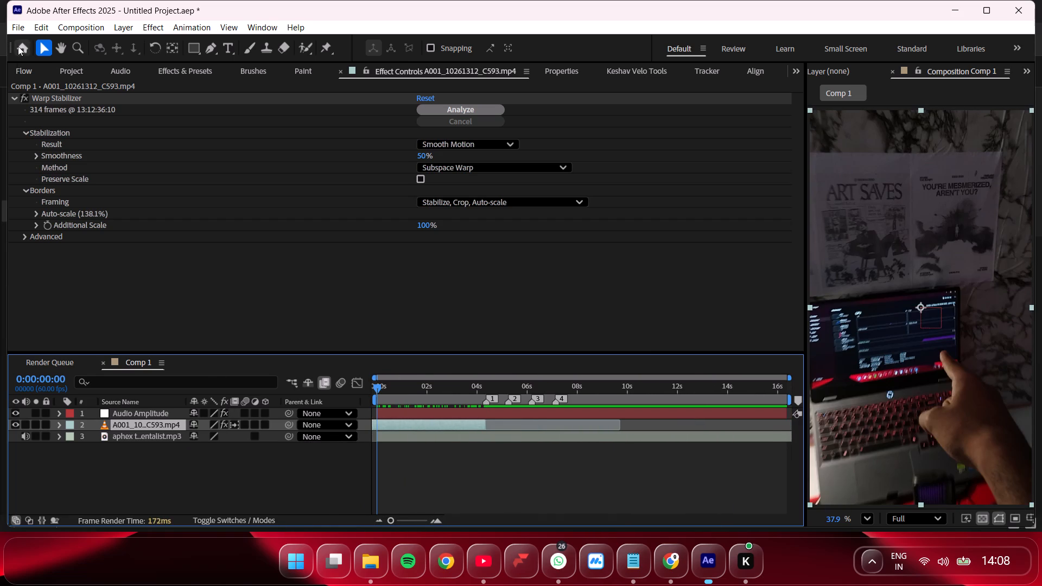
Import the clip A001_10261315_C597 from the Downloads folder into the project.
{"action": "left_click", "coordinate": [20, 24]}
{"action": "left_click", "coordinate": [49, 197]}
{"action": "left_click", "coordinate": [229, 193]}
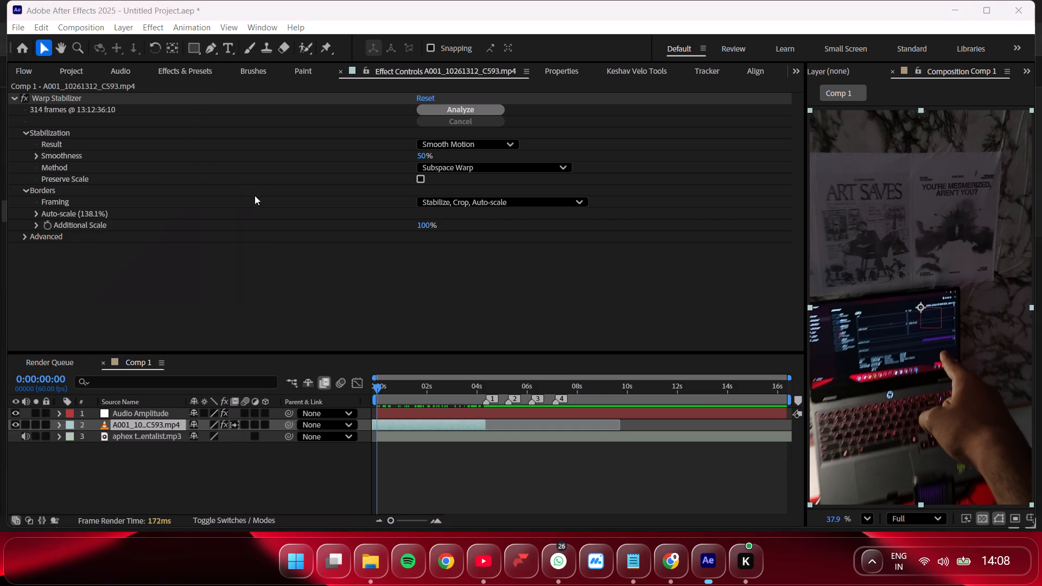
{"action": "scroll", "coordinate": [449, 206], "scroll_direction": "up", "scroll_amount": 3}
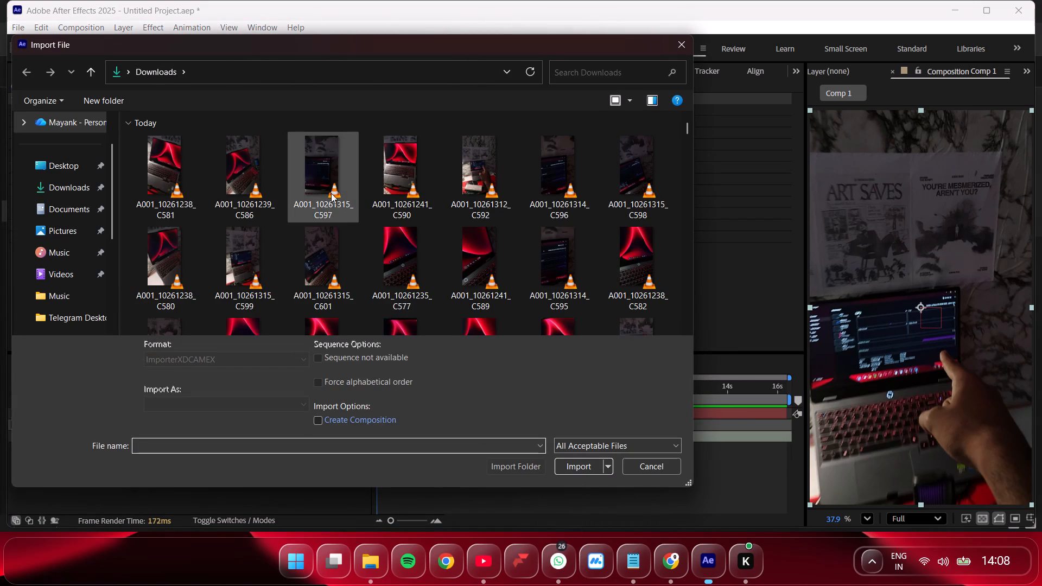
{"action": "left_click", "coordinate": [331, 186]}
{"action": "left_click", "coordinate": [574, 463]}
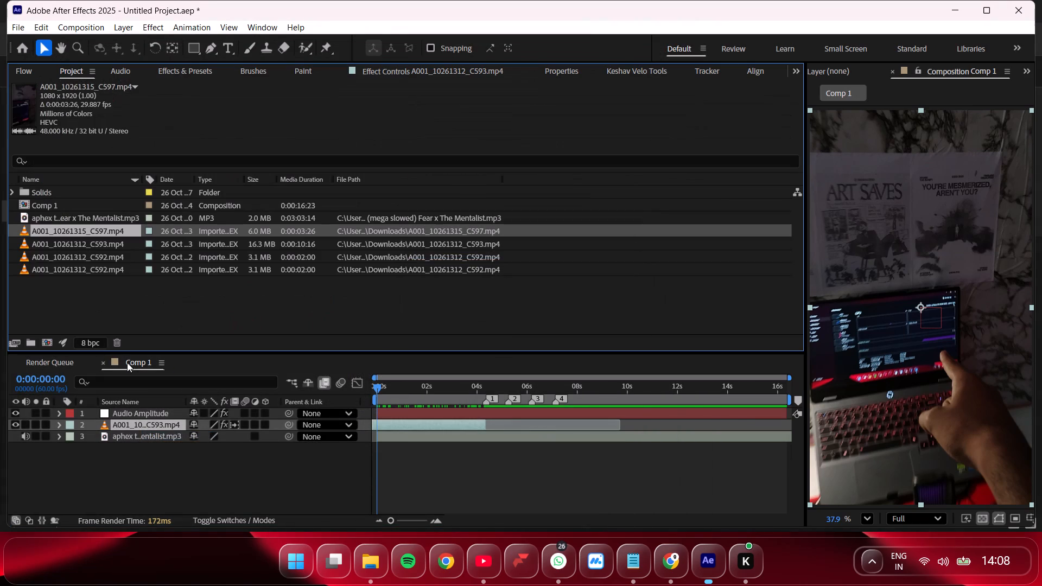
Add the C597 clip to Comp 1 between Audio Amplitude and C593, shifting it later so it overlaps marker 1.
{"action": "left_click_drag", "start_coordinate": [111, 231], "coordinate": [270, 403]}
{"action": "left_click_drag", "start_coordinate": [270, 403], "coordinate": [265, 421]}
{"action": "left_click_drag", "start_coordinate": [438, 424], "coordinate": [498, 427]}
{"action": "left_click_drag", "start_coordinate": [479, 385], "coordinate": [488, 388]}
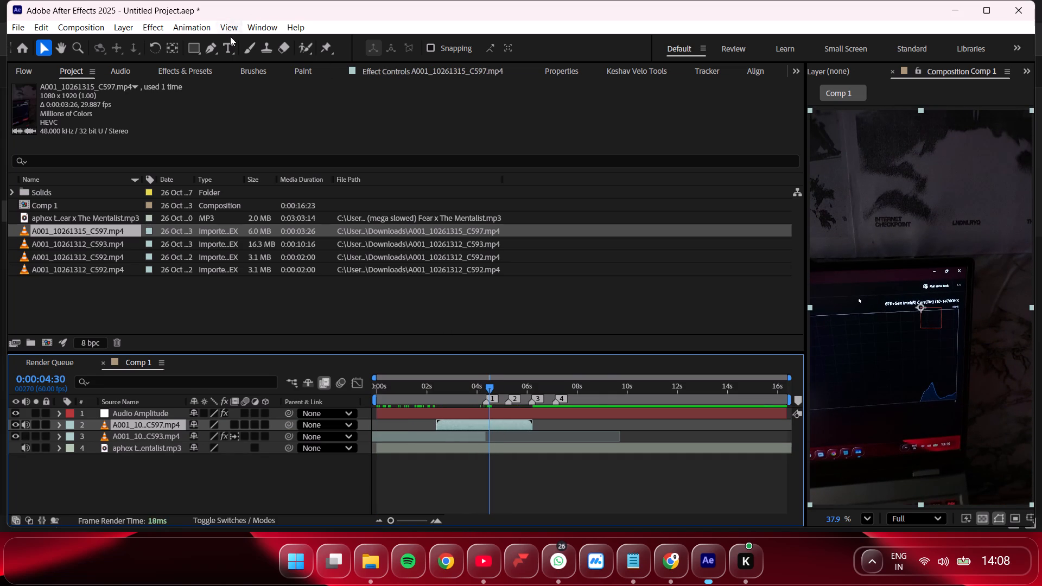
Apply Warp Stabilizer to the C597 layer and enable its frame blending.
{"action": "left_click", "coordinate": [698, 71]}
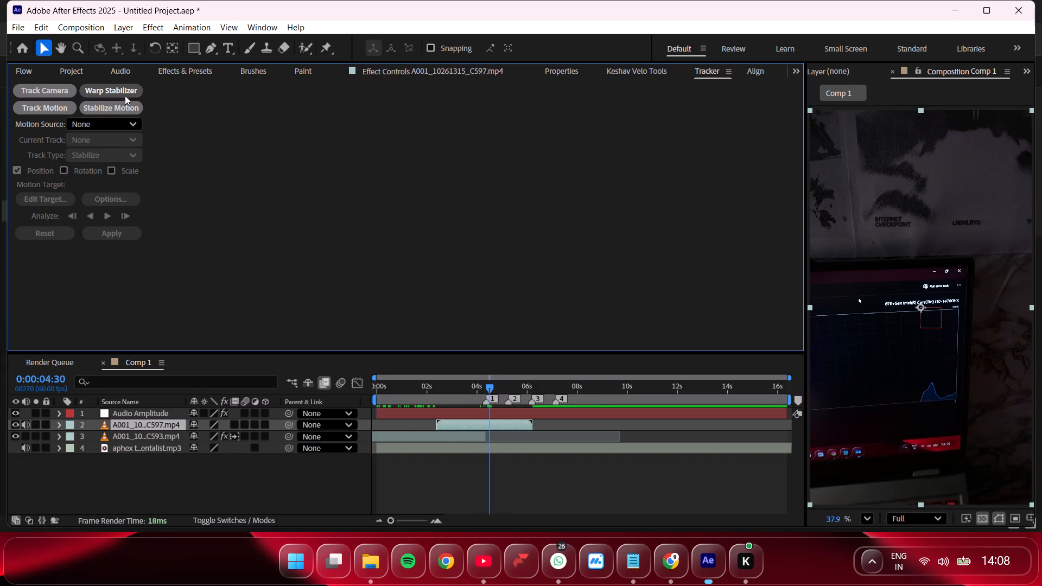
{"action": "left_click", "coordinate": [125, 95]}
{"action": "double_click", "coordinate": [236, 427]}
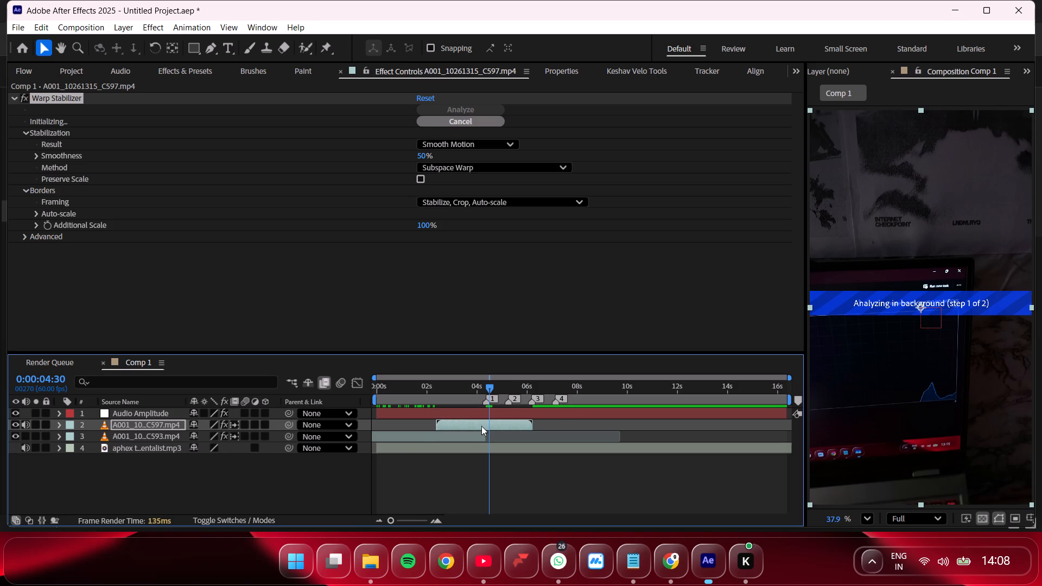
Play Comp 1 from the start, mute the C597 layer's audio, and return to the first frame.
{"action": "left_click_drag", "start_coordinate": [457, 389], "coordinate": [324, 394]}
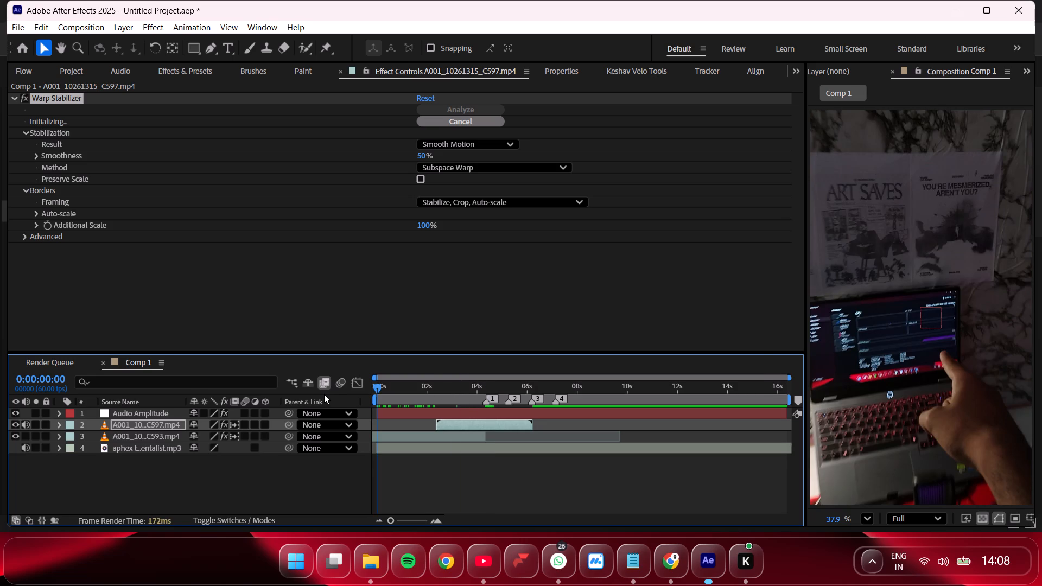
{"action": "key", "text": "space"}
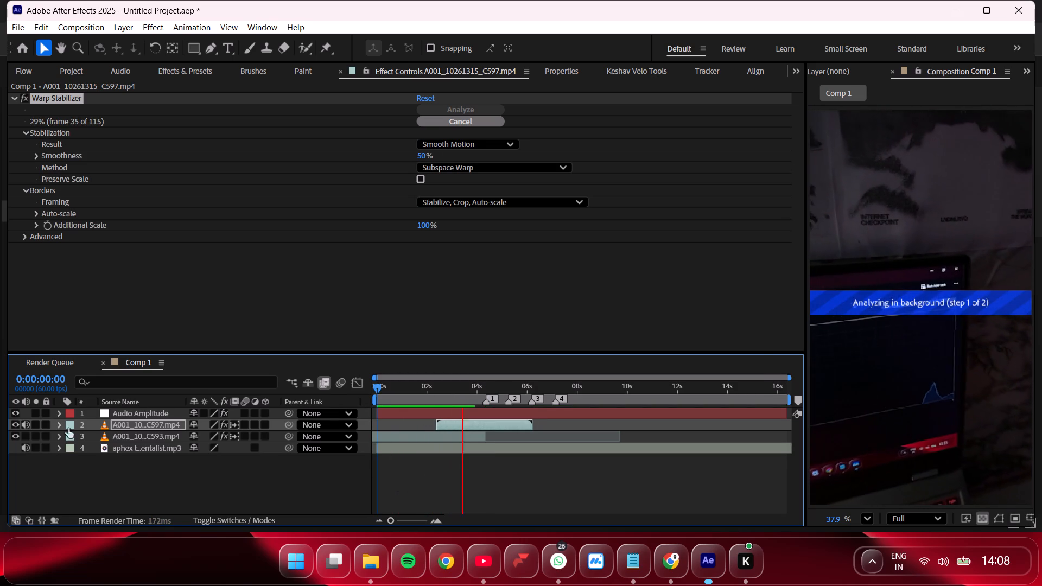
{"action": "left_click", "coordinate": [26, 426]}
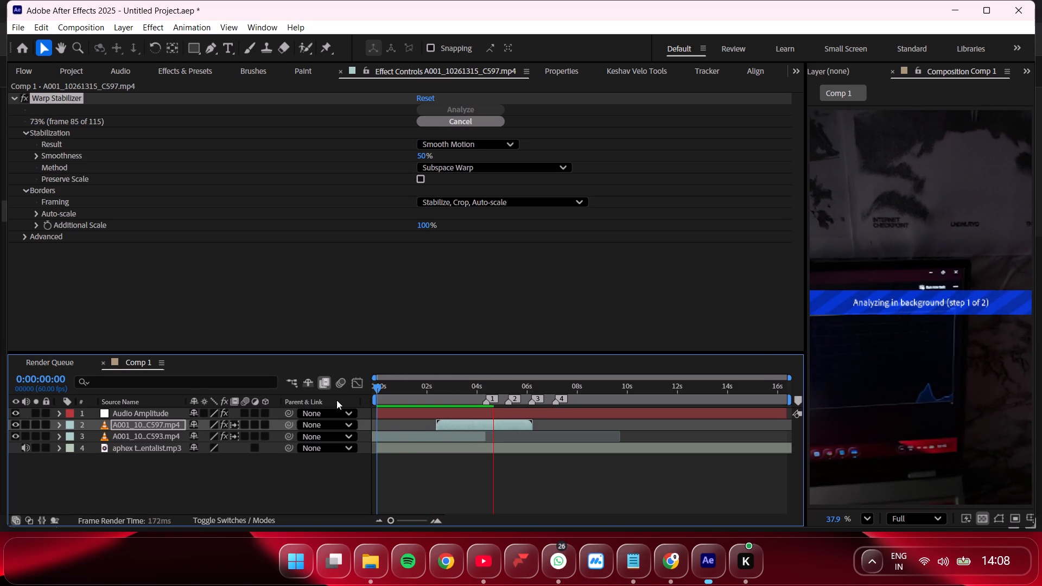
{"action": "left_click_drag", "start_coordinate": [421, 395], "coordinate": [367, 398]}
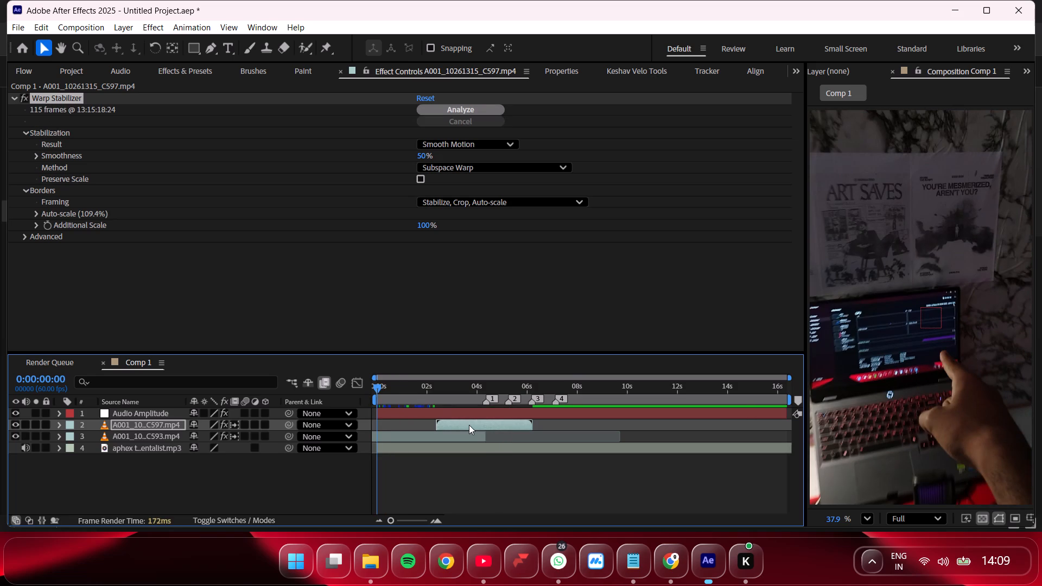
Preview from 0:00:03:34, shift the C597 layer later, split it at 0:00:04:18 and delete the part before the split.
{"action": "left_click", "coordinate": [466, 396]}
{"action": "key", "text": "space"}
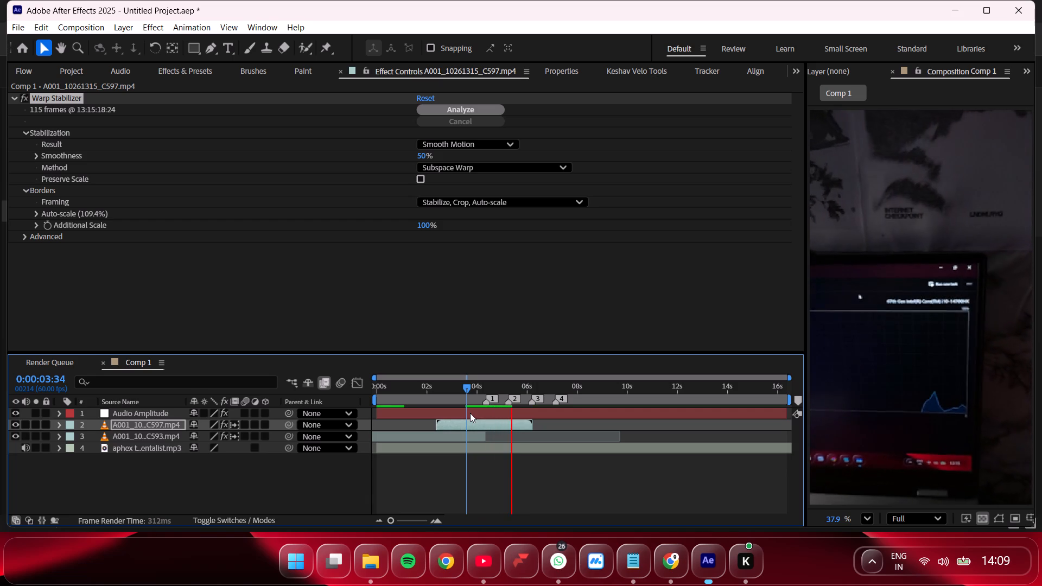
{"action": "left_click_drag", "start_coordinate": [459, 401], "coordinate": [485, 406]}
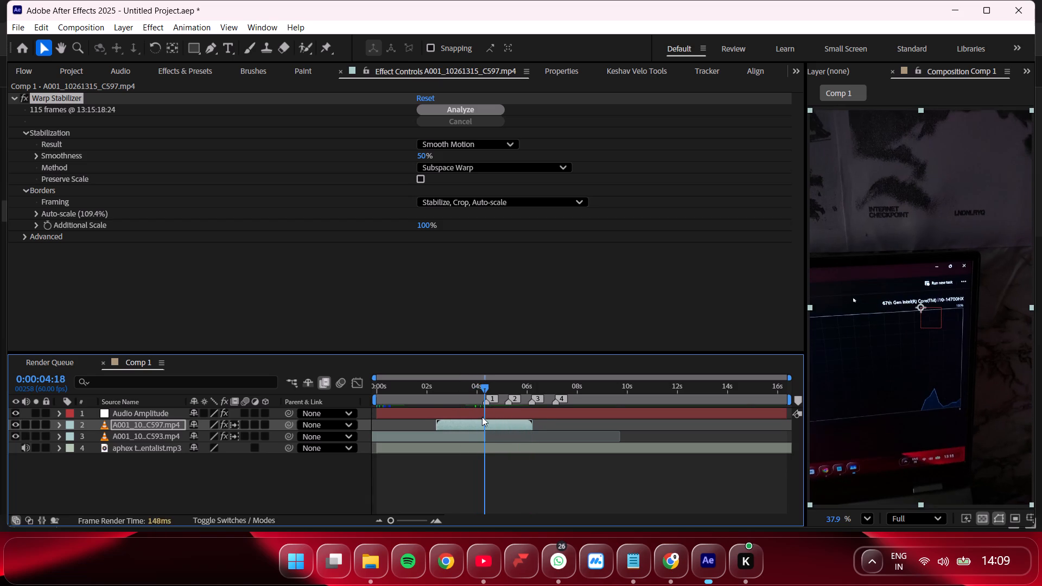
{"action": "left_click_drag", "start_coordinate": [477, 426], "coordinate": [504, 427]}
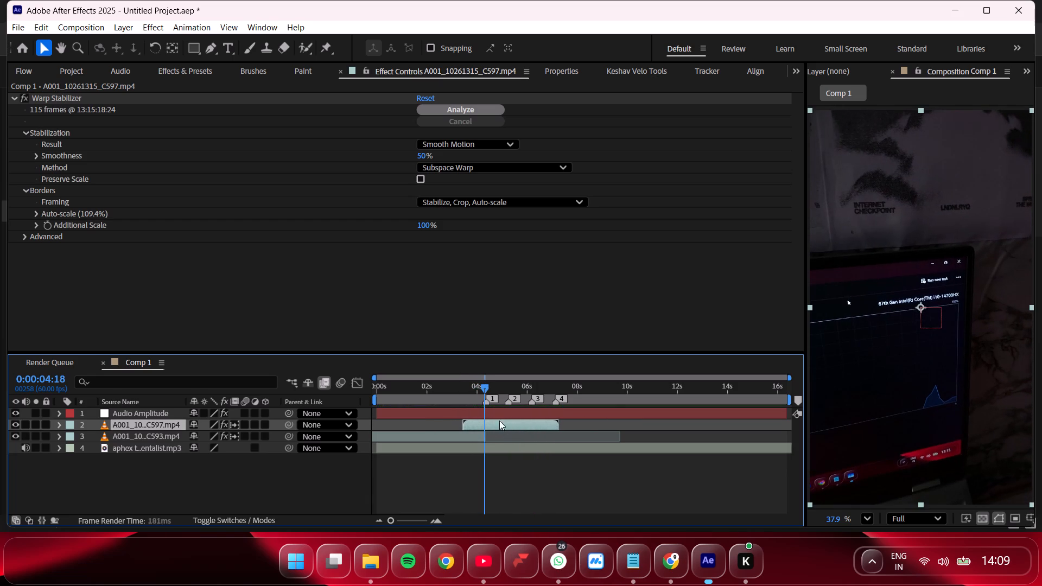
{"action": "key", "text": "ctrl+shift+d"}
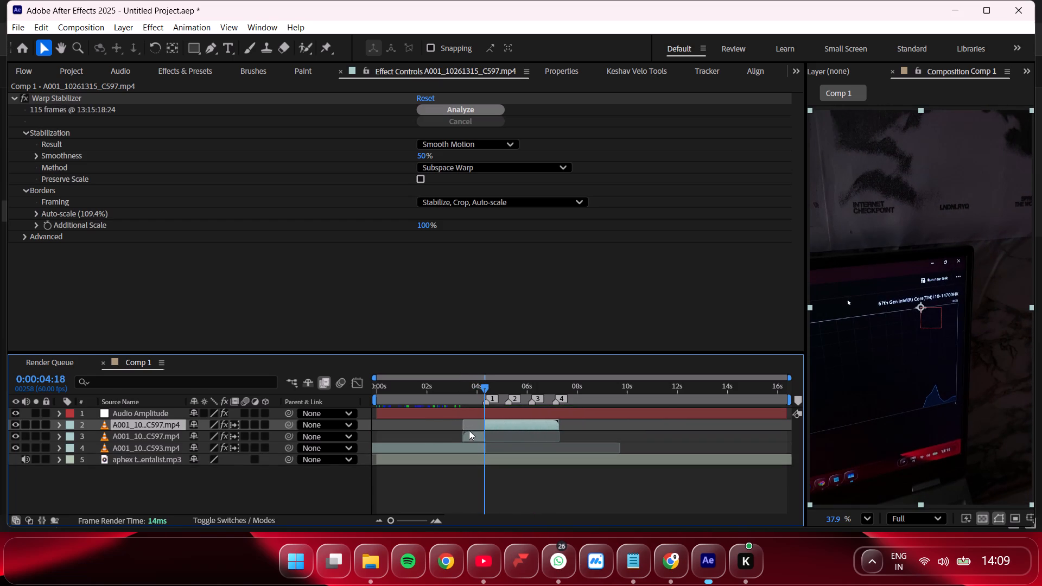
{"action": "left_click", "coordinate": [479, 437]}
{"action": "key", "text": "Delete"}
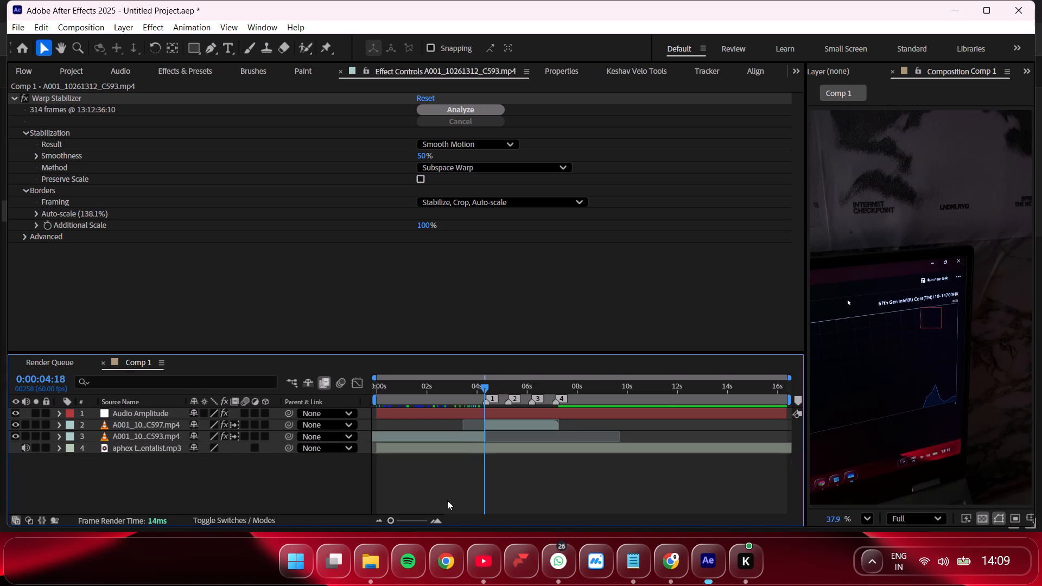
Nudge the trimmed C597 layer to start where C593 ends near marker 1, and play Comp 1 from the start to check.
{"action": "left_click_drag", "start_coordinate": [390, 522], "coordinate": [420, 521]}
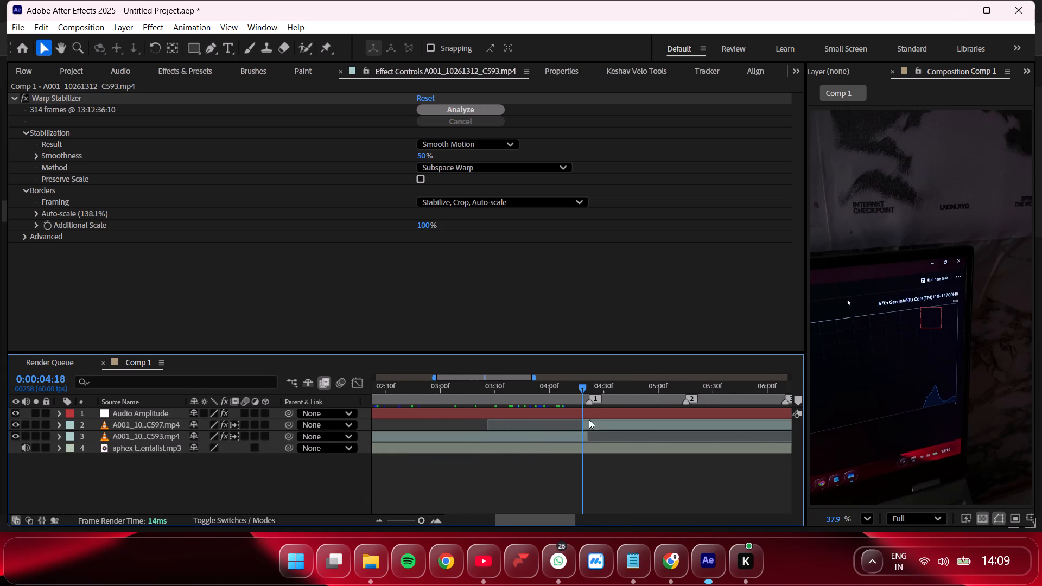
{"action": "left_click_drag", "start_coordinate": [592, 425], "coordinate": [597, 426]}
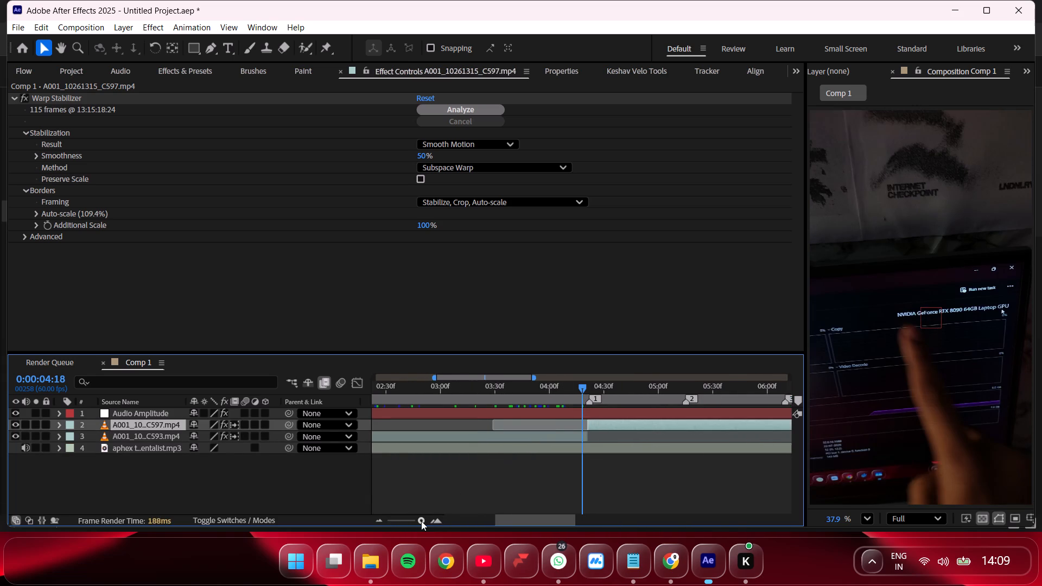
{"action": "left_click_drag", "start_coordinate": [421, 521], "coordinate": [392, 509]}
{"action": "left_click_drag", "start_coordinate": [460, 393], "coordinate": [332, 391]}
{"action": "key", "text": "space"}
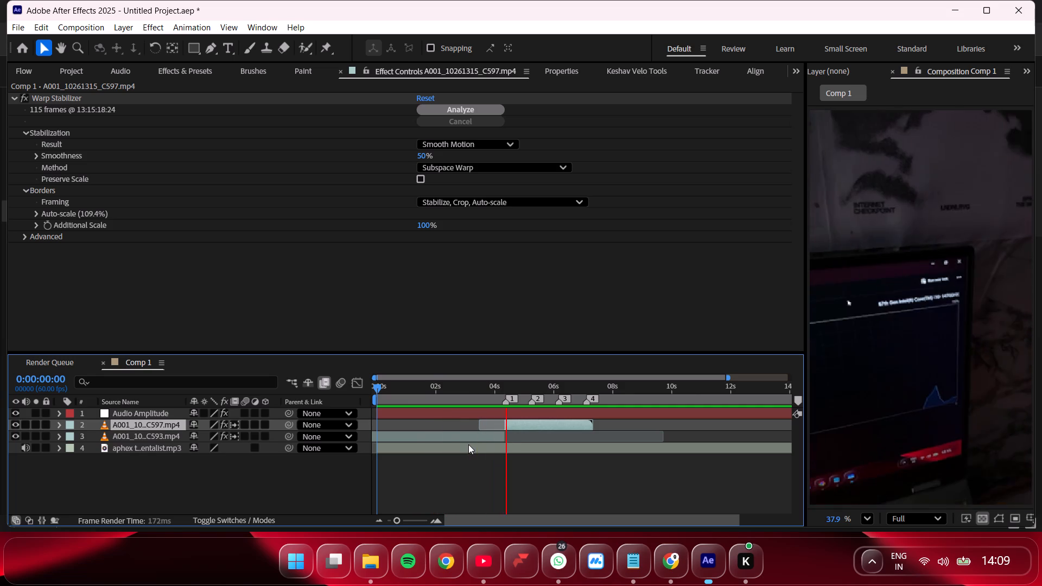
{"action": "key", "text": "space"}
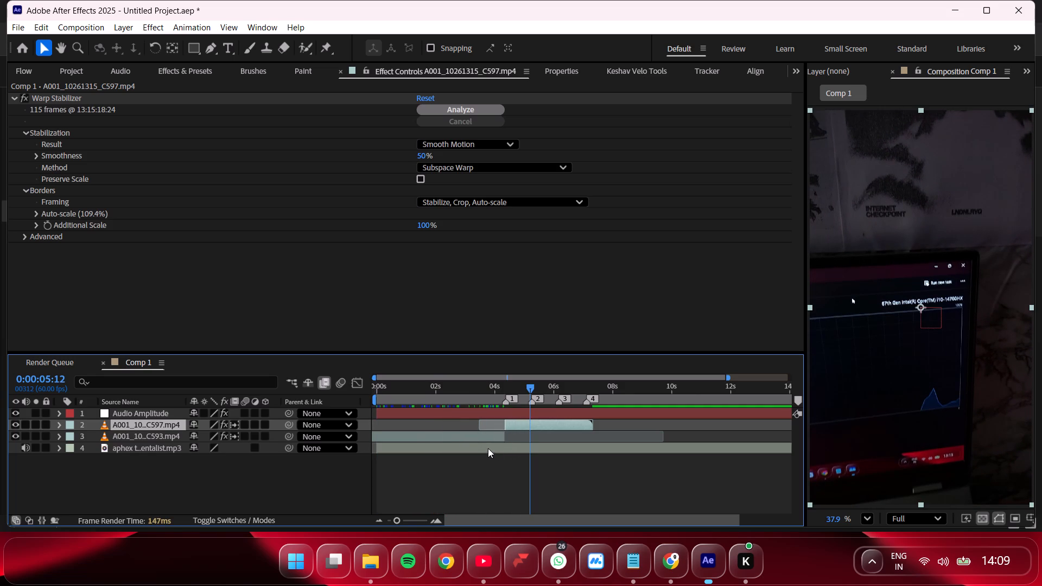
Split the C597 layer at marker 2, at 0:00:05:15.
{"action": "left_click_drag", "start_coordinate": [402, 523], "coordinate": [422, 523]}
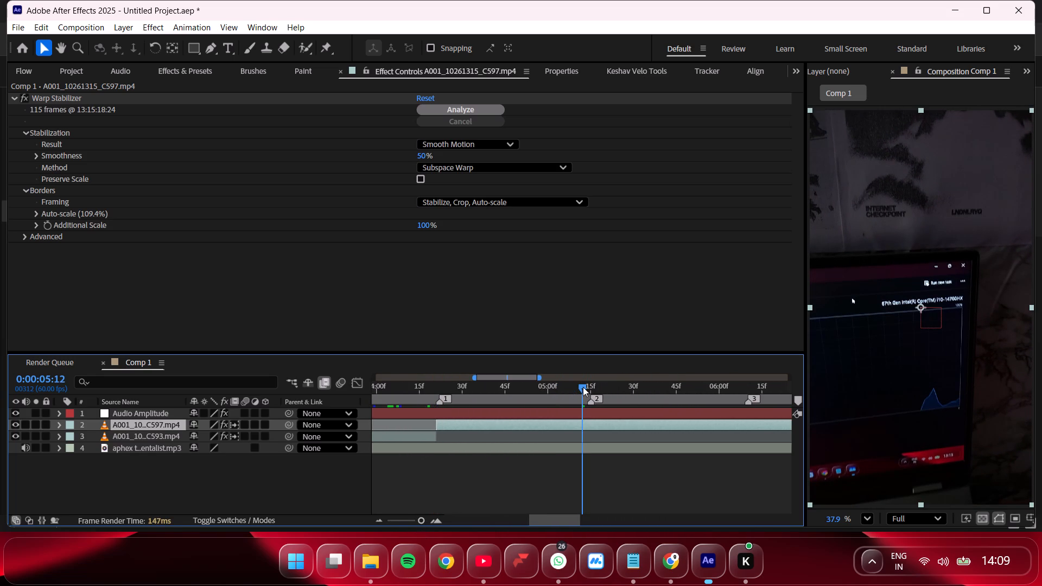
{"action": "left_click_drag", "start_coordinate": [583, 387], "coordinate": [589, 392]}
{"action": "left_click", "coordinate": [587, 386]}
{"action": "left_click", "coordinate": [590, 427]}
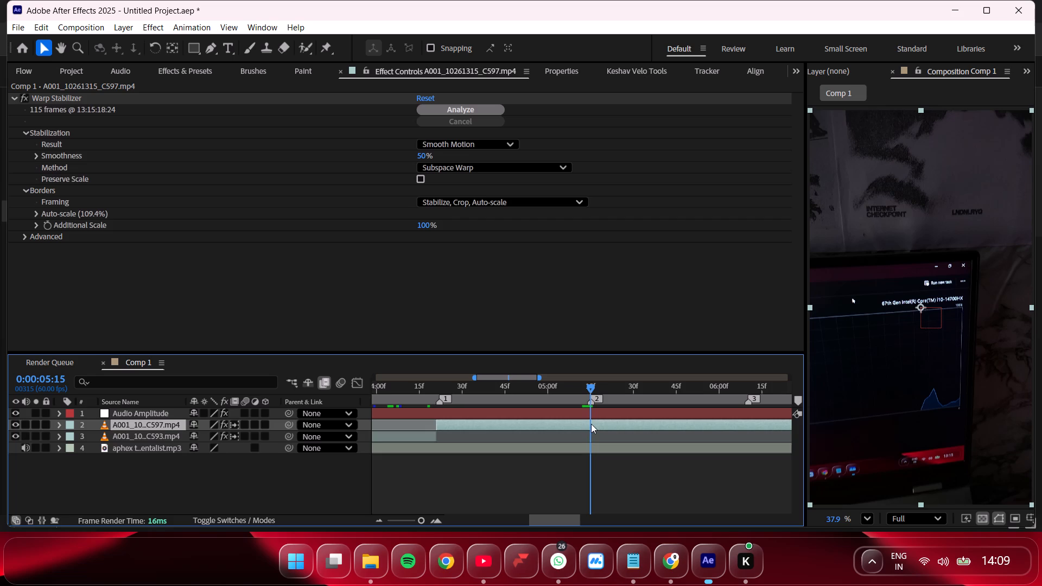
{"action": "left_click", "coordinate": [591, 424]}
{"action": "key", "text": "ctrl+shift+d"}
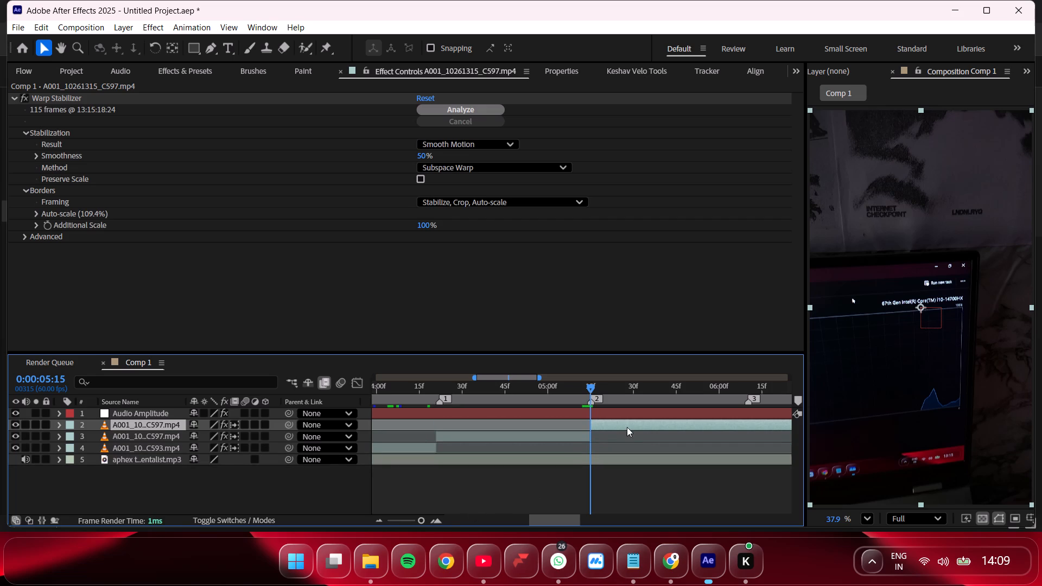
Slide the second C597 piece earlier, split it again at 0:00:05:15 and delete the part before marker 2.
{"action": "left_click_drag", "start_coordinate": [626, 426], "coordinate": [564, 424]}
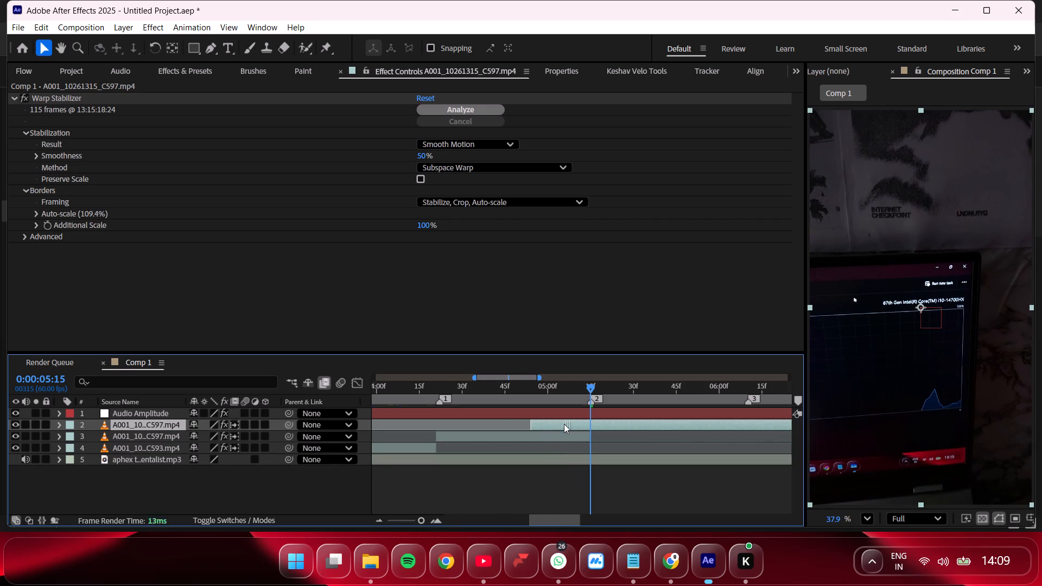
{"action": "left_click_drag", "start_coordinate": [564, 424], "coordinate": [547, 424]}
{"action": "key", "text": "ctrl+shift+d"}
{"action": "left_click", "coordinate": [567, 438]}
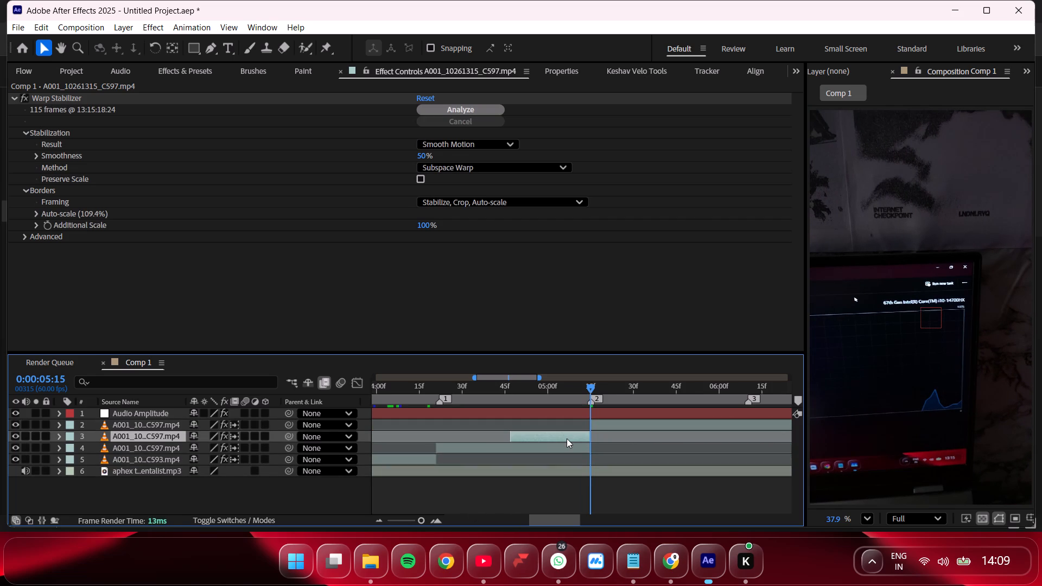
{"action": "key", "text": "Delete"}
Play Comp 1 from 0:00:03:05 and again from 0:00:04:56 to check the cuts at markers 1 and 2.
{"action": "left_click_drag", "start_coordinate": [418, 520], "coordinate": [405, 519]}
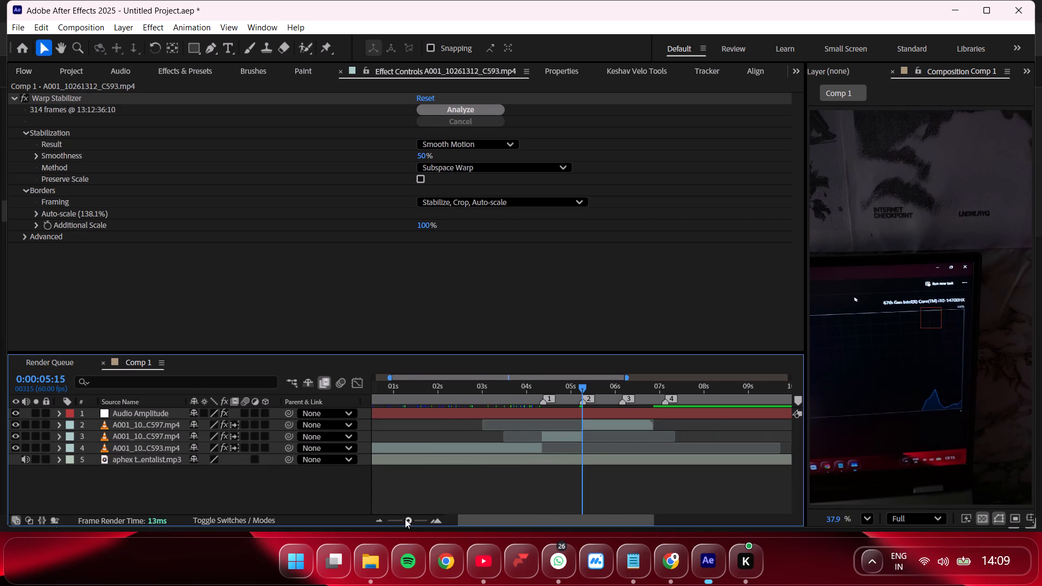
{"action": "left_click_drag", "start_coordinate": [405, 519], "coordinate": [402, 507]}
{"action": "left_click", "coordinate": [496, 404]}
{"action": "key", "text": "space"}
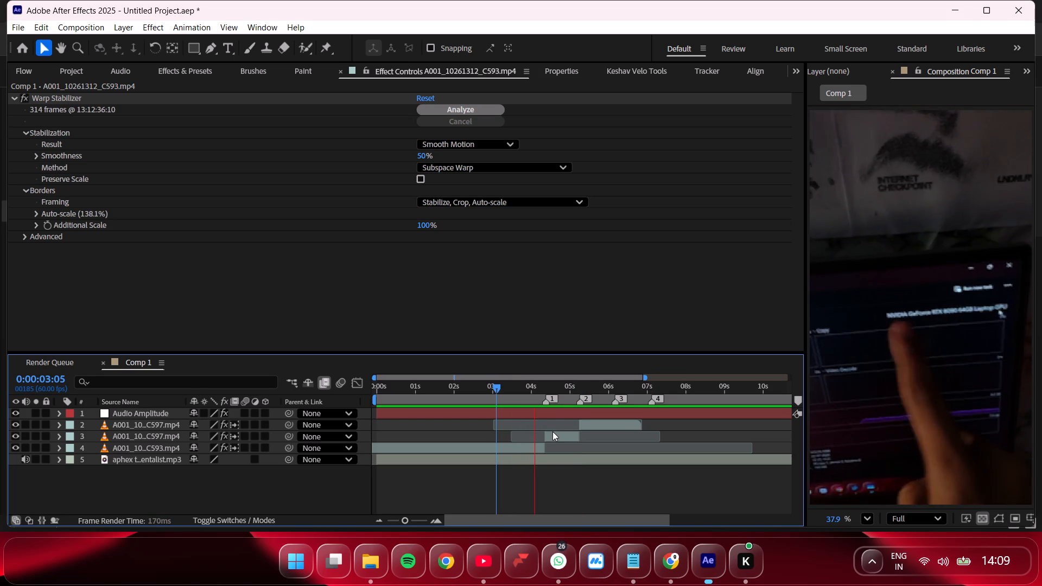
{"action": "key", "text": "space"}
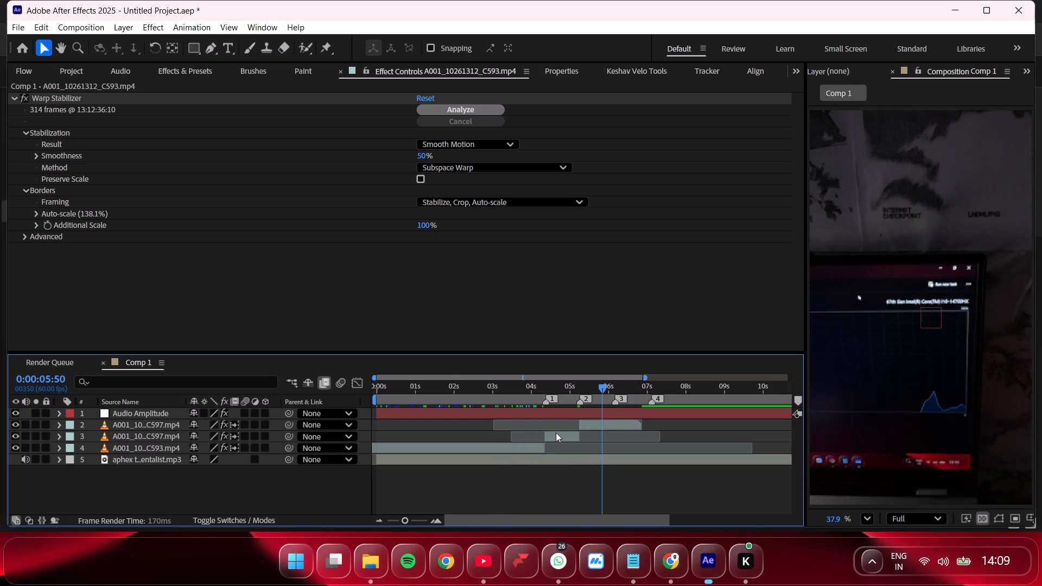
{"action": "key", "text": "space"}
{"action": "key", "text": "space"}
{"action": "left_click_drag", "start_coordinate": [617, 392], "coordinate": [568, 391]}
{"action": "key", "text": "space"}
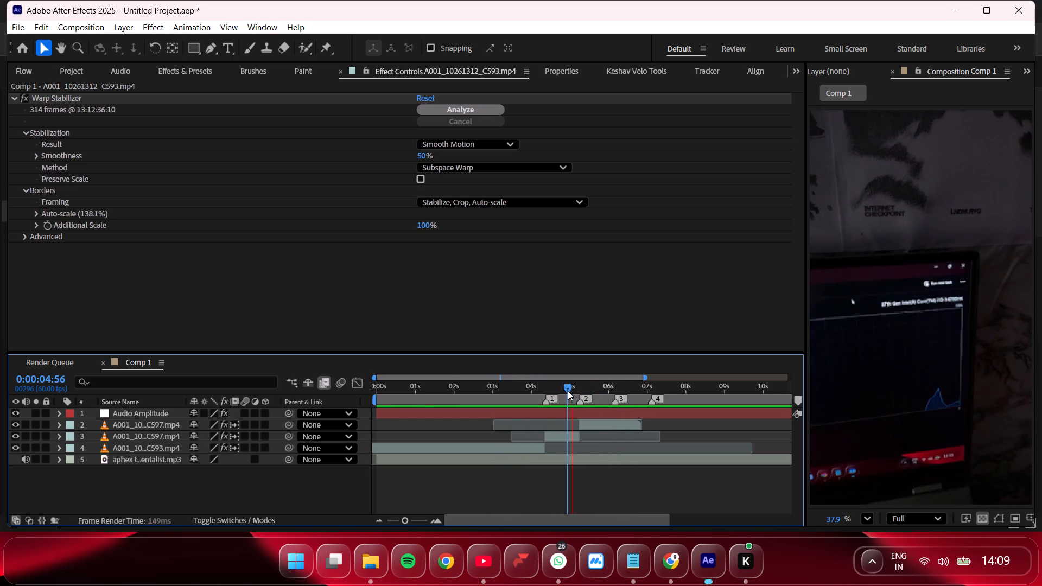
{"action": "key", "text": "space"}
Split the second C597 piece at marker 3, at 0:00:06:10, and delete the remainder after it.
{"action": "left_click_drag", "start_coordinate": [618, 388], "coordinate": [612, 387]}
{"action": "left_click_drag", "start_coordinate": [406, 519], "coordinate": [455, 524]}
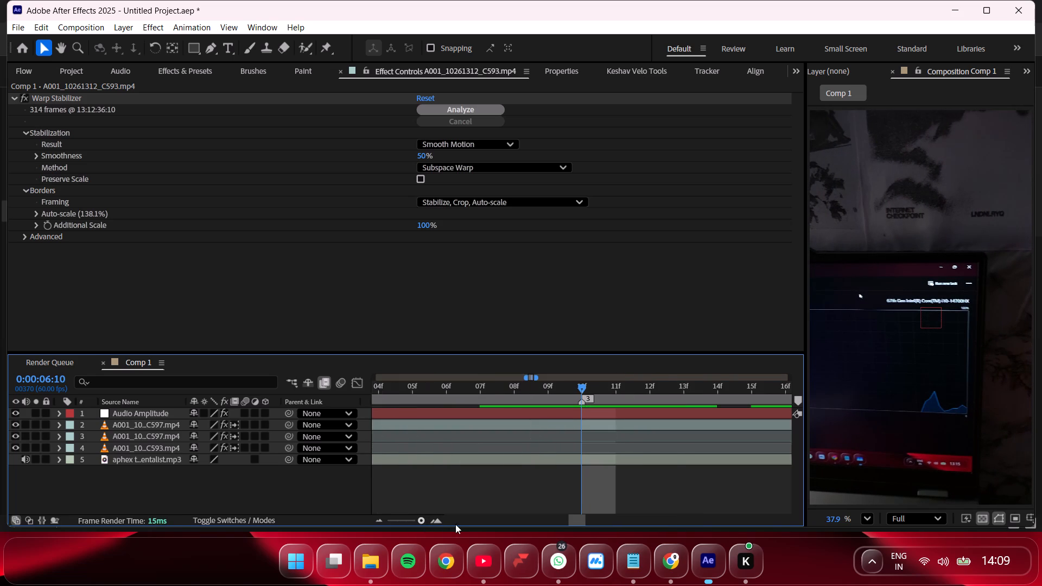
{"action": "left_click_drag", "start_coordinate": [455, 524], "coordinate": [465, 521]}
{"action": "left_click", "coordinate": [584, 422]}
{"action": "key", "text": "ctrl+shift+d"}
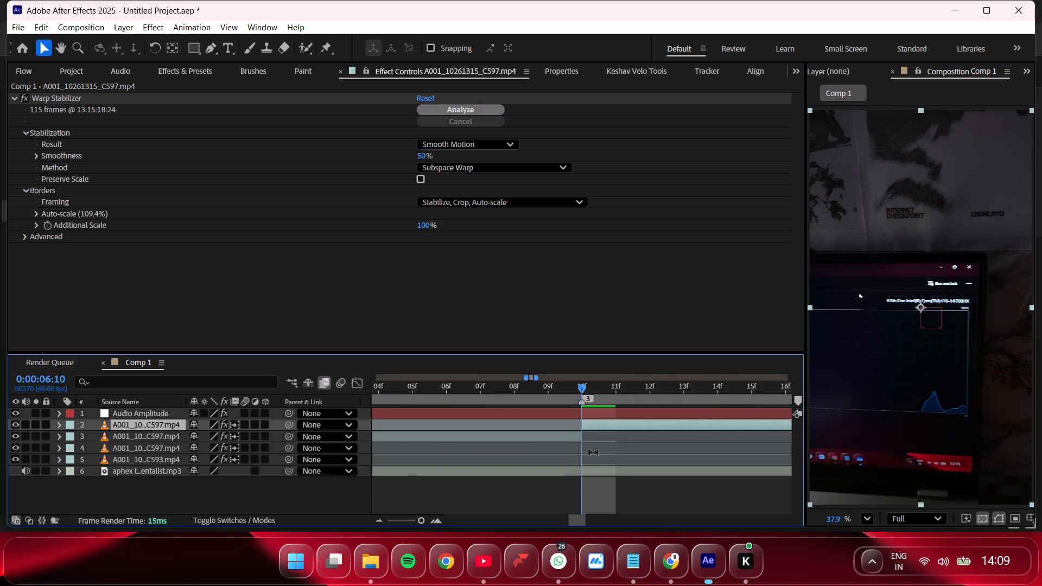
{"action": "key", "text": "Delete"}
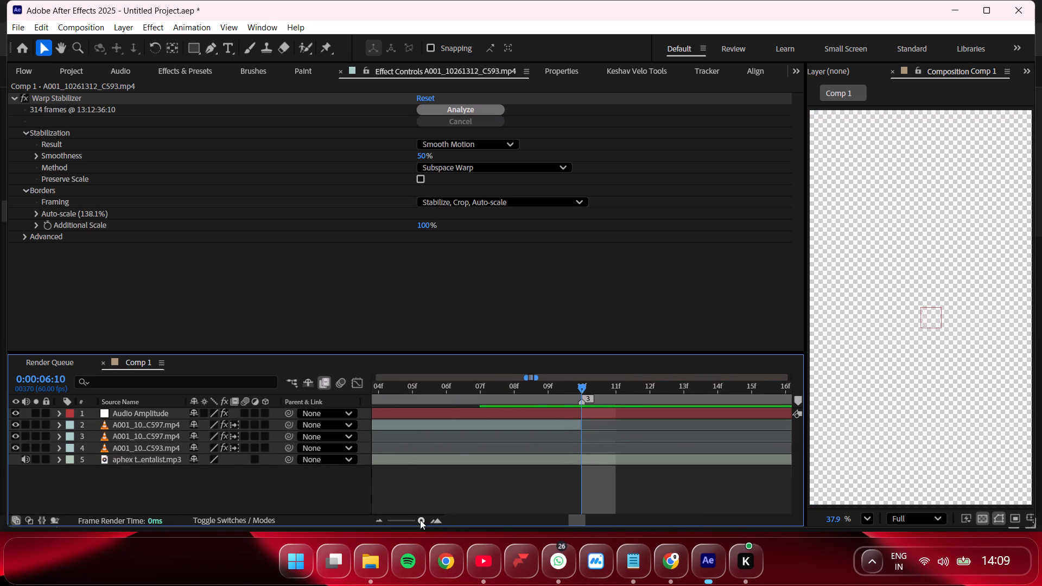
{"action": "left_click_drag", "start_coordinate": [420, 520], "coordinate": [393, 515]}
Import the clip A001_10261315_C601 from Downloads as footage.
{"action": "left_click", "coordinate": [18, 28]}
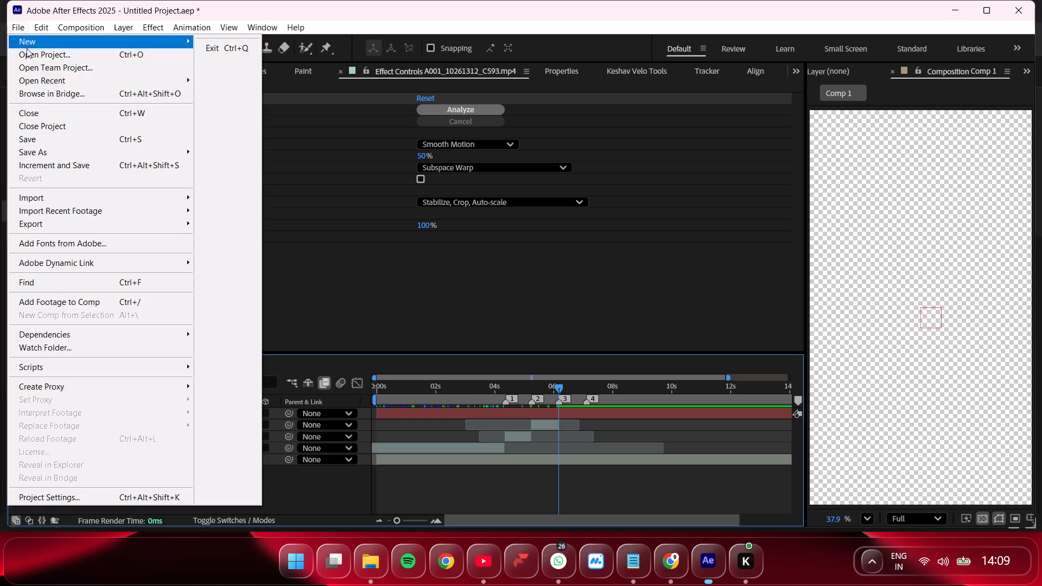
{"action": "left_click", "coordinate": [43, 200]}
{"action": "left_click", "coordinate": [259, 199]}
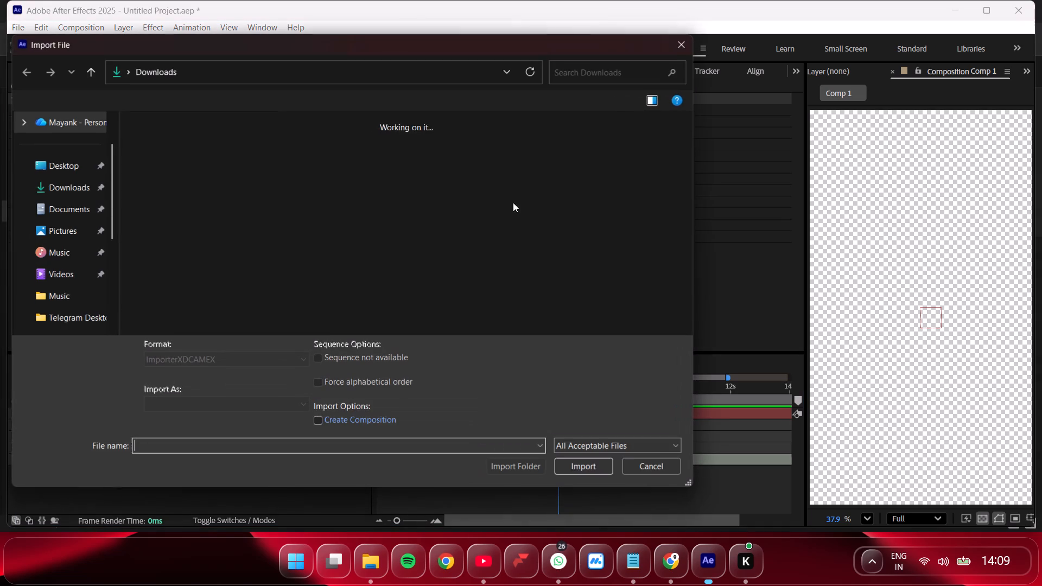
{"action": "scroll", "coordinate": [556, 204], "scroll_direction": "up", "scroll_amount": 2}
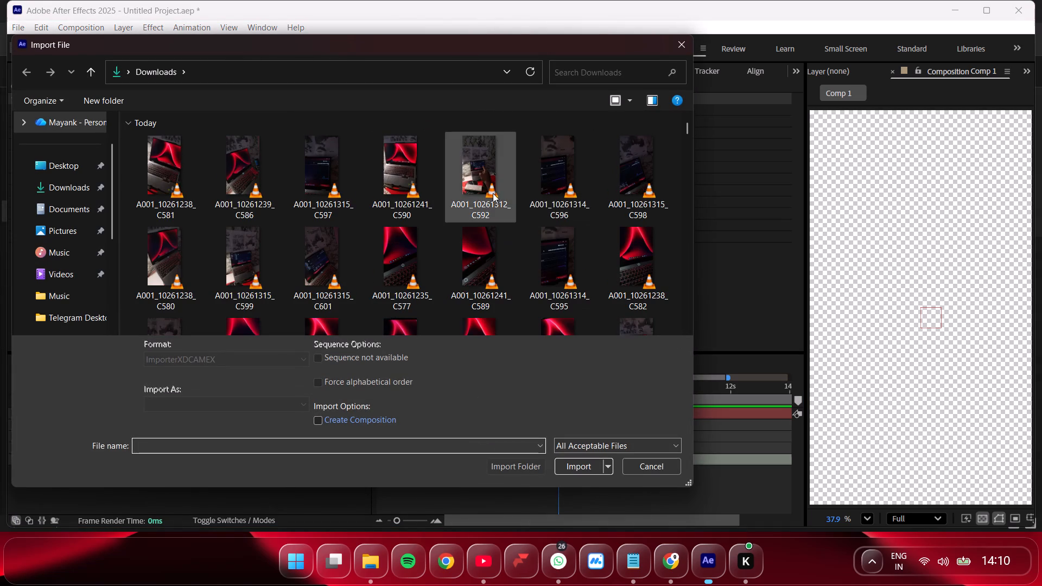
{"action": "left_click", "coordinate": [315, 265]}
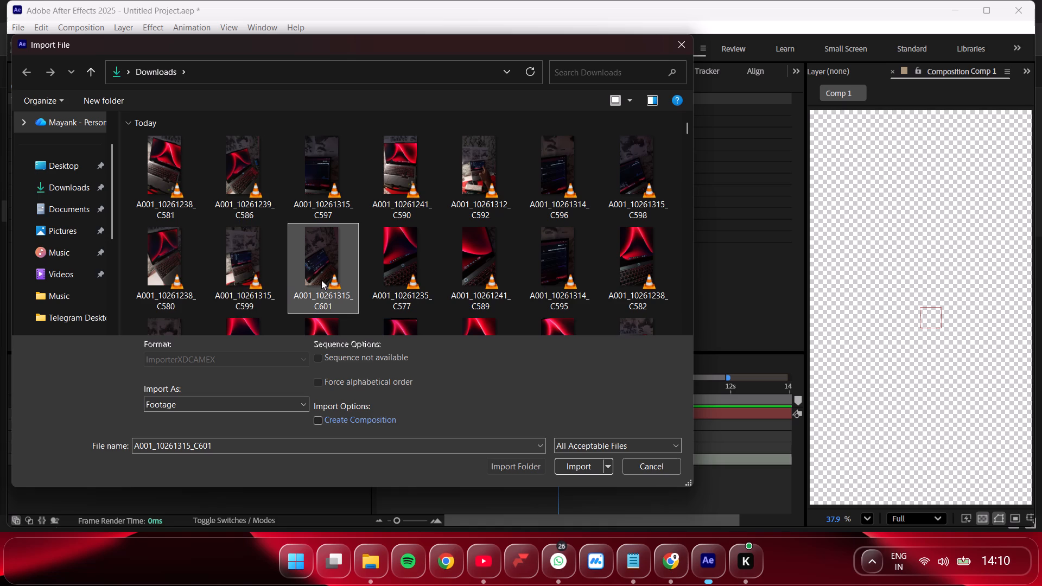
{"action": "left_click", "coordinate": [579, 465]}
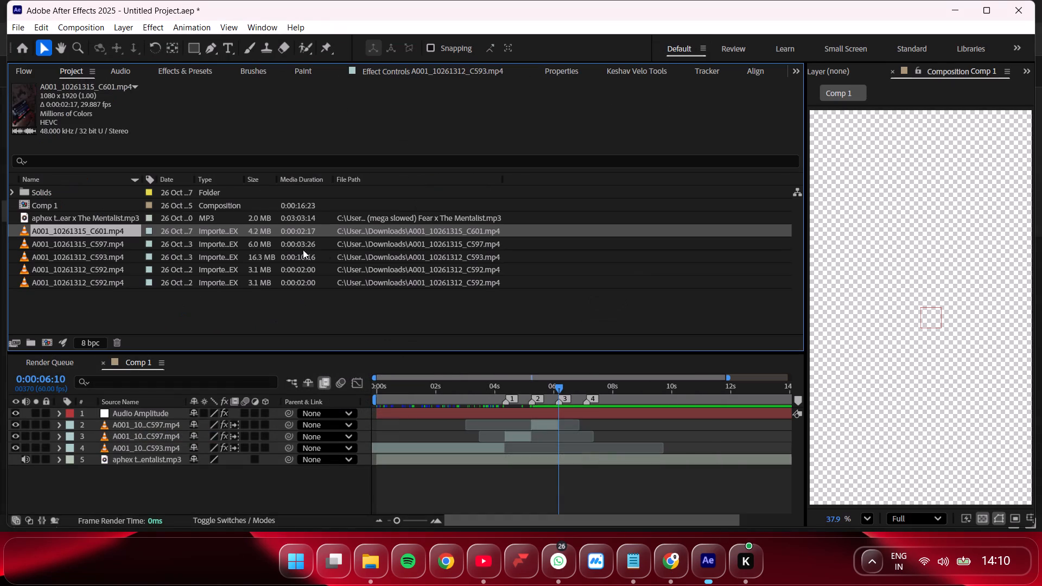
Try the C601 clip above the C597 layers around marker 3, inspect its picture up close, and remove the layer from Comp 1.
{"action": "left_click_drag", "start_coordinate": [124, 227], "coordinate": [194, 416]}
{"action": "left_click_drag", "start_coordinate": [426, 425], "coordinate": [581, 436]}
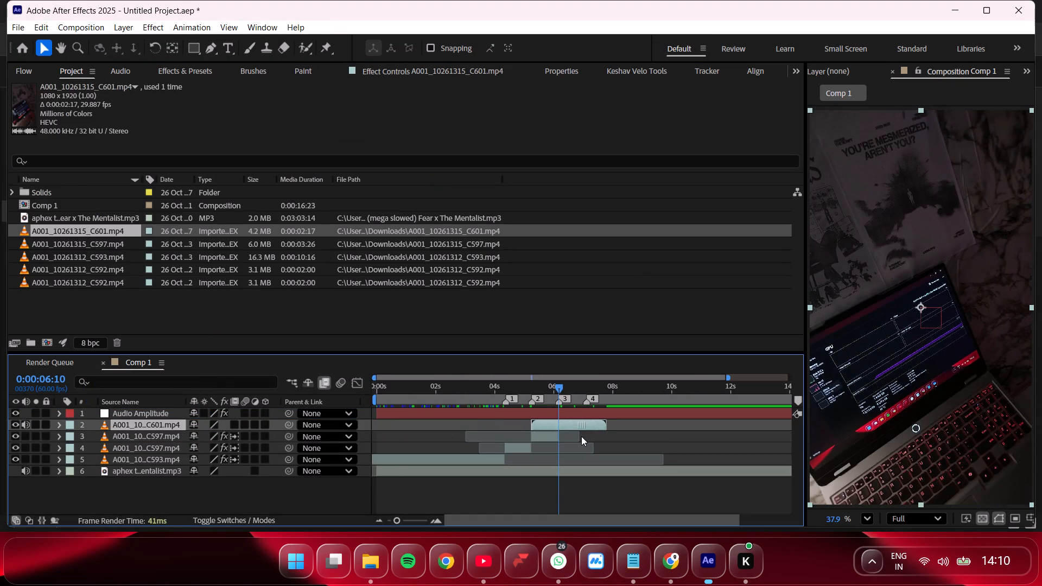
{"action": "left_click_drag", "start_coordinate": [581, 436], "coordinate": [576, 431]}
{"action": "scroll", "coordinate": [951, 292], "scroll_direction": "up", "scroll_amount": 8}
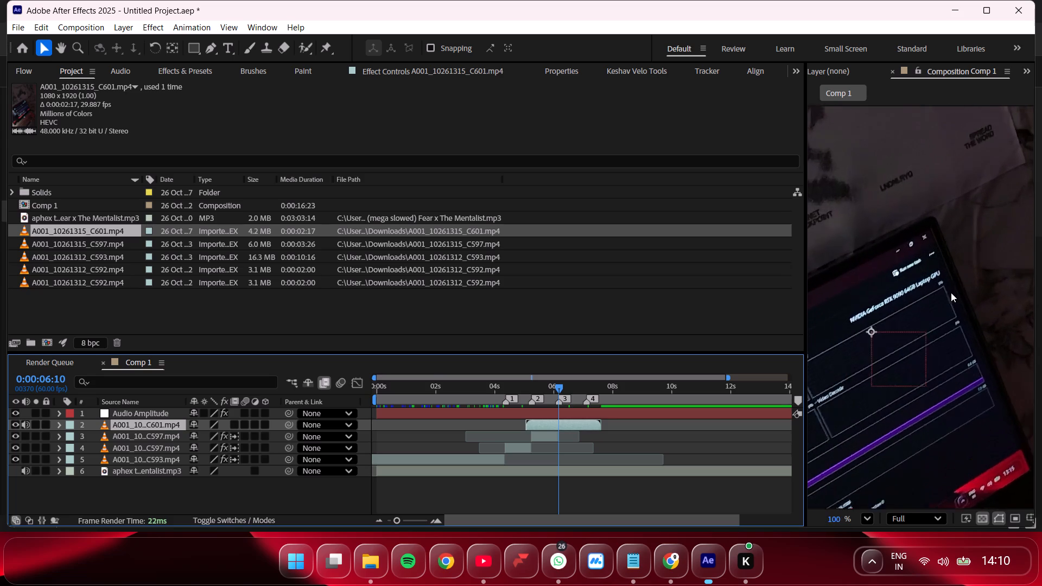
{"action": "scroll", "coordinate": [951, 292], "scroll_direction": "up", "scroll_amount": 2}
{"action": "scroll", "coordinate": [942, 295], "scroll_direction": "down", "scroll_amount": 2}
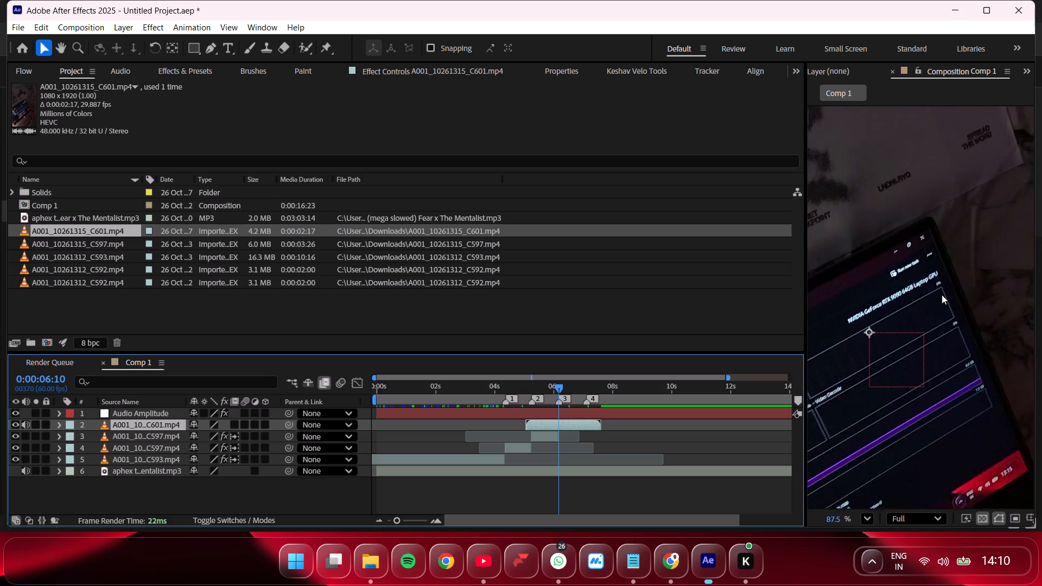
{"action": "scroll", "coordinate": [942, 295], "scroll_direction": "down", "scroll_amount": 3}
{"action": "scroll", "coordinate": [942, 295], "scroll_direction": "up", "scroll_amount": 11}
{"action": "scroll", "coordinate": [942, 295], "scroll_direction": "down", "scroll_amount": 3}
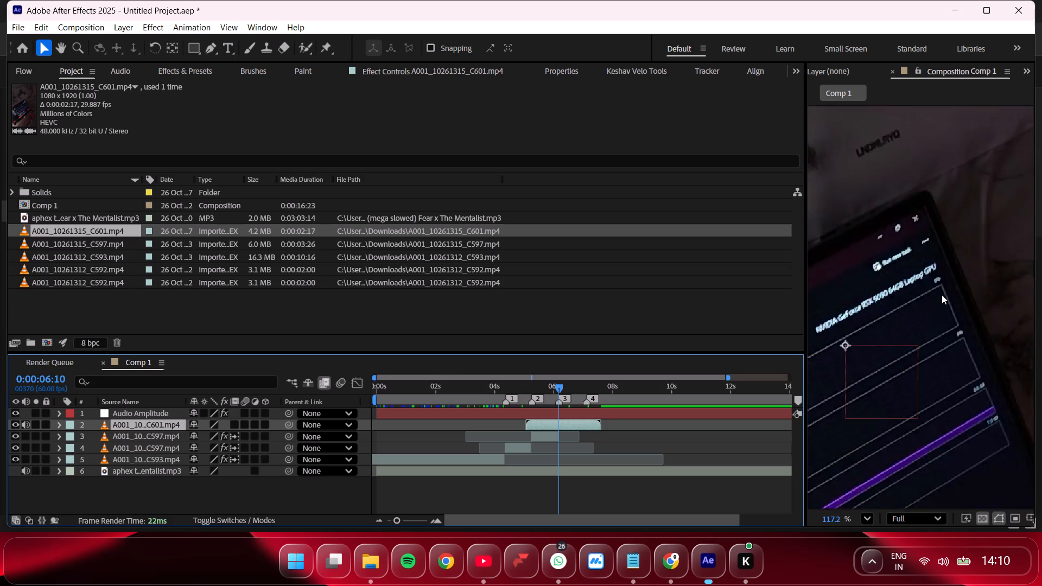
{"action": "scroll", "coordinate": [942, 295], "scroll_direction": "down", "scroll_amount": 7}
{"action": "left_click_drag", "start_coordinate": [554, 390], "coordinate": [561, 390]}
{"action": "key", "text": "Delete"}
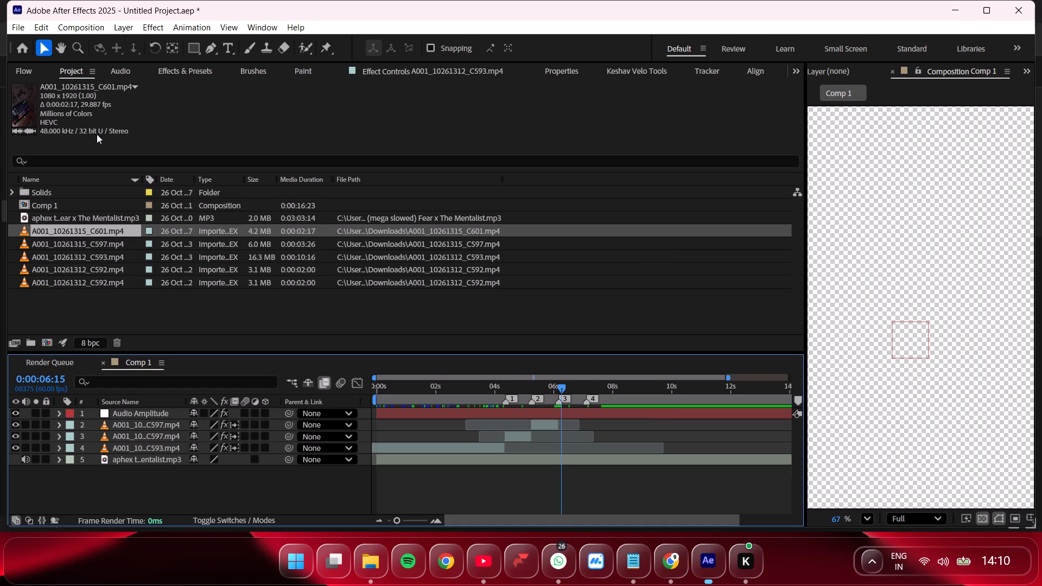
Import the clip A001_10261315_C598 from Downloads as footage.
{"action": "left_click", "coordinate": [14, 28]}
{"action": "left_click", "coordinate": [42, 193]}
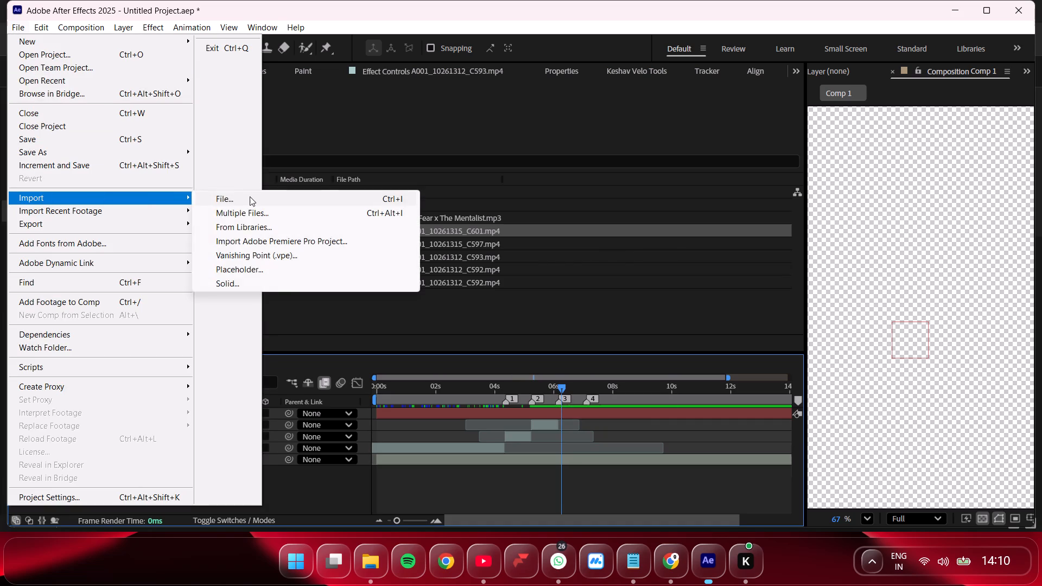
{"action": "left_click", "coordinate": [250, 196]}
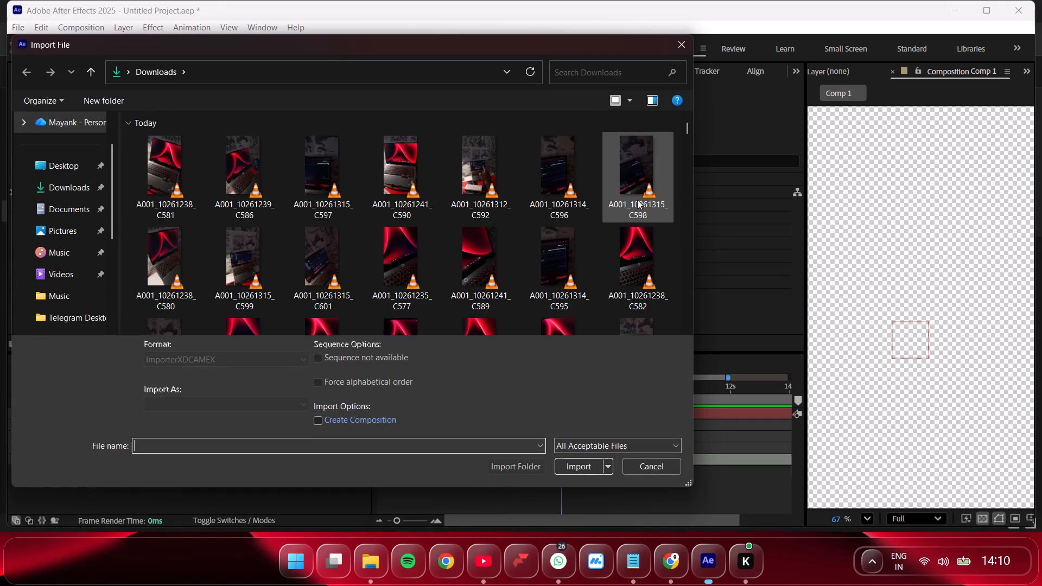
{"action": "left_click", "coordinate": [637, 200]}
{"action": "left_click", "coordinate": [576, 463]}
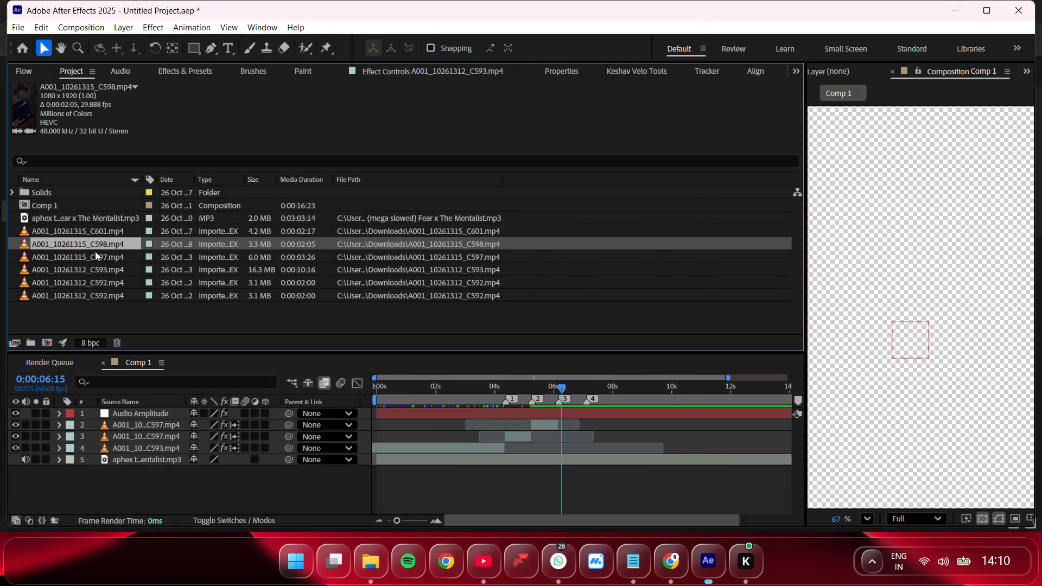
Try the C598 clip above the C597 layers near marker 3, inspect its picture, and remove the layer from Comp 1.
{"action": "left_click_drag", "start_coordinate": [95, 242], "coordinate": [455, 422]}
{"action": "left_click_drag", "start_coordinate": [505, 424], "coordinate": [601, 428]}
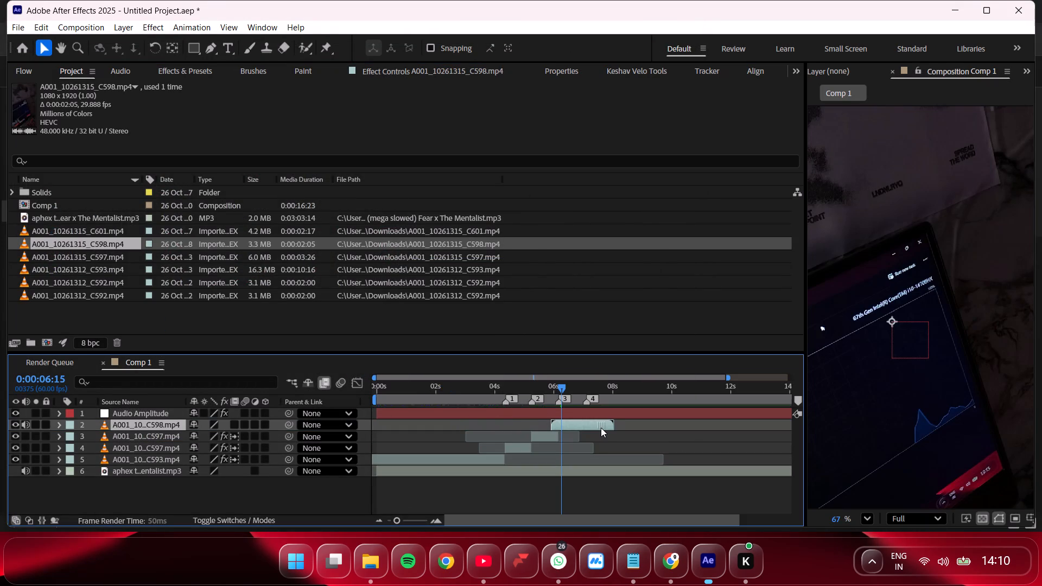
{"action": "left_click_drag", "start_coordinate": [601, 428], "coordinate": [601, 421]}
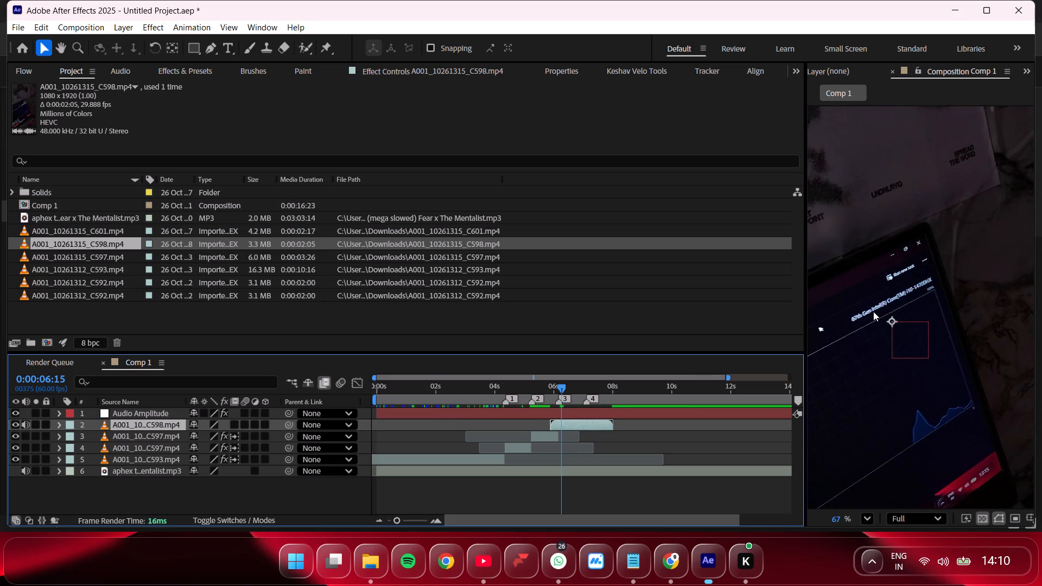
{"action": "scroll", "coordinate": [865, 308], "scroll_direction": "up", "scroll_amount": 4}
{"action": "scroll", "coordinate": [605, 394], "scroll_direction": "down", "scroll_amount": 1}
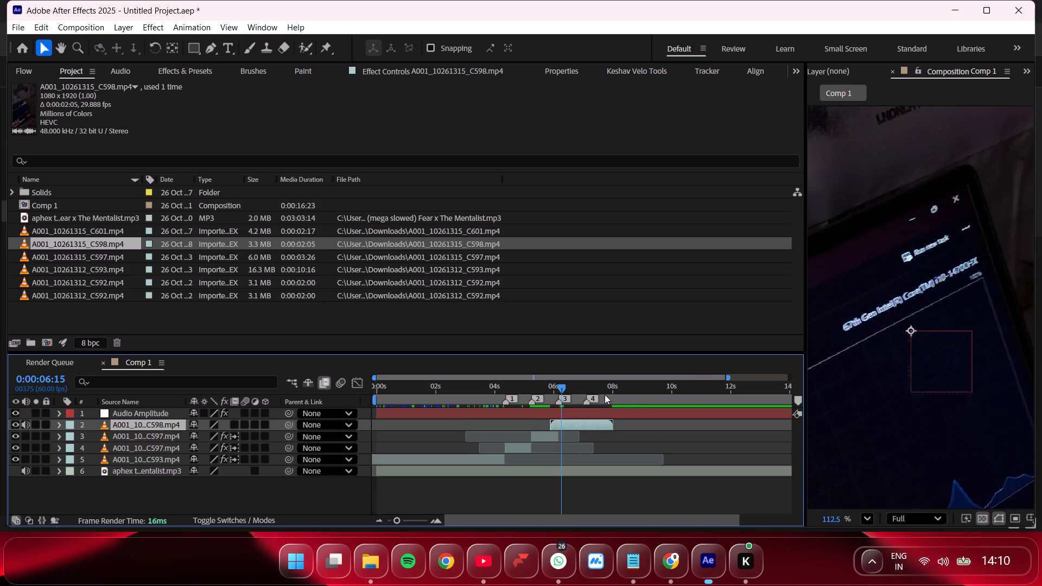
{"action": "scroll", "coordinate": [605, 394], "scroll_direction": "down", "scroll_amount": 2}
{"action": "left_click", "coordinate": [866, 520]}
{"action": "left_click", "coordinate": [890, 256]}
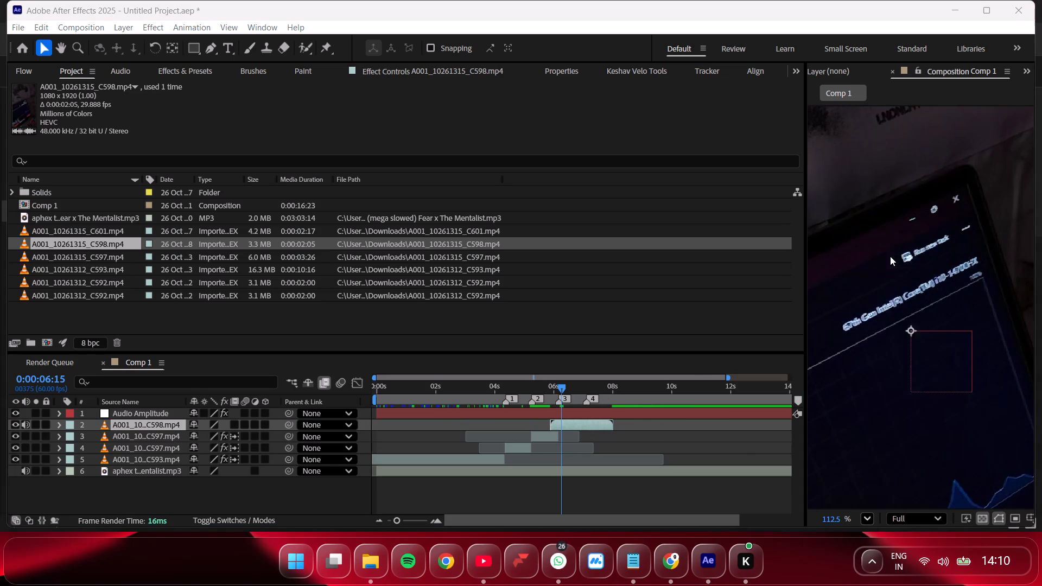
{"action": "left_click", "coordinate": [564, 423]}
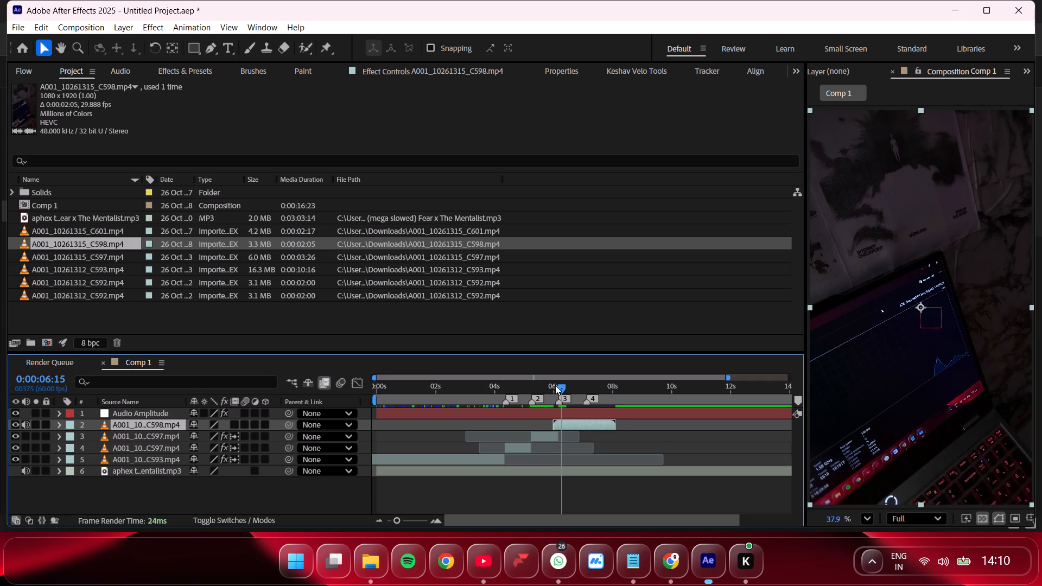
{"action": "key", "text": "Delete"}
Import the clip A001_10261314_C595 from Downloads as footage.
{"action": "left_click", "coordinate": [14, 24]}
{"action": "left_click", "coordinate": [51, 196]}
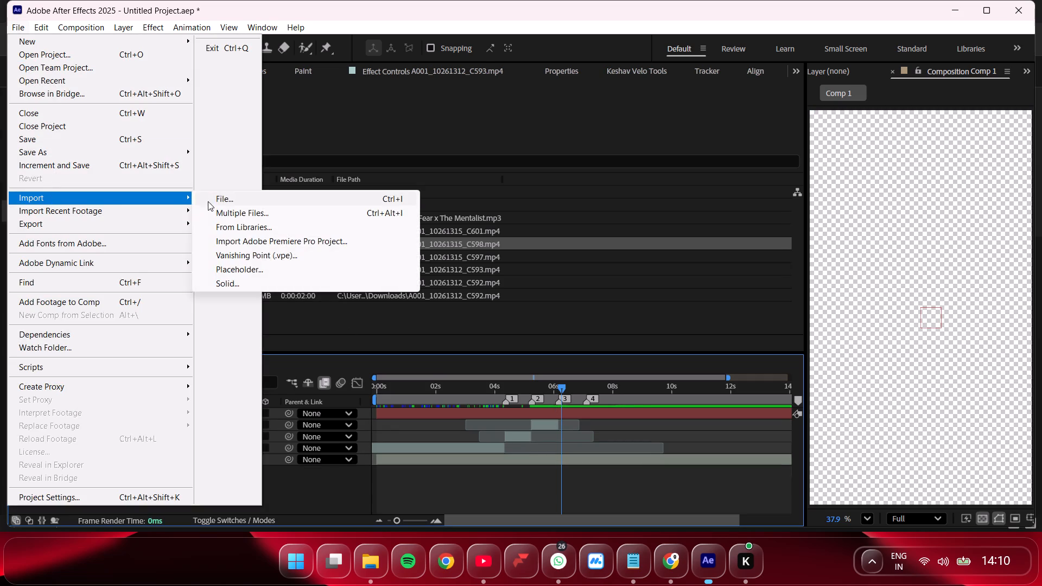
{"action": "left_click", "coordinate": [215, 200]}
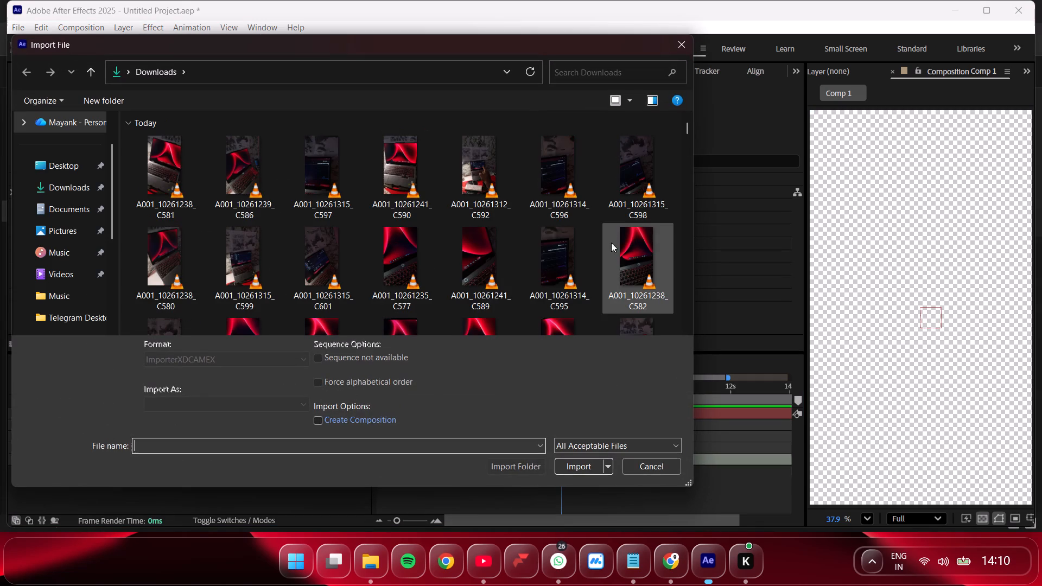
{"action": "scroll", "coordinate": [570, 243], "scroll_direction": "down", "scroll_amount": 1}
{"action": "left_click", "coordinate": [570, 243]}
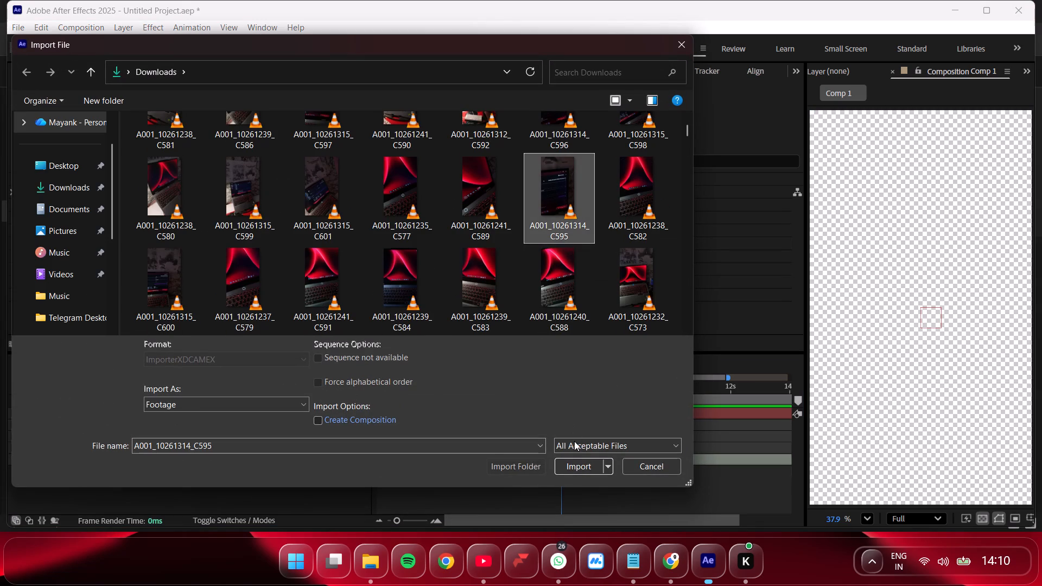
{"action": "left_click", "coordinate": [579, 461]}
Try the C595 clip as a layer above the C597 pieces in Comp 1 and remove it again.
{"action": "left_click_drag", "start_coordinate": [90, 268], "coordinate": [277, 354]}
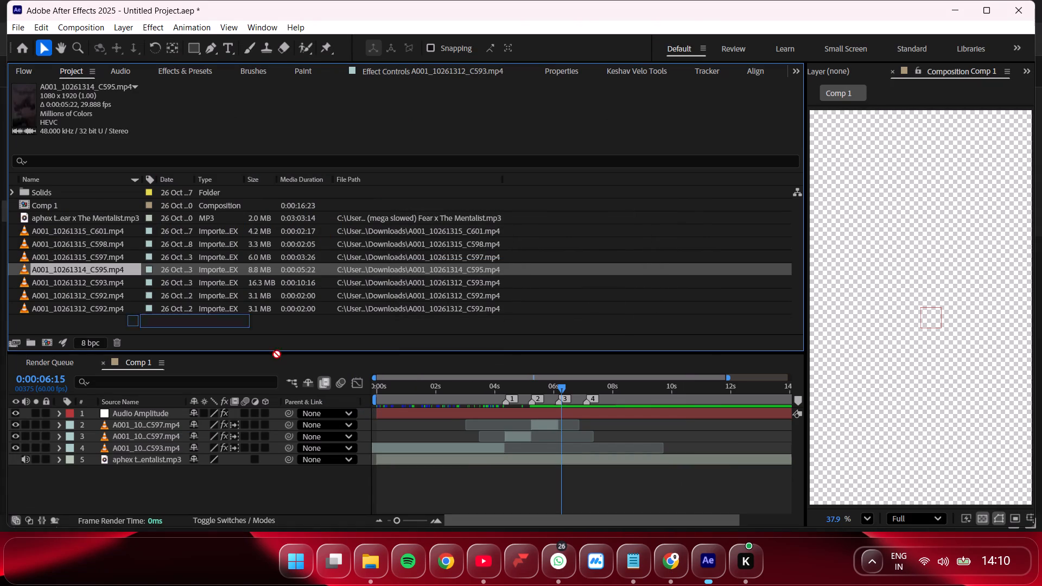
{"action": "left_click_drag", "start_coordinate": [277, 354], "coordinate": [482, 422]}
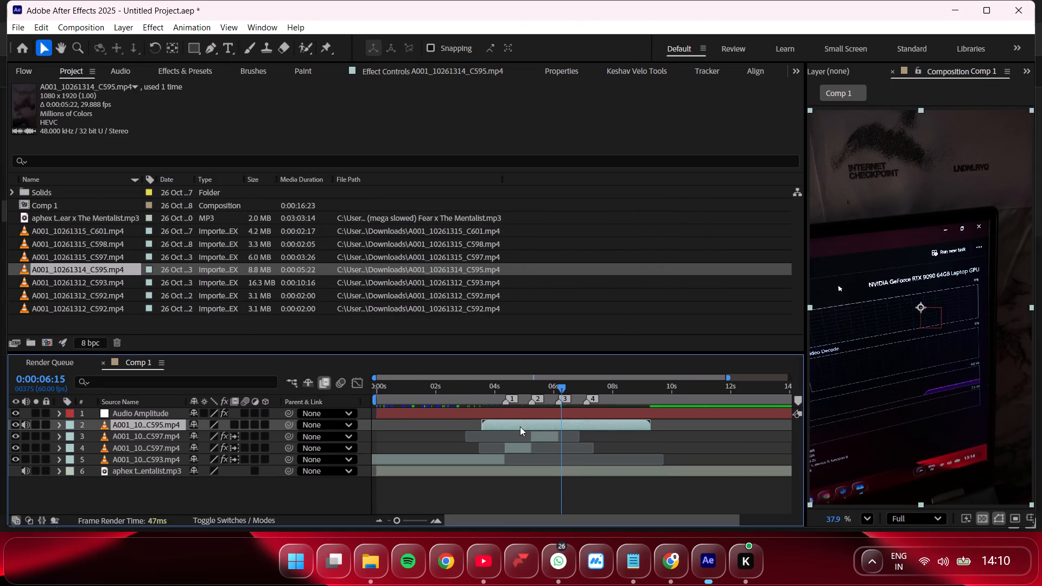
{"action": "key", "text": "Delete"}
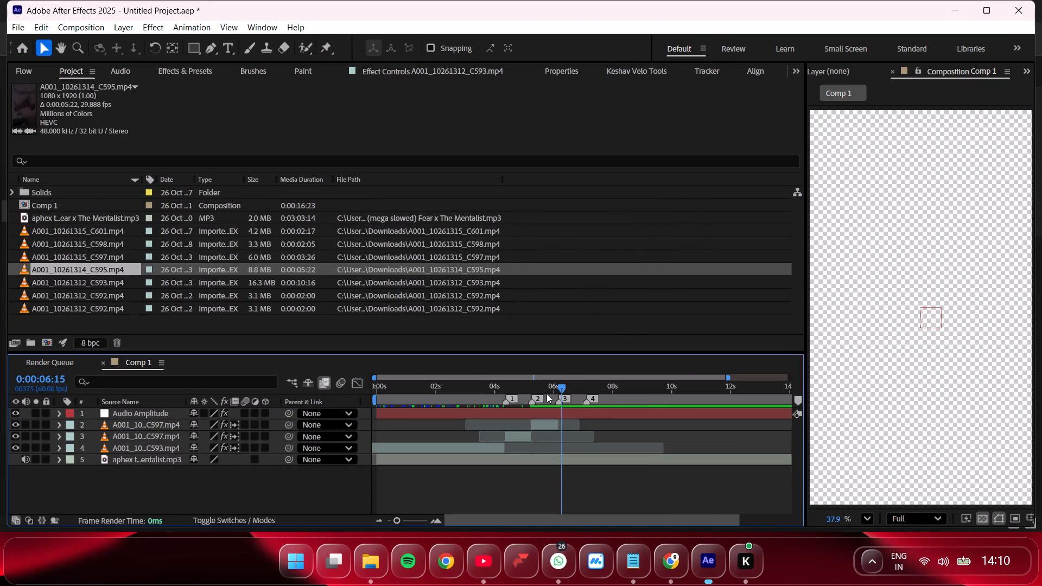
Play Comp 1 from 0:00:04:00 and scrub to 0:00:04:18 to check the cut at marker 1.
{"action": "left_click_drag", "start_coordinate": [547, 393], "coordinate": [507, 387]}
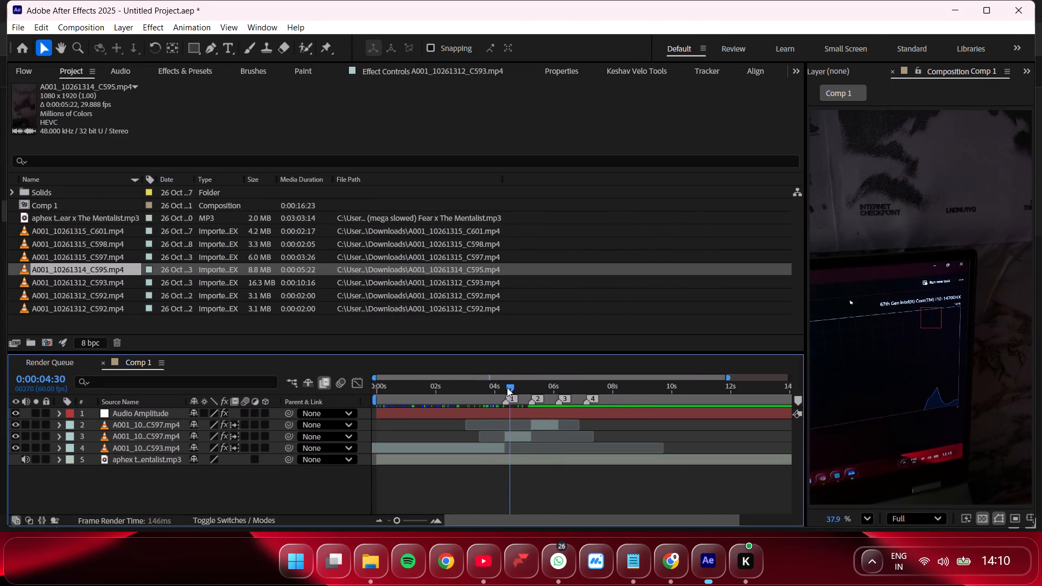
{"action": "left_click_drag", "start_coordinate": [507, 387], "coordinate": [495, 386]}
{"action": "key", "text": "space"}
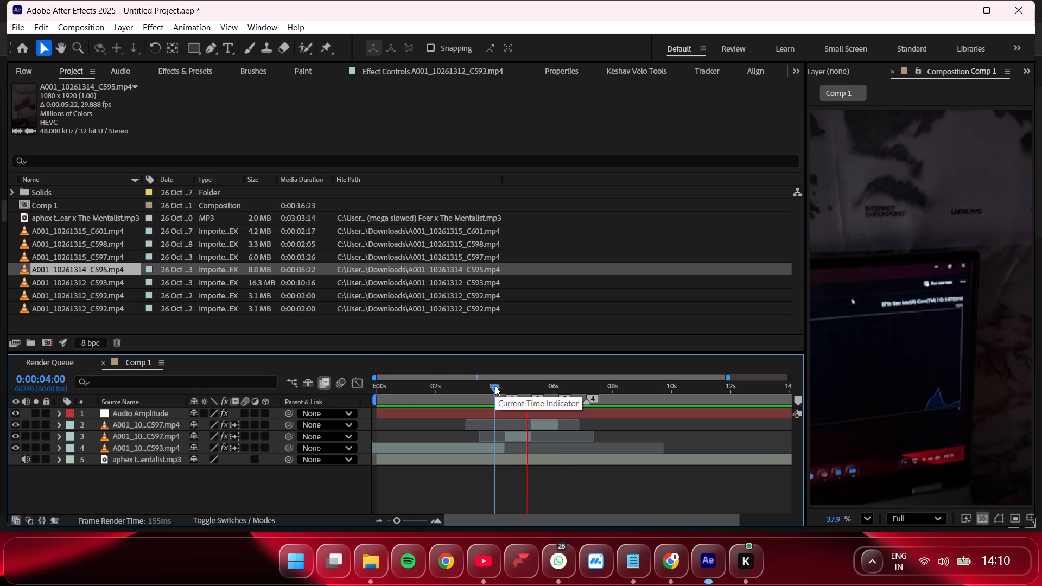
{"action": "left_click_drag", "start_coordinate": [497, 386], "coordinate": [506, 392]}
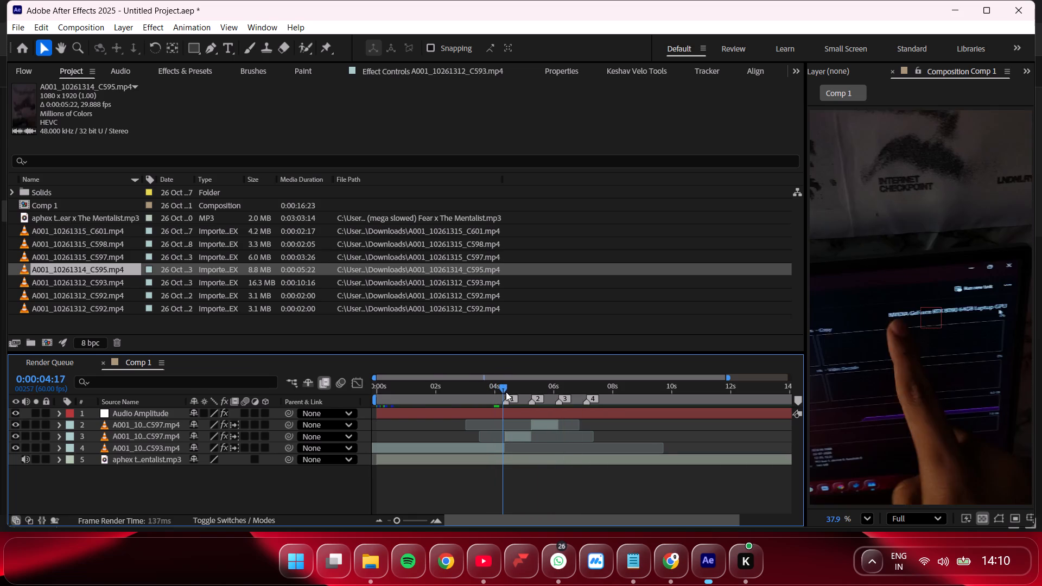
{"action": "left_click_drag", "start_coordinate": [506, 392], "coordinate": [506, 396]}
Slide both C597 pieces together along the timeline so the first one starts at marker 3, at 0:00:06:10.
{"action": "left_click_drag", "start_coordinate": [366, 439], "coordinate": [367, 419]}
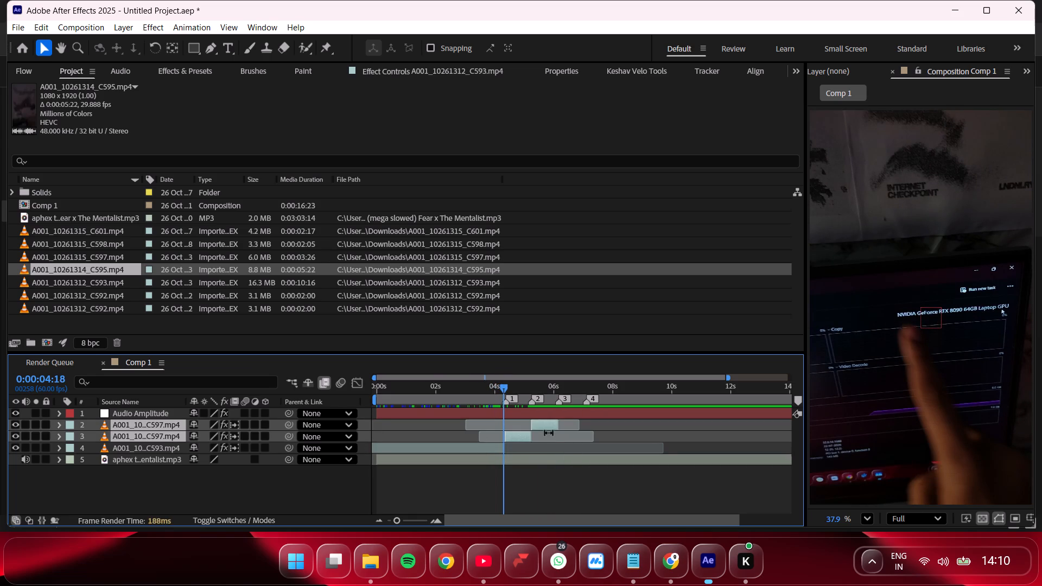
{"action": "left_click_drag", "start_coordinate": [517, 438], "coordinate": [569, 428]}
{"action": "left_click", "coordinate": [559, 388]}
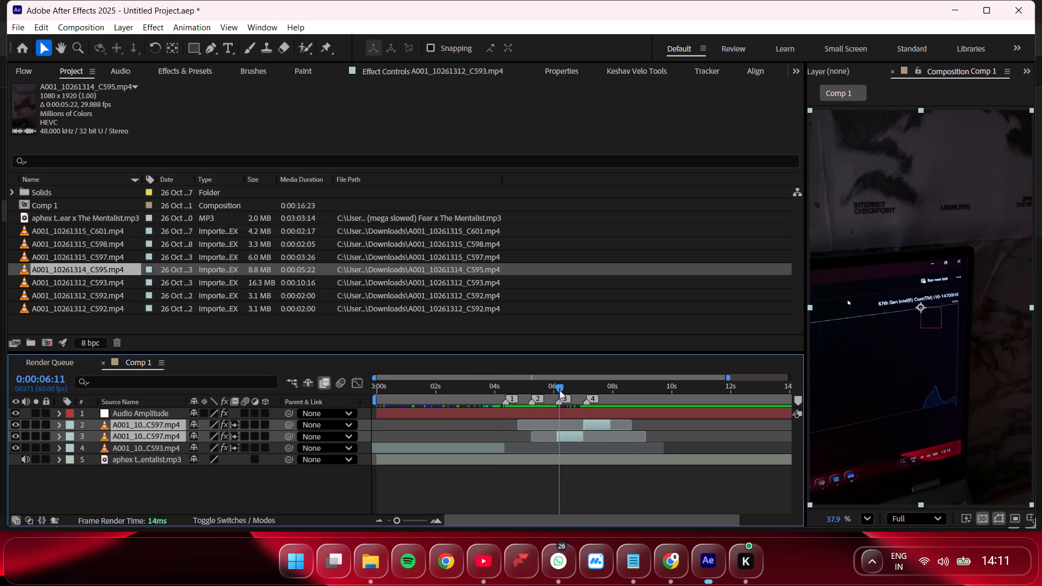
{"action": "left_click_drag", "start_coordinate": [410, 521], "coordinate": [443, 523]}
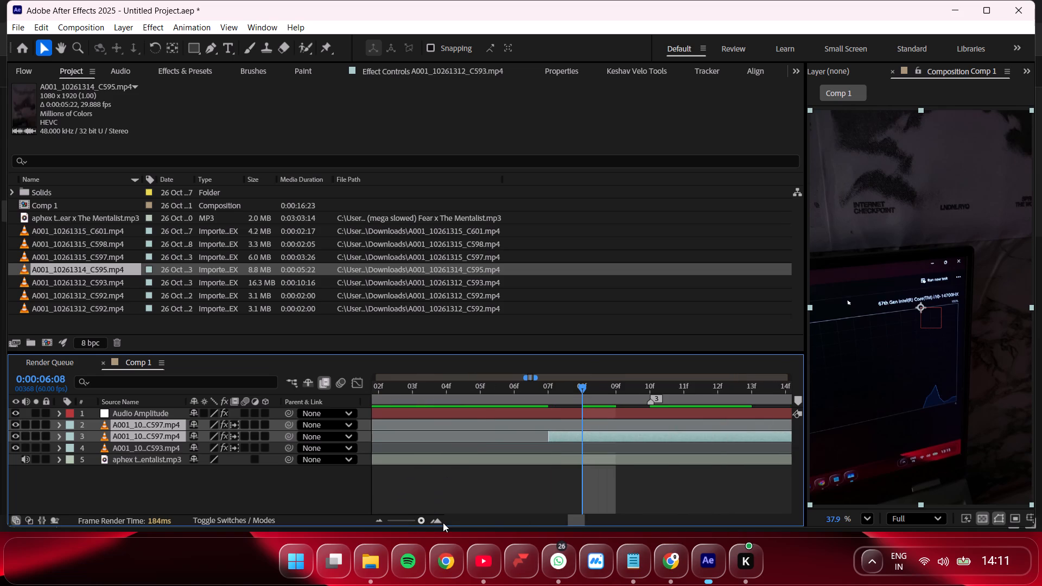
{"action": "left_click_drag", "start_coordinate": [443, 523], "coordinate": [455, 514]}
{"action": "left_click_drag", "start_coordinate": [561, 436], "coordinate": [667, 434]}
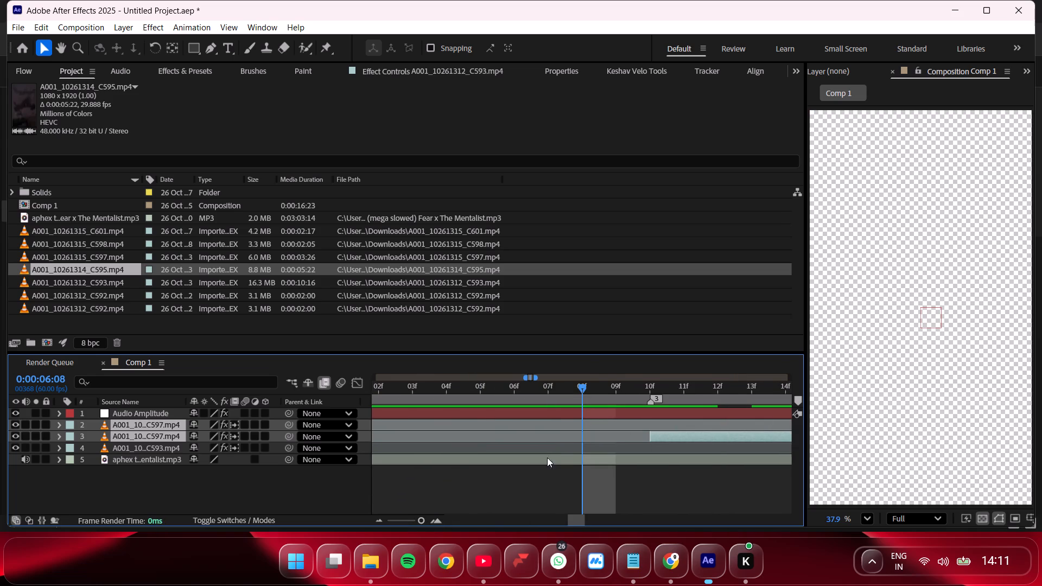
Go to marker 4 at 0:00:07:07 and delete the second C597 piece there, keeping the piece that starts at marker 3.
{"action": "left_click", "coordinate": [424, 522]}
{"action": "left_click_drag", "start_coordinate": [720, 393], "coordinate": [732, 393]}
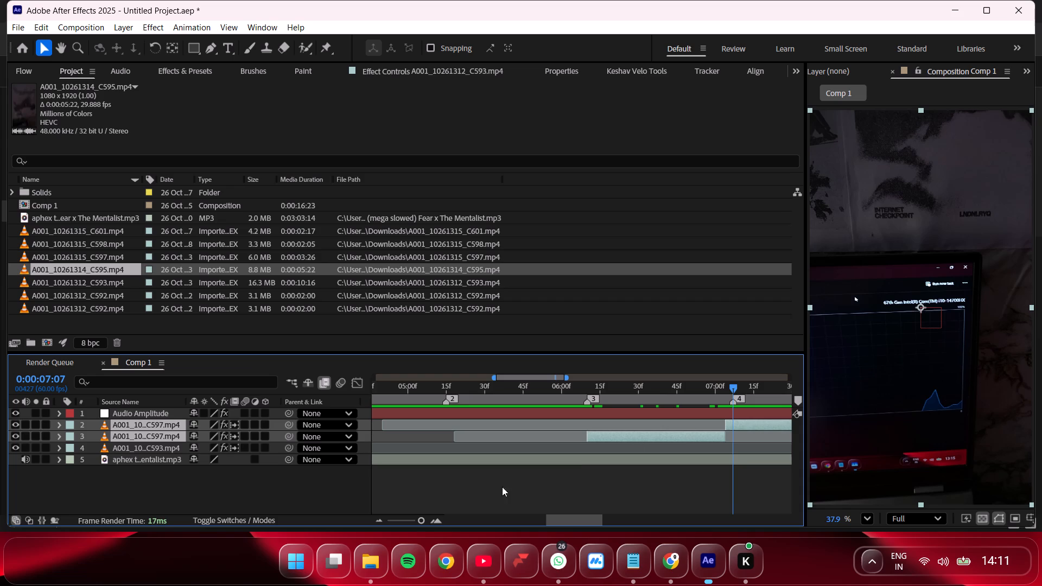
{"action": "key", "text": "Delete"}
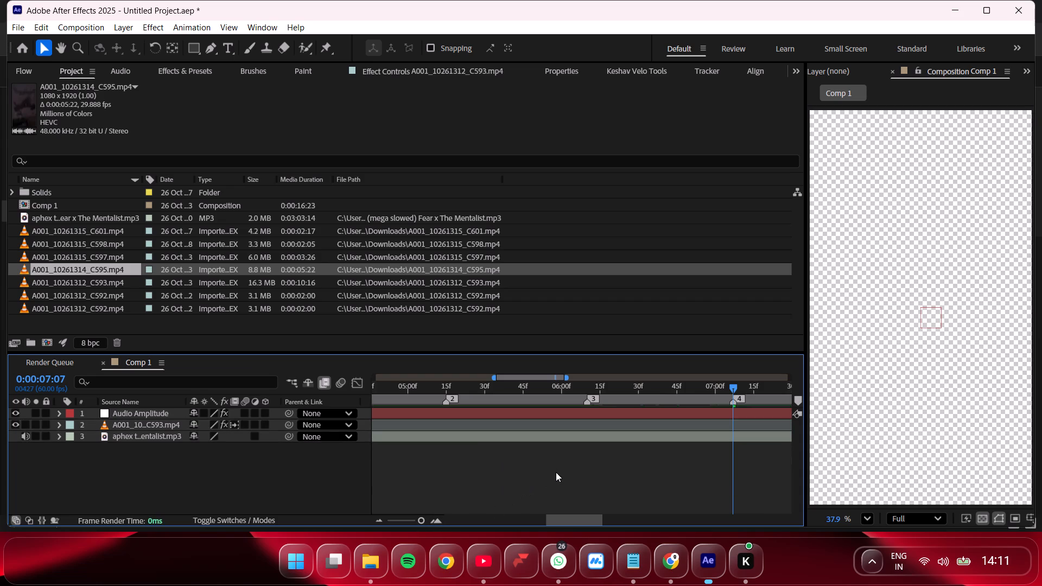
{"action": "key", "text": "ctrl+z"}
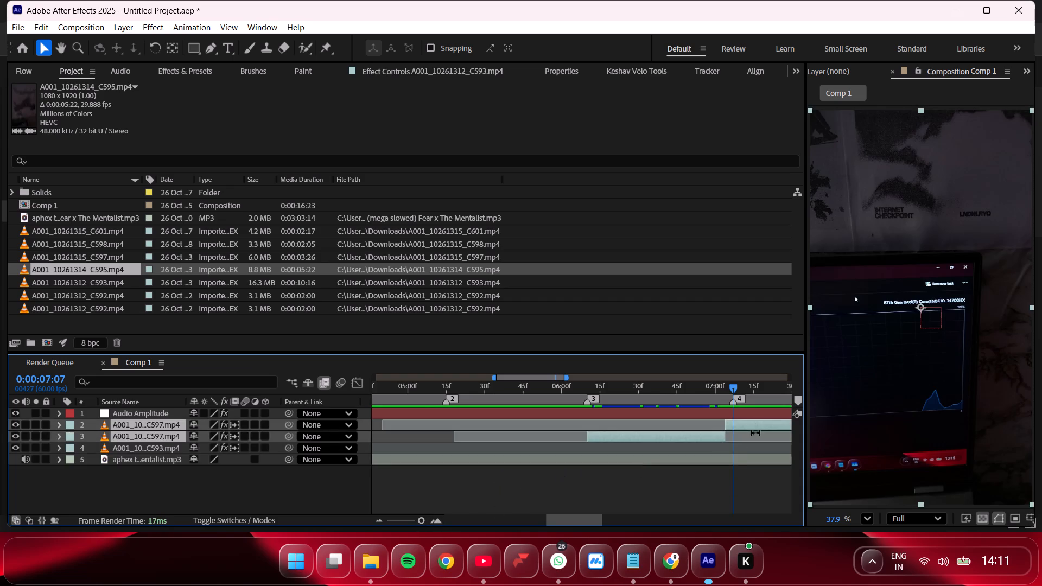
{"action": "left_click", "coordinate": [737, 456]}
{"action": "left_click", "coordinate": [741, 422]}
{"action": "key", "text": "Delete"}
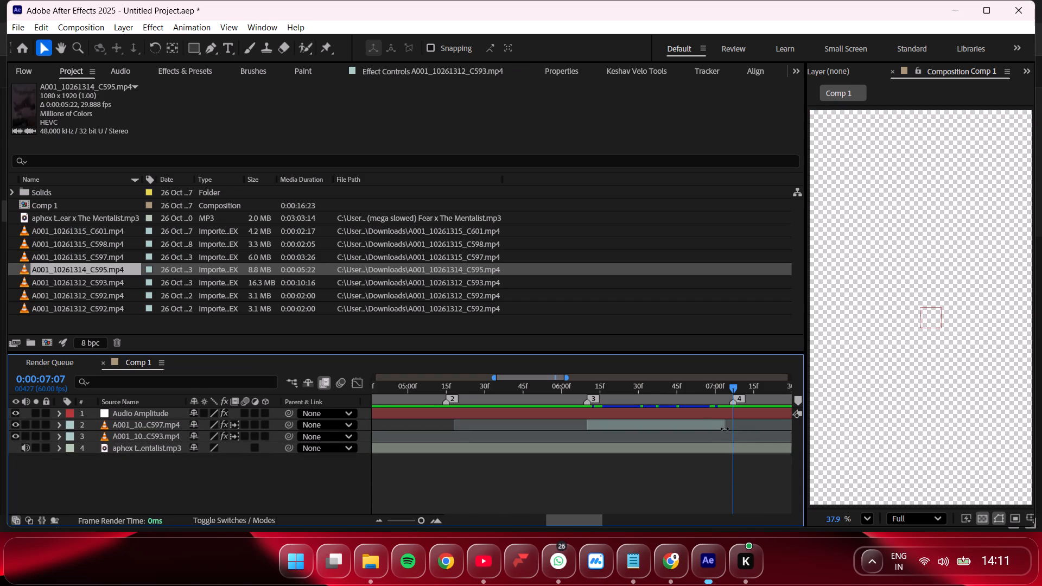
Extend the end of the C597 piece past marker 4 and split it at marker 4, at 0:00:07:07.
{"action": "left_click_drag", "start_coordinate": [727, 427], "coordinate": [612, 426]}
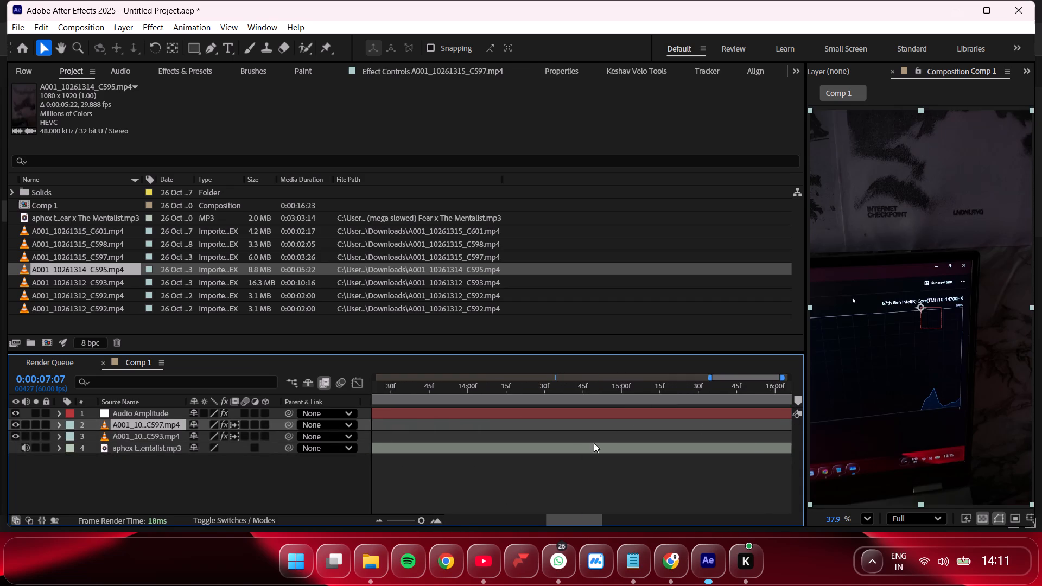
{"action": "left_click_drag", "start_coordinate": [428, 526], "coordinate": [421, 523]}
{"action": "left_click_drag", "start_coordinate": [421, 517], "coordinate": [396, 515]}
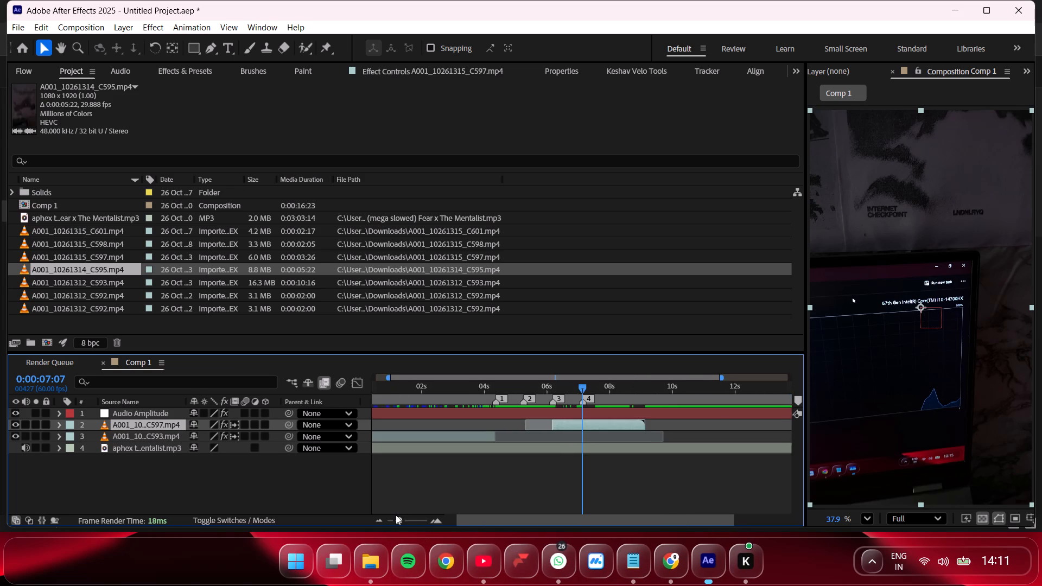
{"action": "left_click_drag", "start_coordinate": [396, 515], "coordinate": [471, 511]}
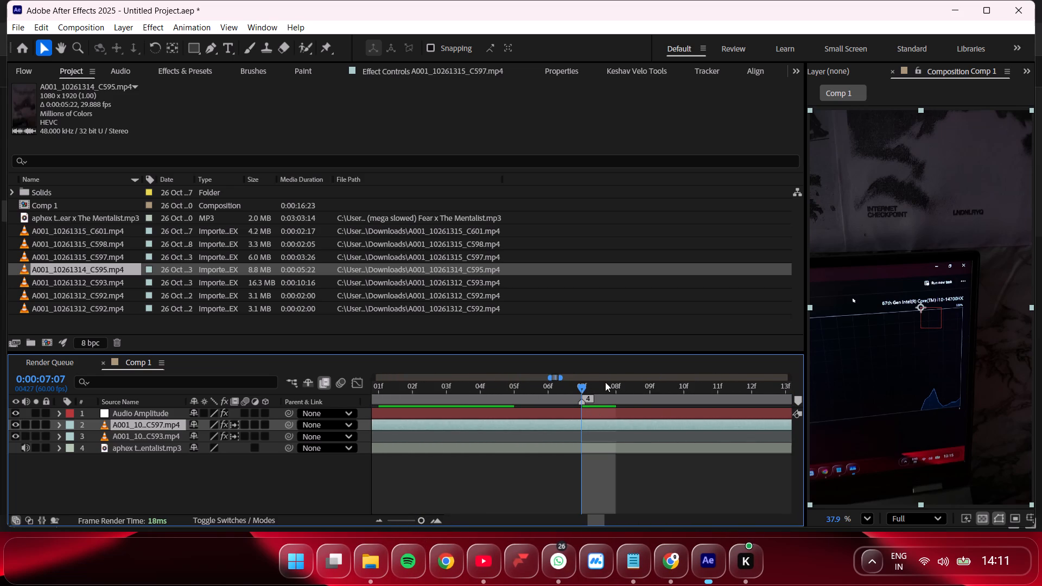
{"action": "key", "text": "shift+super+d"}
{"action": "key", "text": "ctrl+shift+d"}
Slide the second C597 piece earlier to use later footage, split it at 0:00:07:07 and delete the part before marker 4.
{"action": "left_click_drag", "start_coordinate": [619, 425], "coordinate": [528, 421]}
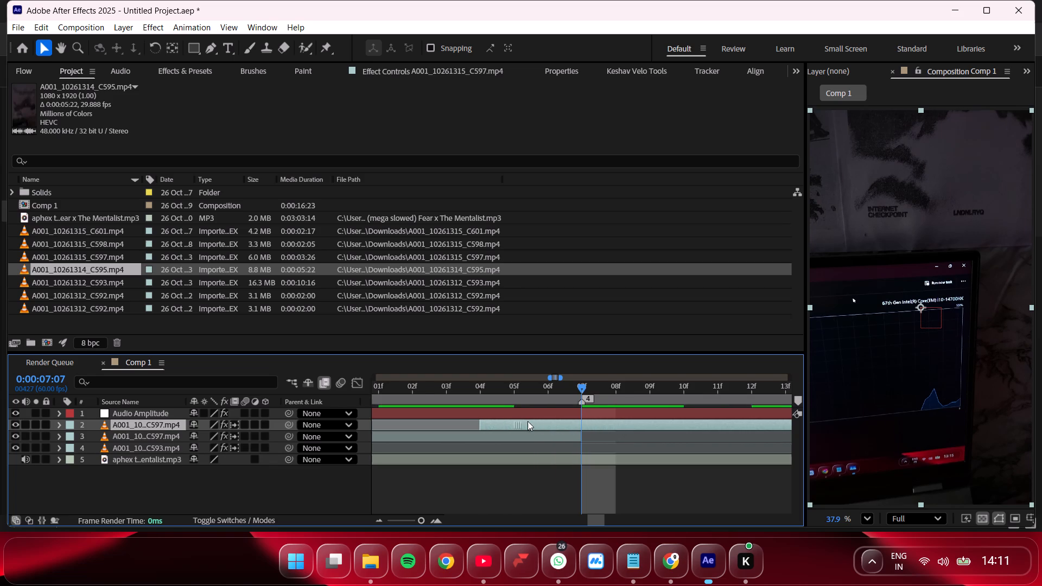
{"action": "left_click_drag", "start_coordinate": [528, 421], "coordinate": [467, 416]}
{"action": "left_click_drag", "start_coordinate": [637, 423], "coordinate": [505, 422]}
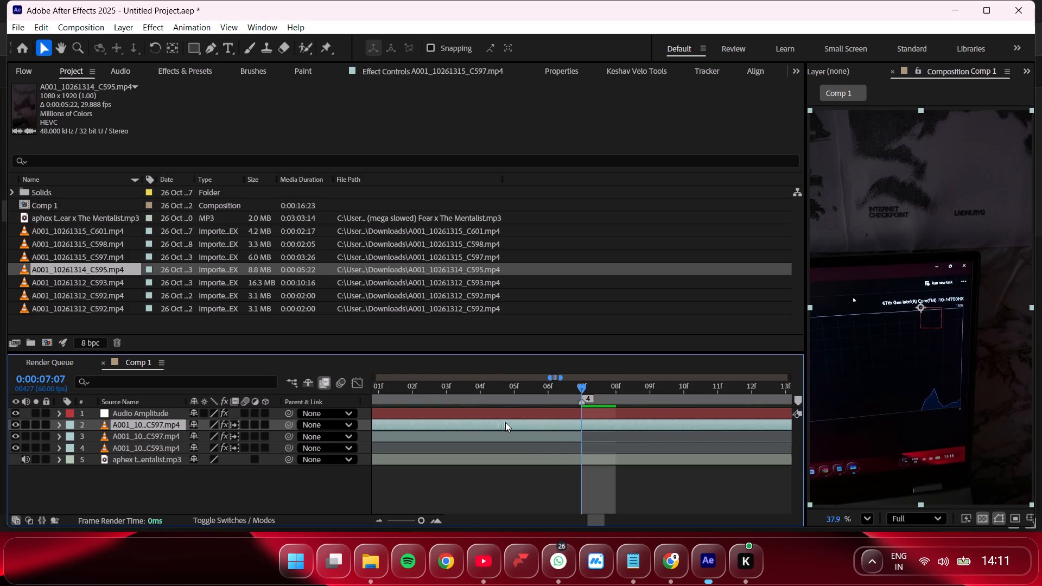
{"action": "left_click_drag", "start_coordinate": [505, 422], "coordinate": [418, 420]}
{"action": "left_click_drag", "start_coordinate": [636, 425], "coordinate": [588, 425]}
{"action": "key", "text": "ctrl+shift+d"}
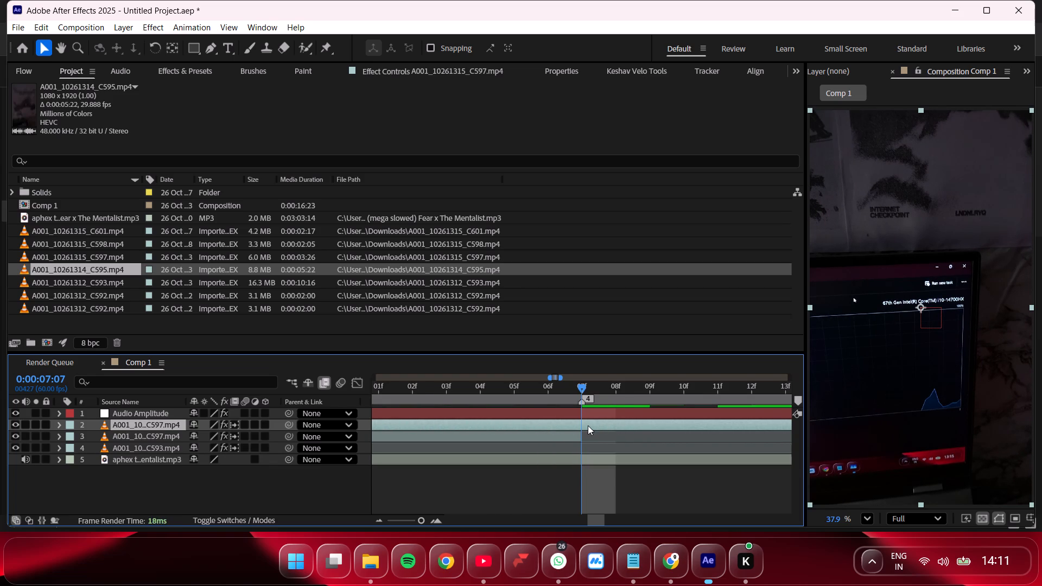
{"action": "left_click", "coordinate": [557, 435]}
{"action": "key", "text": "Delete"}
{"action": "key", "text": "m"}
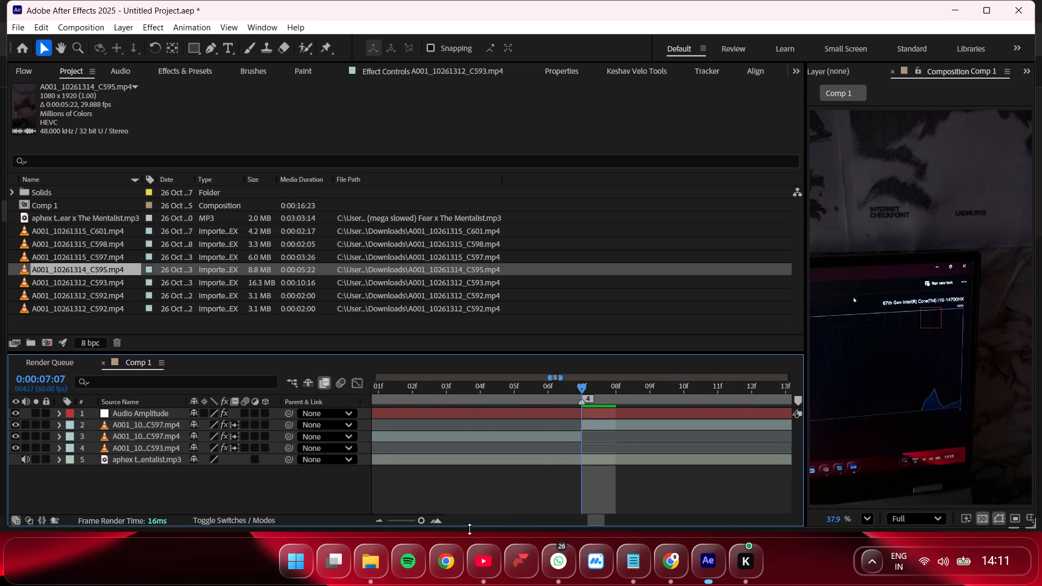
Play Comp 1 from 0:00:05:59 to check the cuts at markers 3 and 4, and scrub back to 0:00:04:53.
{"action": "left_click_drag", "start_coordinate": [417, 522], "coordinate": [397, 512]}
{"action": "left_click", "coordinate": [545, 392]}
{"action": "key", "text": "space"}
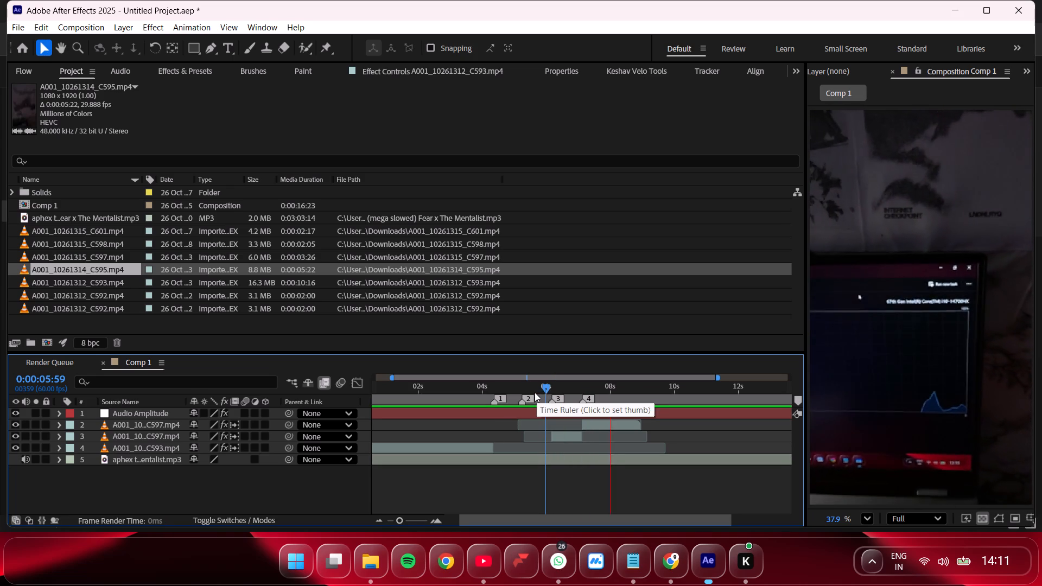
{"action": "left_click_drag", "start_coordinate": [535, 392], "coordinate": [456, 394]}
{"action": "left_click_drag", "start_coordinate": [462, 395], "coordinate": [510, 402]}
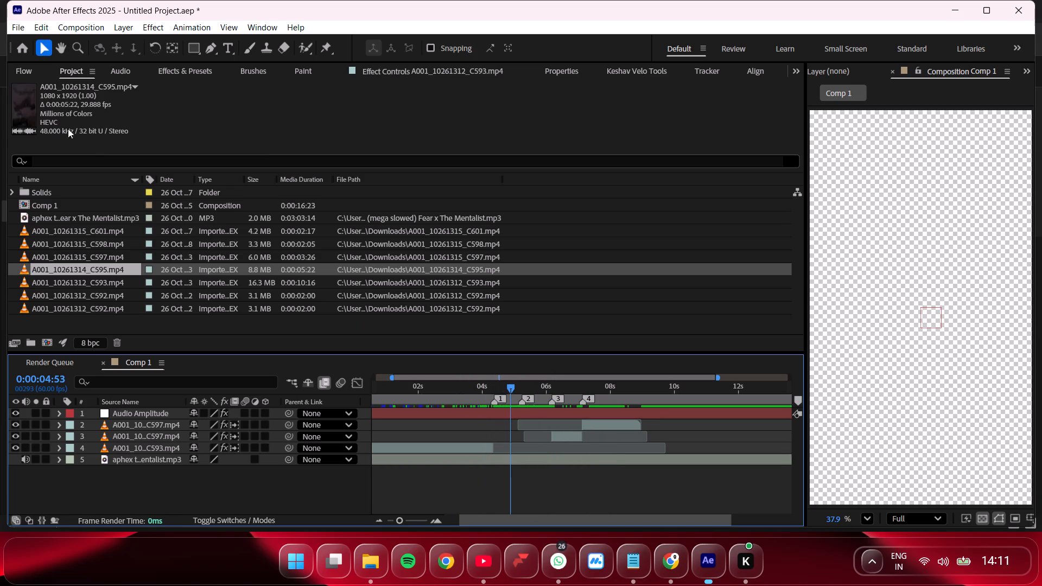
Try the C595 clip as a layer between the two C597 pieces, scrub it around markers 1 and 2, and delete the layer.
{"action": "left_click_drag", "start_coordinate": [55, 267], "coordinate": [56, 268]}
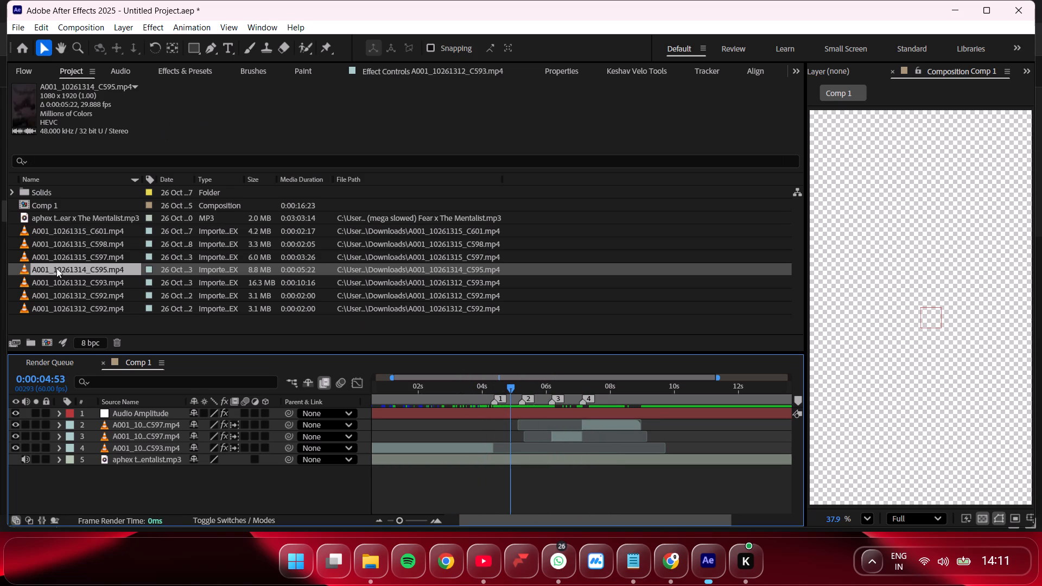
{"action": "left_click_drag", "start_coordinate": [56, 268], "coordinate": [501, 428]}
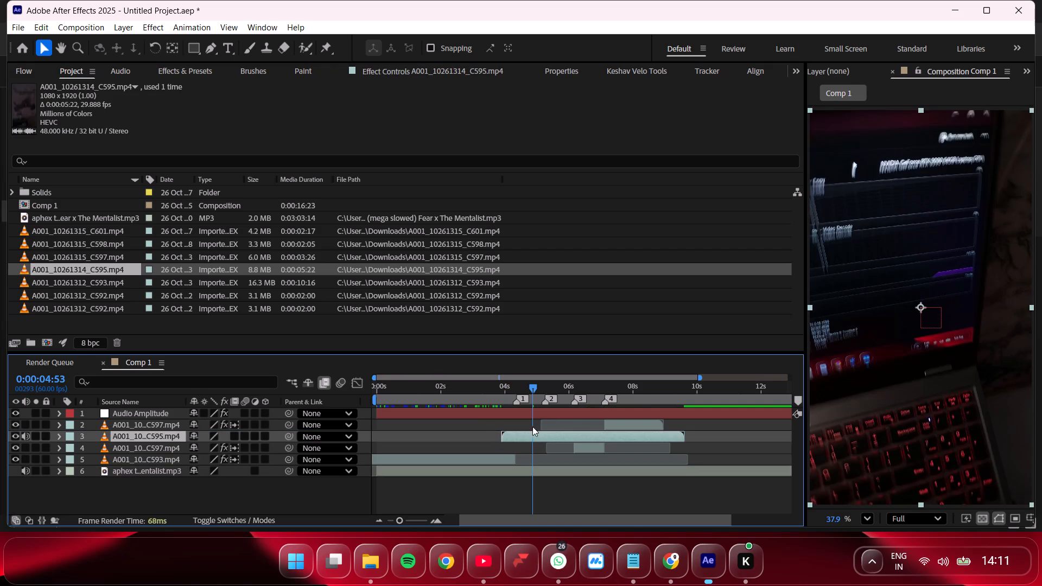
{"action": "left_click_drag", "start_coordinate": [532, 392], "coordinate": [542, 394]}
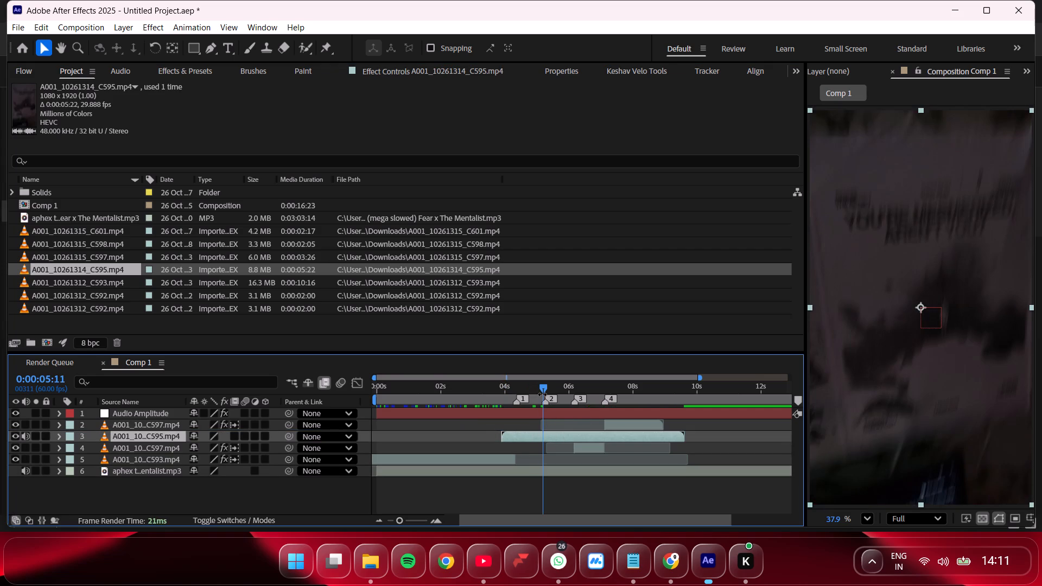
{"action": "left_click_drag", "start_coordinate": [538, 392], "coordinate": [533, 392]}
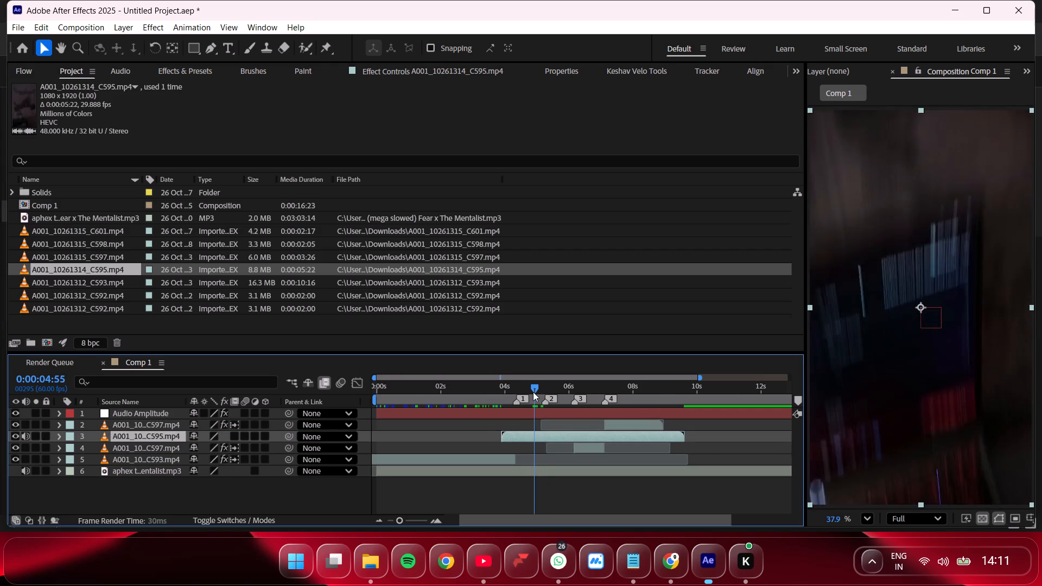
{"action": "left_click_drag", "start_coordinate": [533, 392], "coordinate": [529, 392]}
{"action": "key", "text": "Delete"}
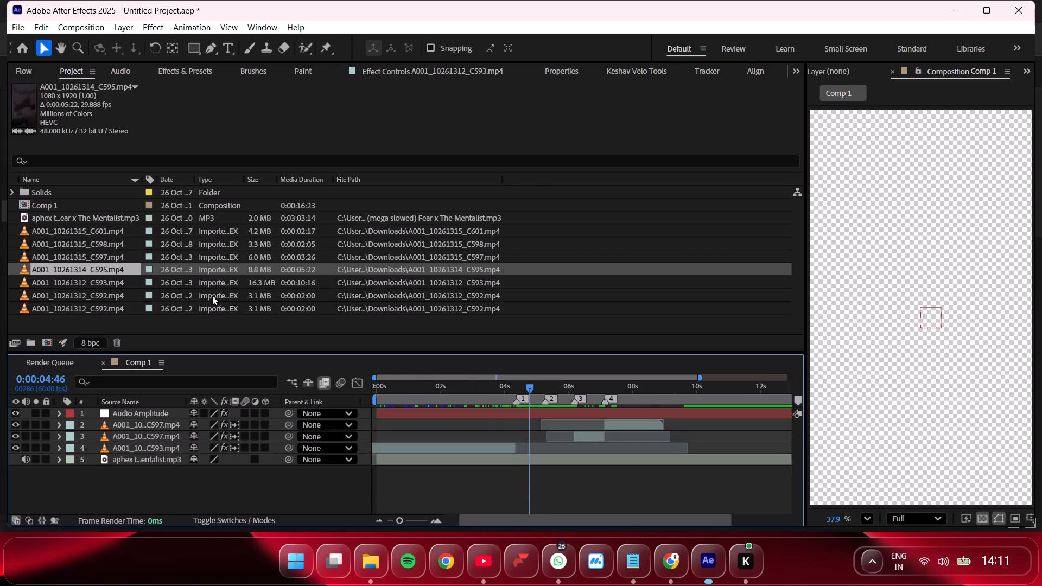
Look through the thumbnails of the imported phone clips, C592 to C601, for footage to fill the gap after marker 1.
{"action": "left_click", "coordinate": [107, 287]}
{"action": "left_click", "coordinate": [109, 274]}
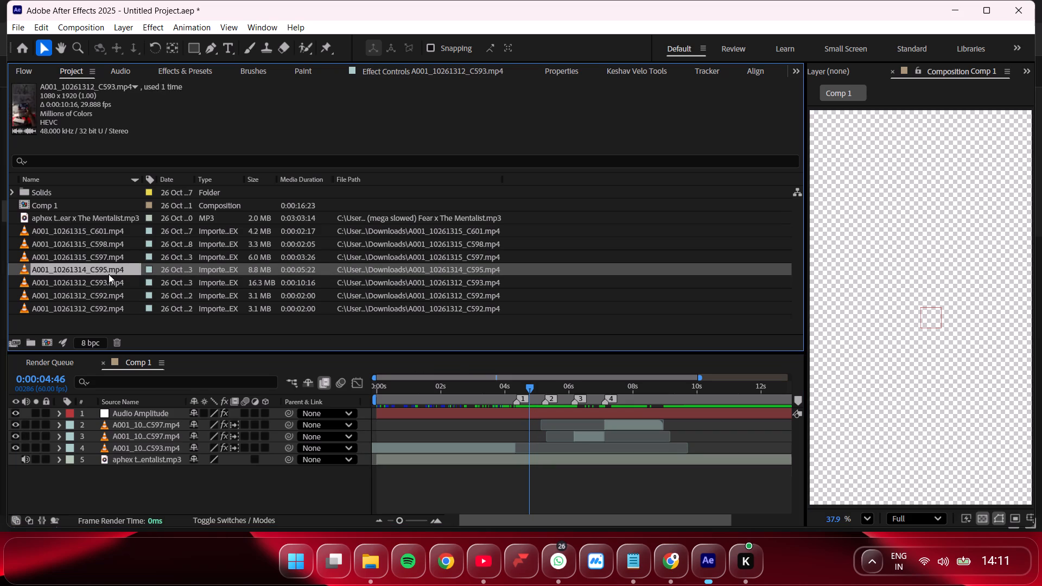
{"action": "left_click", "coordinate": [114, 288]}
{"action": "left_click", "coordinate": [110, 299]}
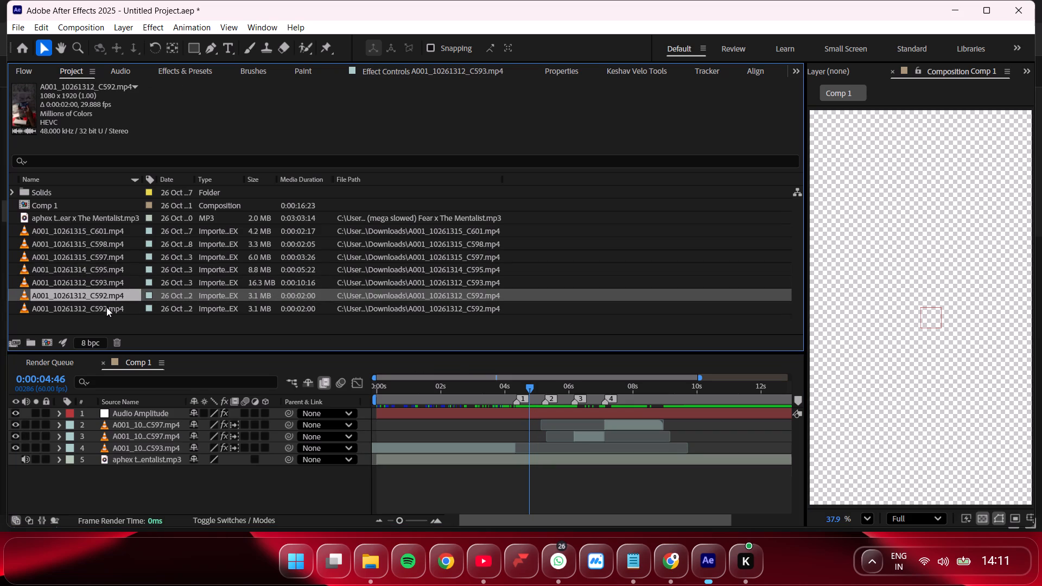
{"action": "left_click", "coordinate": [105, 313]}
{"action": "left_click", "coordinate": [103, 267]}
{"action": "left_click", "coordinate": [104, 254]}
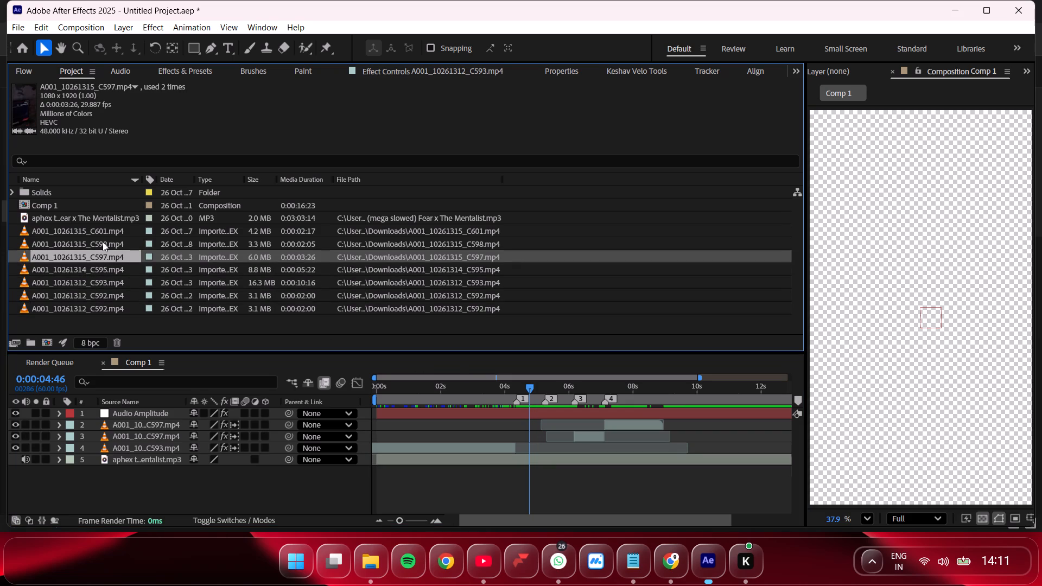
{"action": "left_click", "coordinate": [103, 242]}
{"action": "left_click", "coordinate": [91, 242]}
{"action": "left_click", "coordinate": [91, 232]}
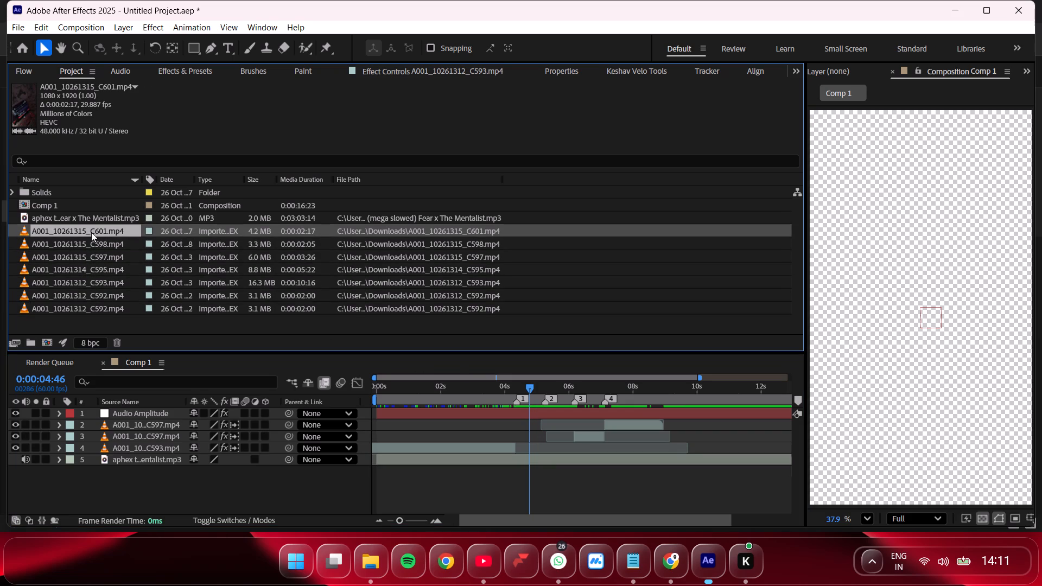
{"action": "left_click", "coordinate": [84, 243]}
{"action": "left_click", "coordinate": [71, 256]}
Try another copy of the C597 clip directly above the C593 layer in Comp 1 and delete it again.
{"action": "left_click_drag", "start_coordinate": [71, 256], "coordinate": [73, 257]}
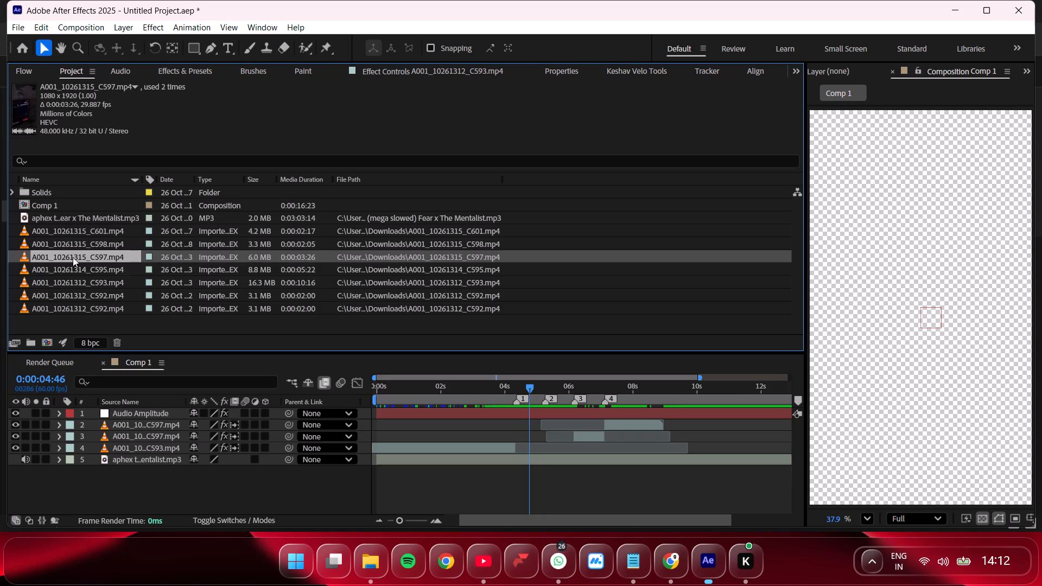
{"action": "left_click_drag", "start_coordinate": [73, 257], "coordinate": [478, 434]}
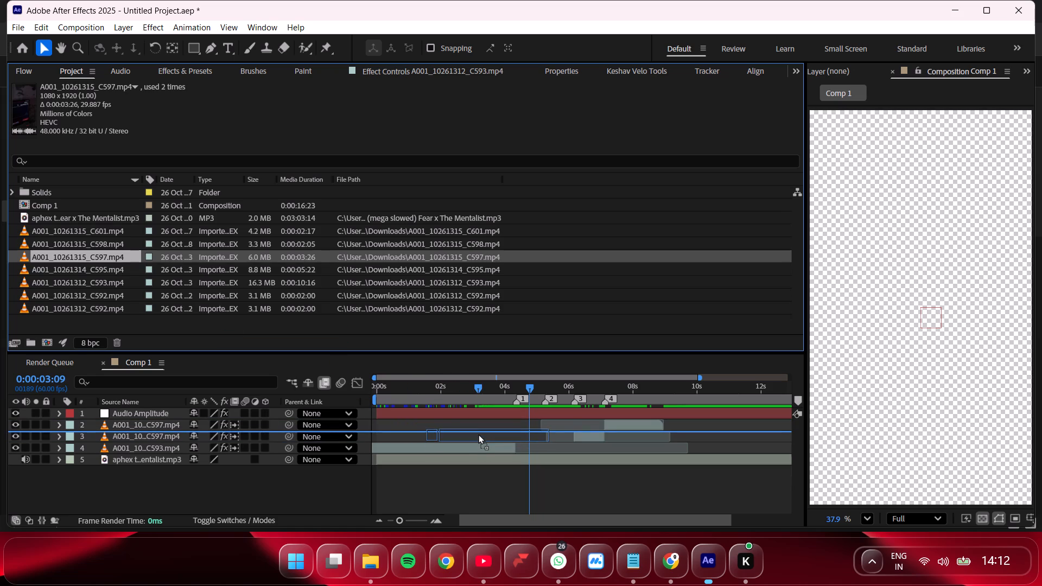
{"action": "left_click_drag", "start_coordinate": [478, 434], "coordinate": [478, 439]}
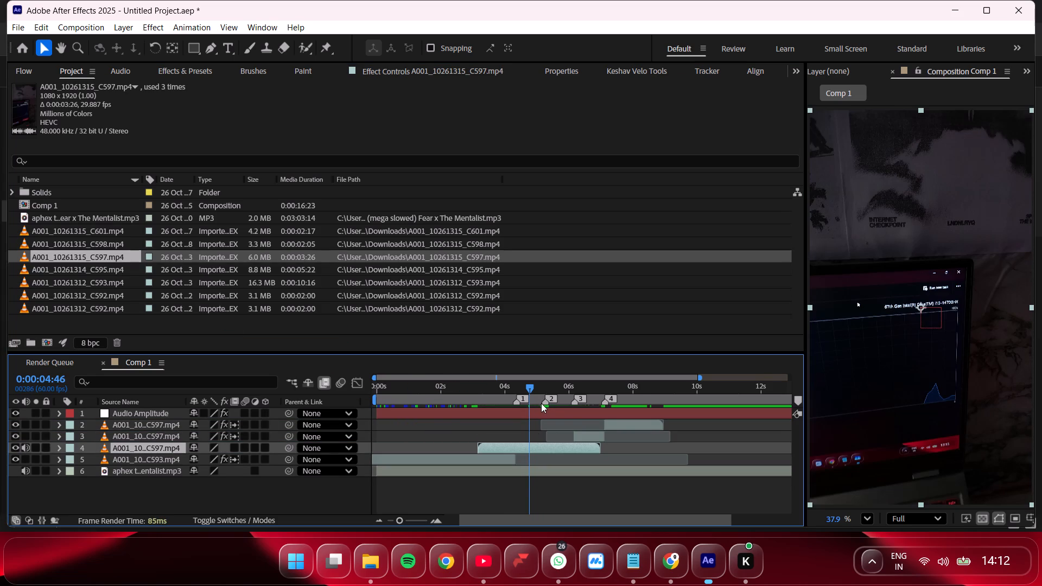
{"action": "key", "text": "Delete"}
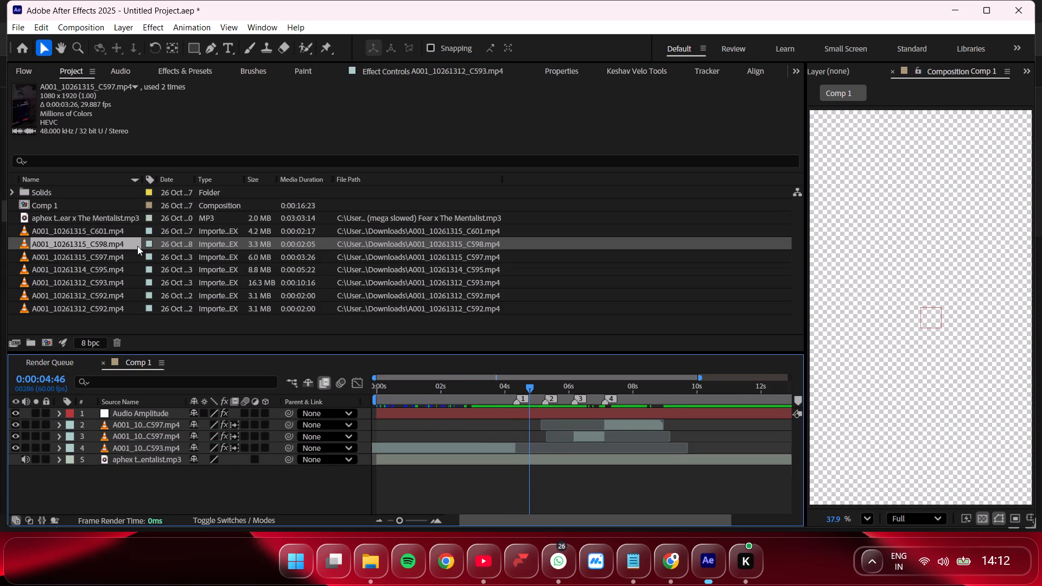
Look through the project's clip thumbnails again, from C598 and C601 down to the C592 clips.
{"action": "left_click", "coordinate": [137, 246]}
{"action": "left_click", "coordinate": [127, 238]}
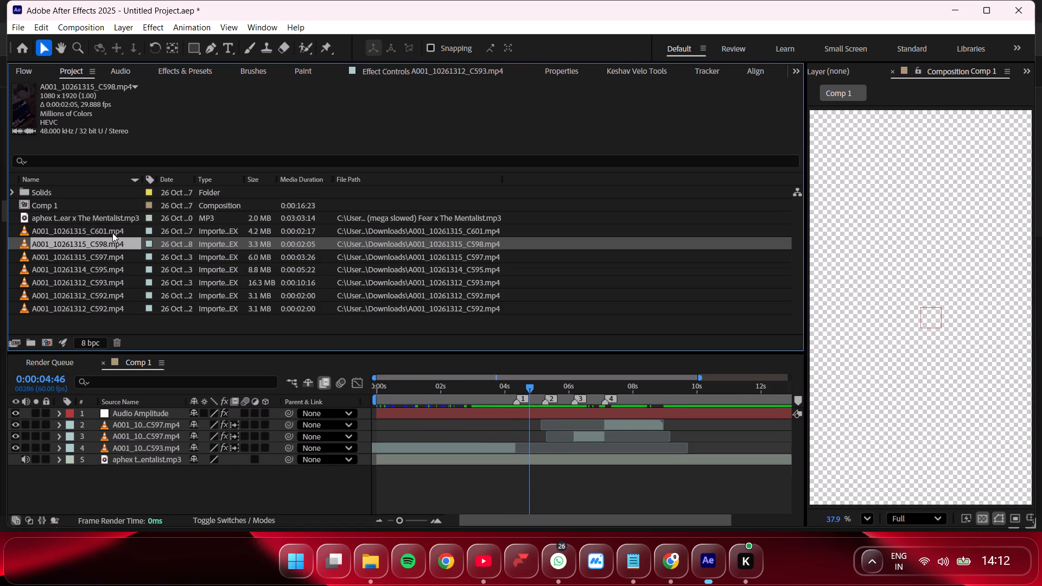
{"action": "left_click", "coordinate": [112, 233]}
{"action": "left_click", "coordinate": [88, 242]}
{"action": "left_click", "coordinate": [88, 254]}
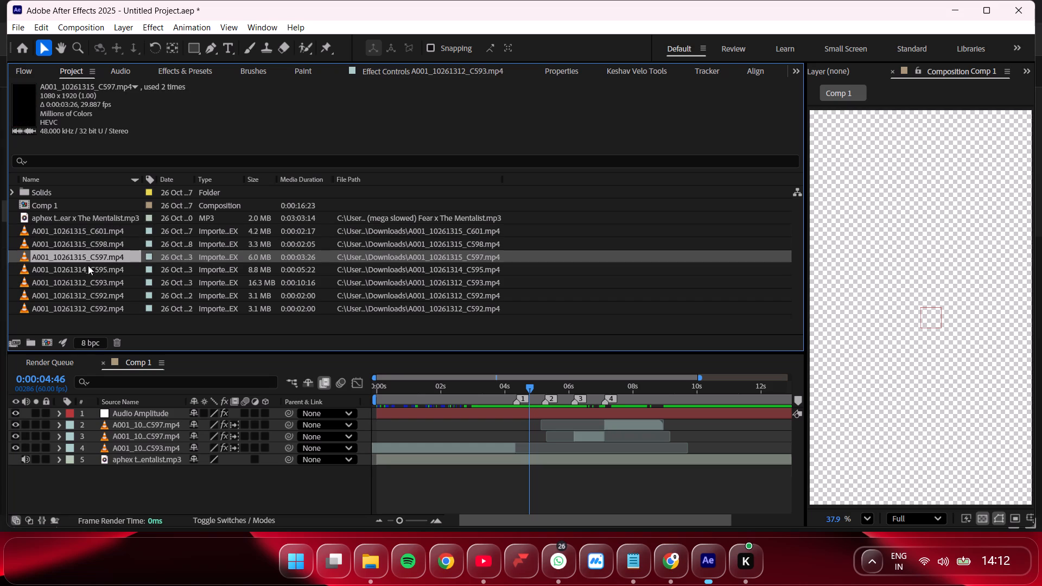
{"action": "left_click", "coordinate": [88, 269]}
{"action": "left_click", "coordinate": [86, 281]}
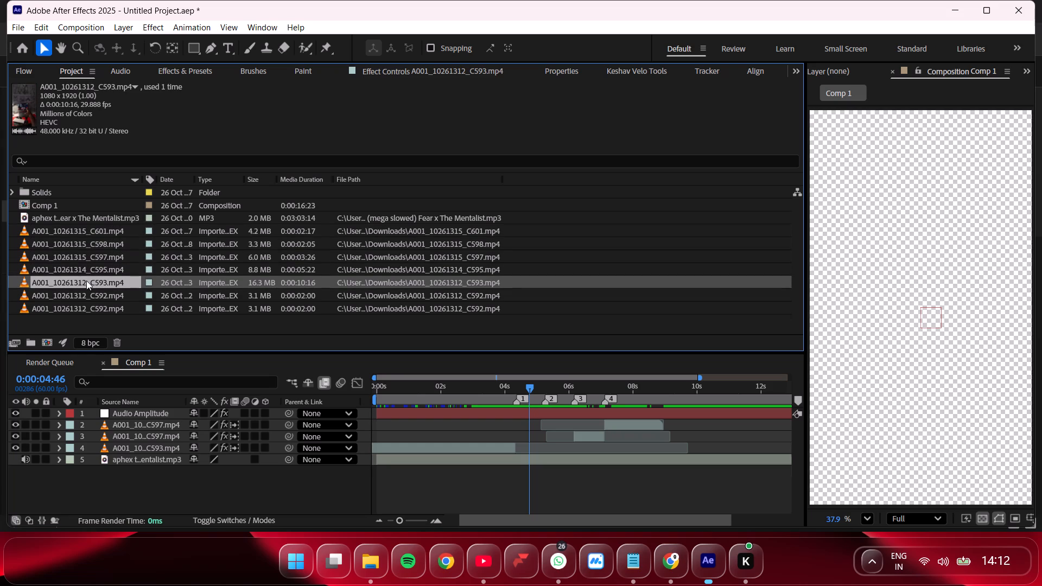
{"action": "left_click", "coordinate": [73, 290]}
{"action": "left_click", "coordinate": [73, 308]}
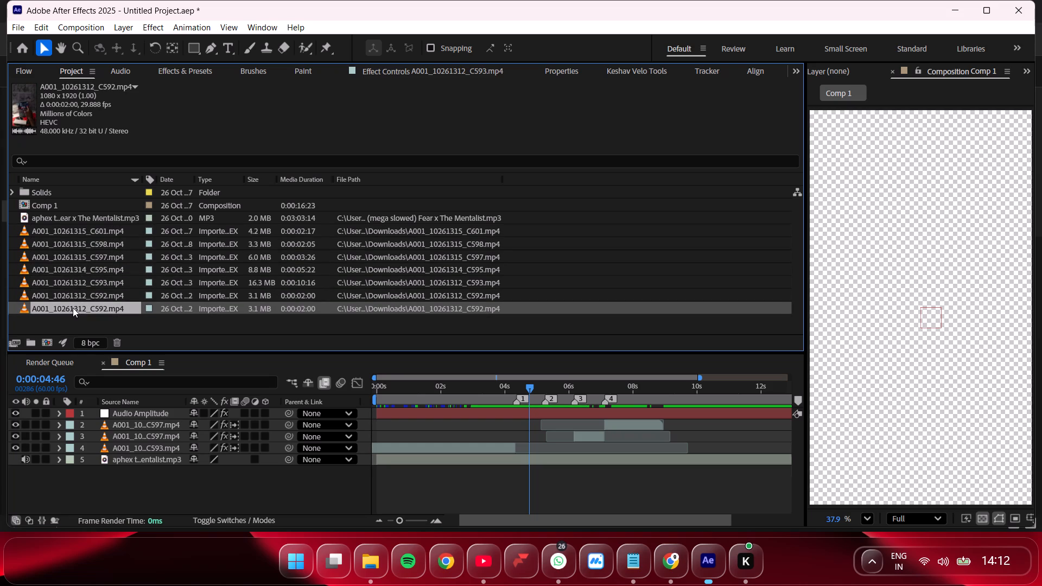
Import the clip A001_10261314_C595 from the Downloads folder as footage.
{"action": "left_click", "coordinate": [16, 27]}
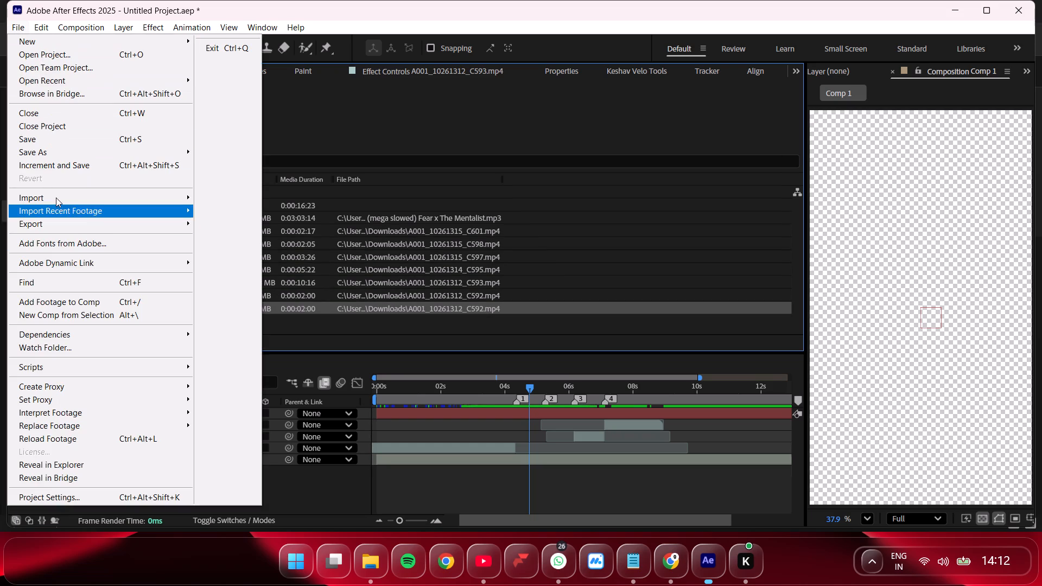
{"action": "left_click", "coordinate": [56, 198]}
{"action": "left_click", "coordinate": [274, 196]}
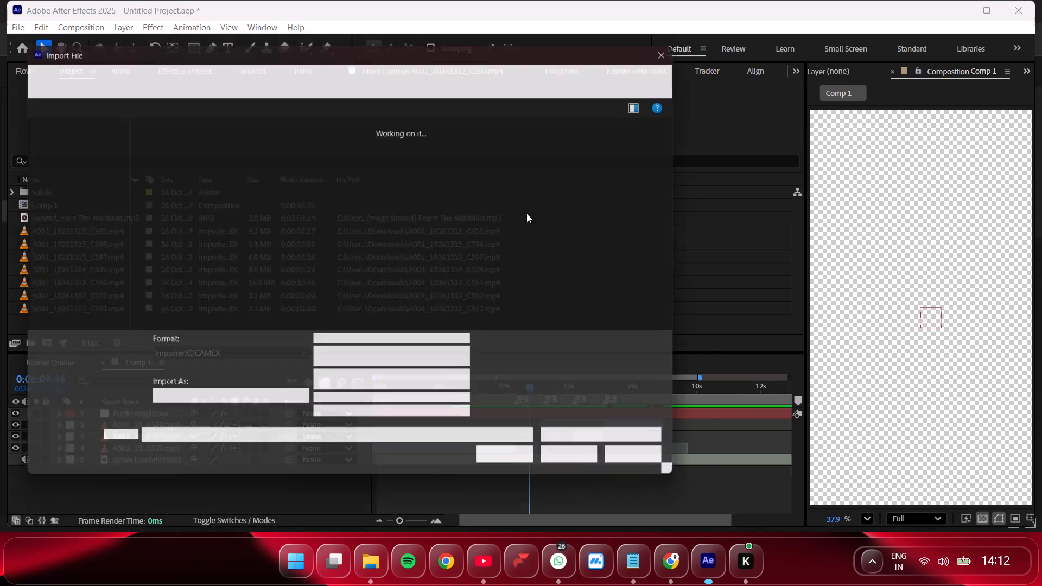
{"action": "left_click", "coordinate": [551, 261]}
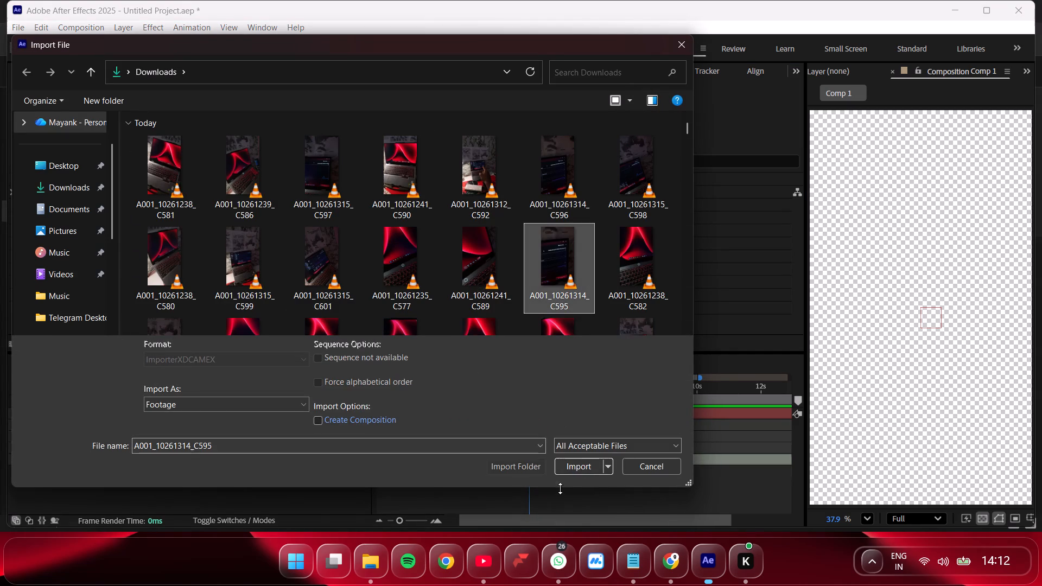
{"action": "left_click", "coordinate": [570, 467]}
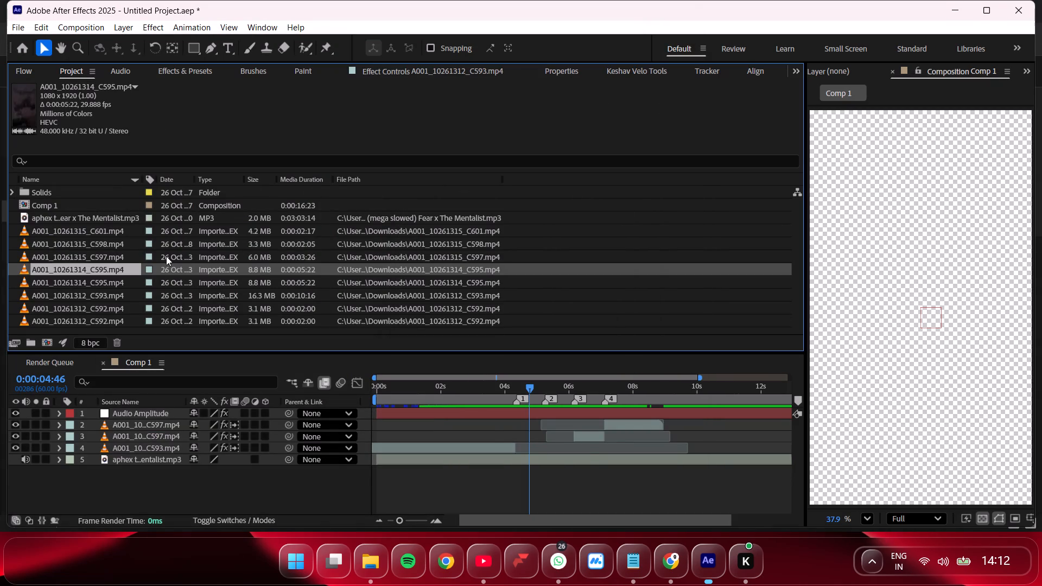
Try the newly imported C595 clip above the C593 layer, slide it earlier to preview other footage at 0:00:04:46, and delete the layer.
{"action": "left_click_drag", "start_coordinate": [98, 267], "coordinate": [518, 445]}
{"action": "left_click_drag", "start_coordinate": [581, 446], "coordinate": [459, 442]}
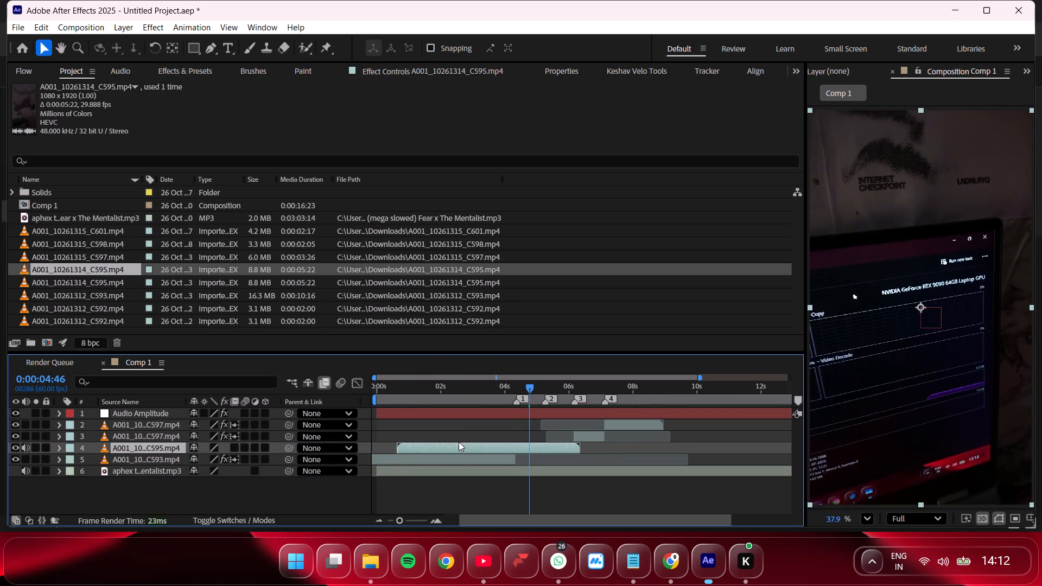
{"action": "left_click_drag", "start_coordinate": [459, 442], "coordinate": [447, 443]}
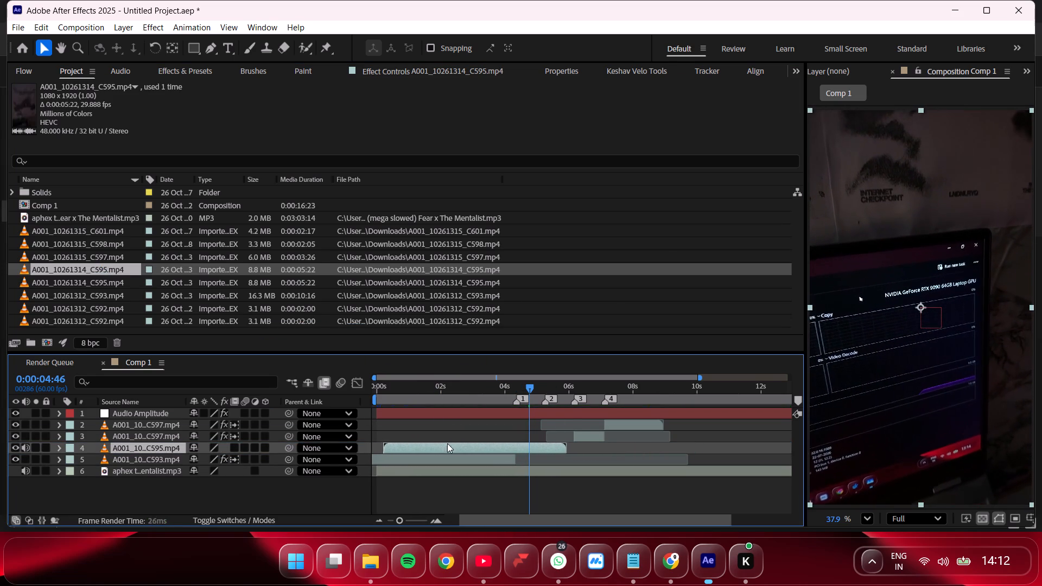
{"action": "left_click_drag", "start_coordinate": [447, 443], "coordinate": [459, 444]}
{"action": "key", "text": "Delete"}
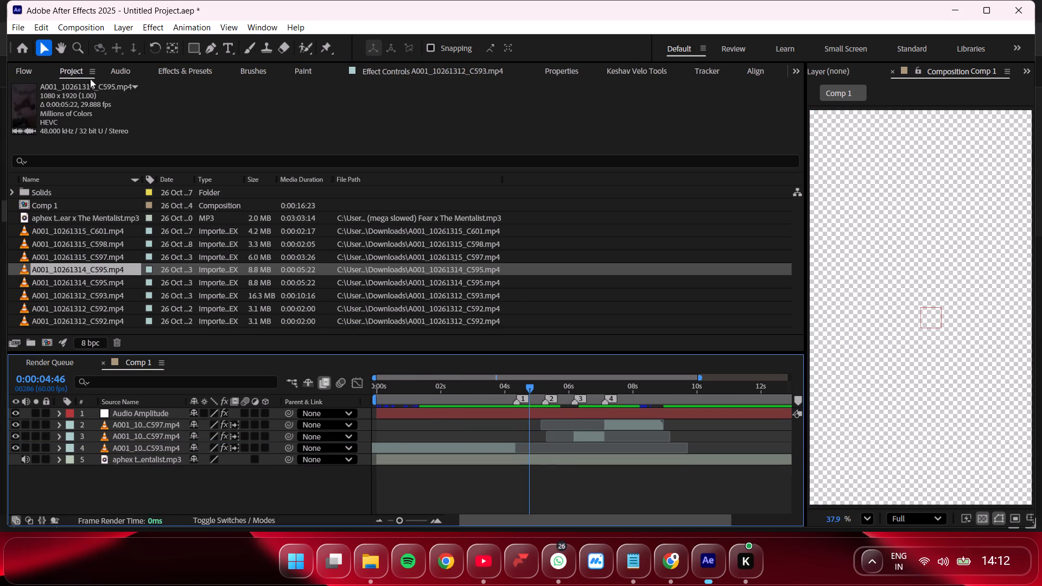
Import the clip A001_10261314_C596 from the Downloads folder as footage.
{"action": "left_click", "coordinate": [10, 29]}
{"action": "left_click", "coordinate": [77, 209]}
{"action": "left_click", "coordinate": [71, 200]}
{"action": "left_click", "coordinate": [274, 193]}
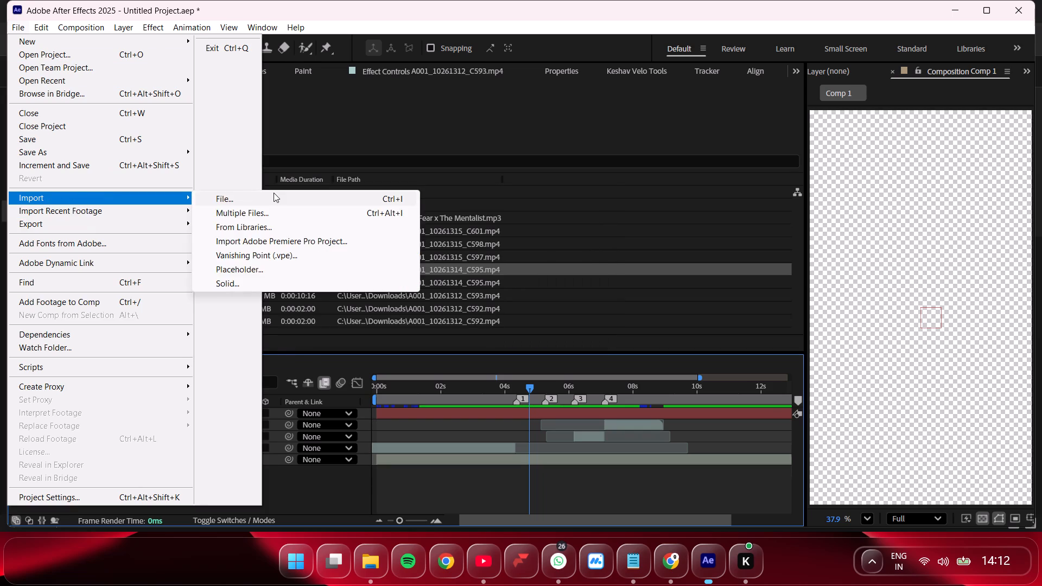
{"action": "scroll", "coordinate": [530, 160], "scroll_direction": "up", "scroll_amount": 2}
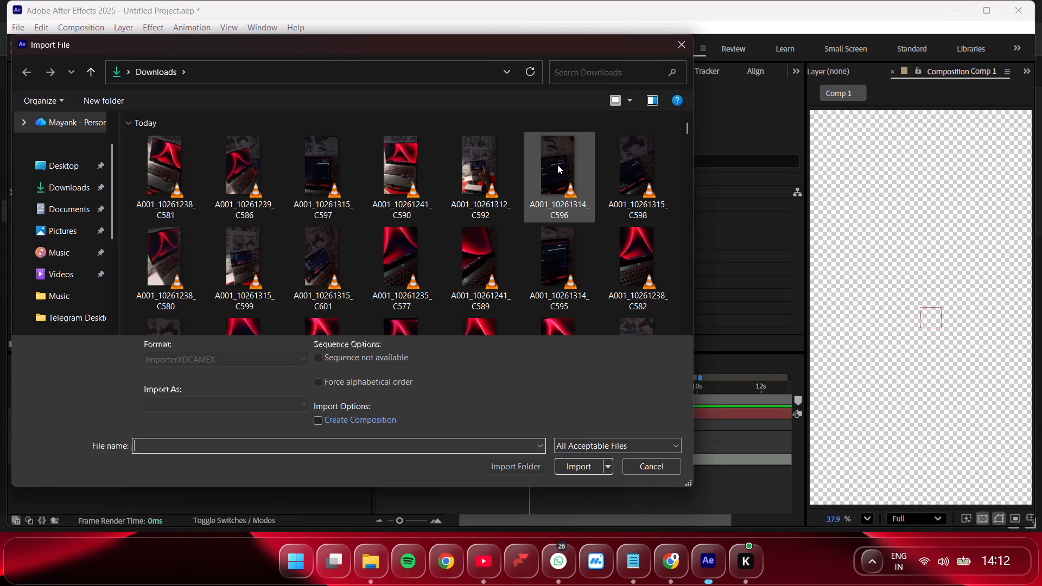
{"action": "left_click", "coordinate": [337, 183]}
{"action": "left_click", "coordinate": [551, 184]}
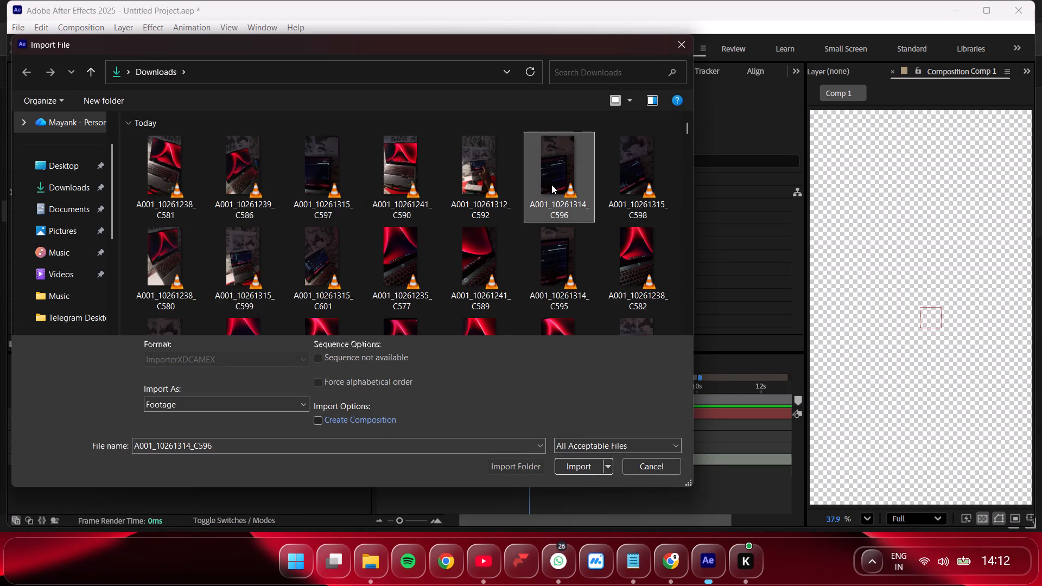
{"action": "left_click", "coordinate": [573, 463]}
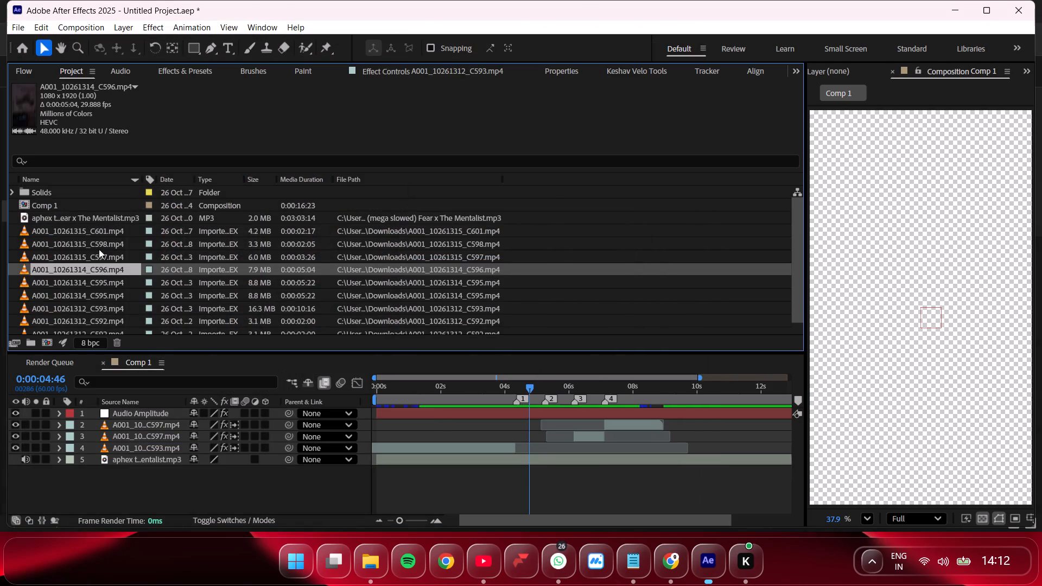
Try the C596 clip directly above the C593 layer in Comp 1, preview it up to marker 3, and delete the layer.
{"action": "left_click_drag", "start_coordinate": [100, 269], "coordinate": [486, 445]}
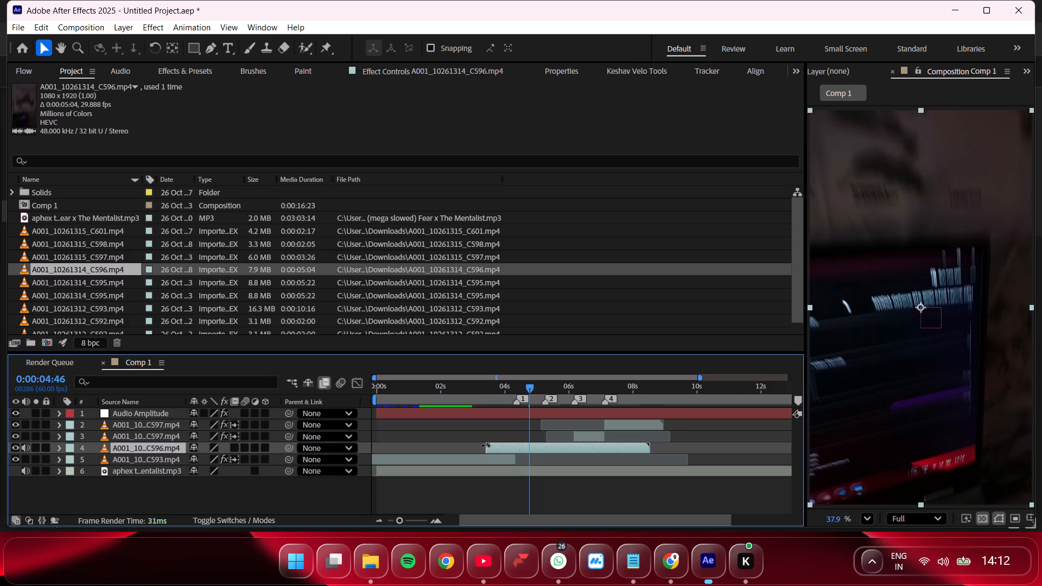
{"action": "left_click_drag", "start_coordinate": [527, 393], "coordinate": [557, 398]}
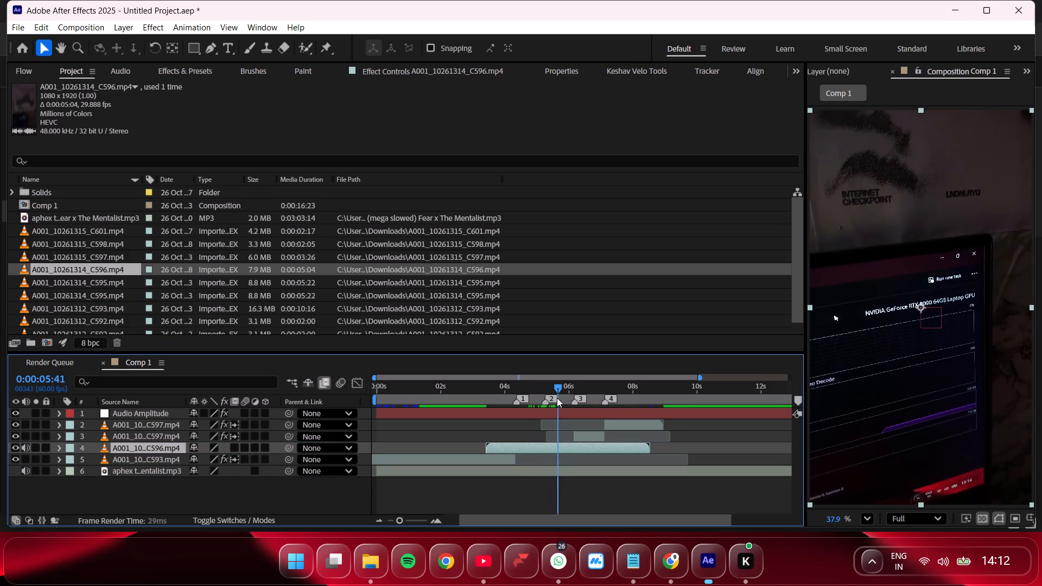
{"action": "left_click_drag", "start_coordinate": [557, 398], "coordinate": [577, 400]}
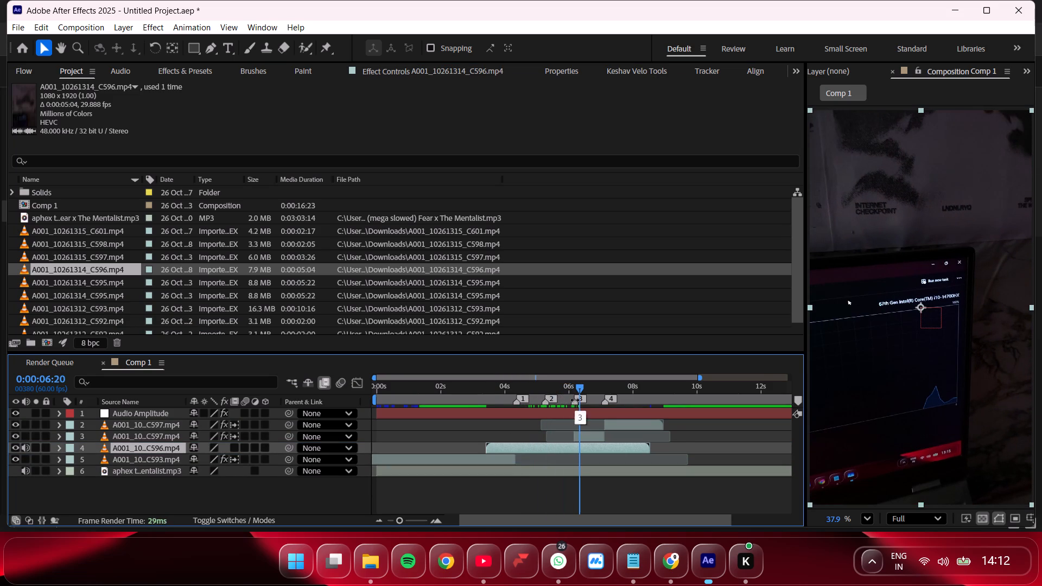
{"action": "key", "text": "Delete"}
Import the clip A001_10261315_C600 from the Downloads folder as footage.
{"action": "left_click", "coordinate": [17, 25]}
{"action": "left_click", "coordinate": [60, 197]}
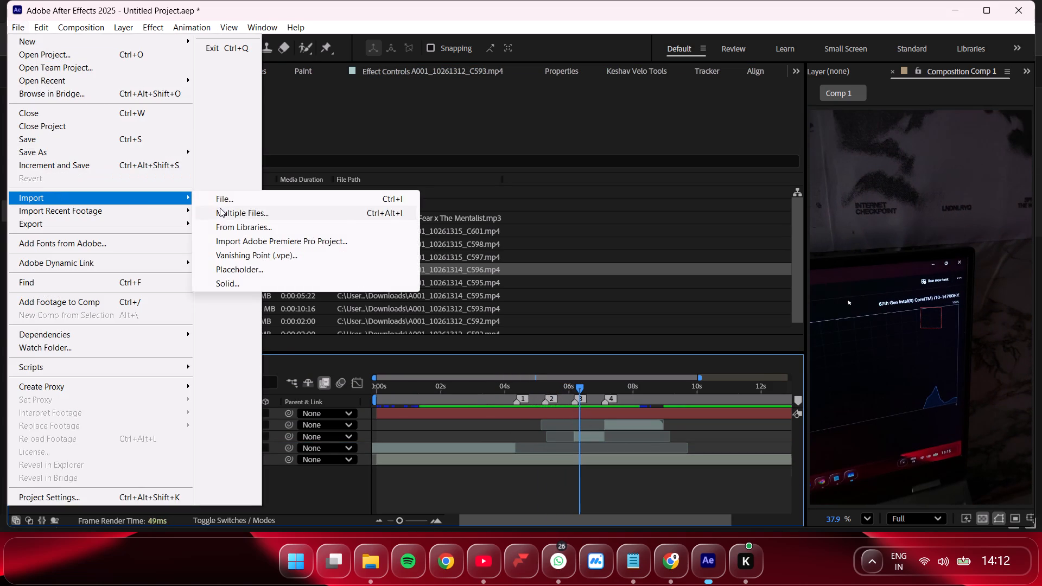
{"action": "left_click", "coordinate": [241, 196]}
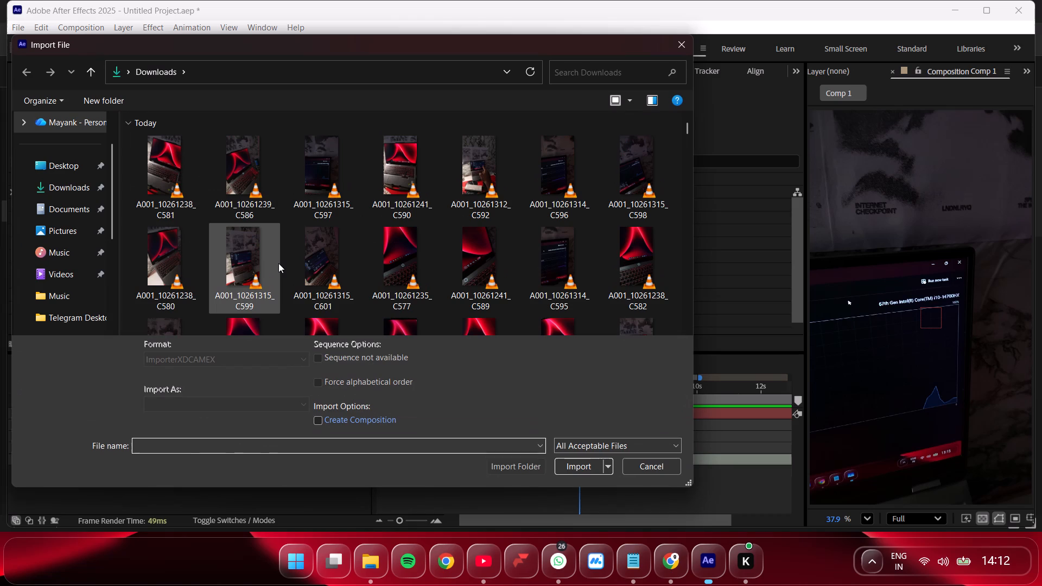
{"action": "scroll", "coordinate": [614, 227], "scroll_direction": "down", "scroll_amount": 1}
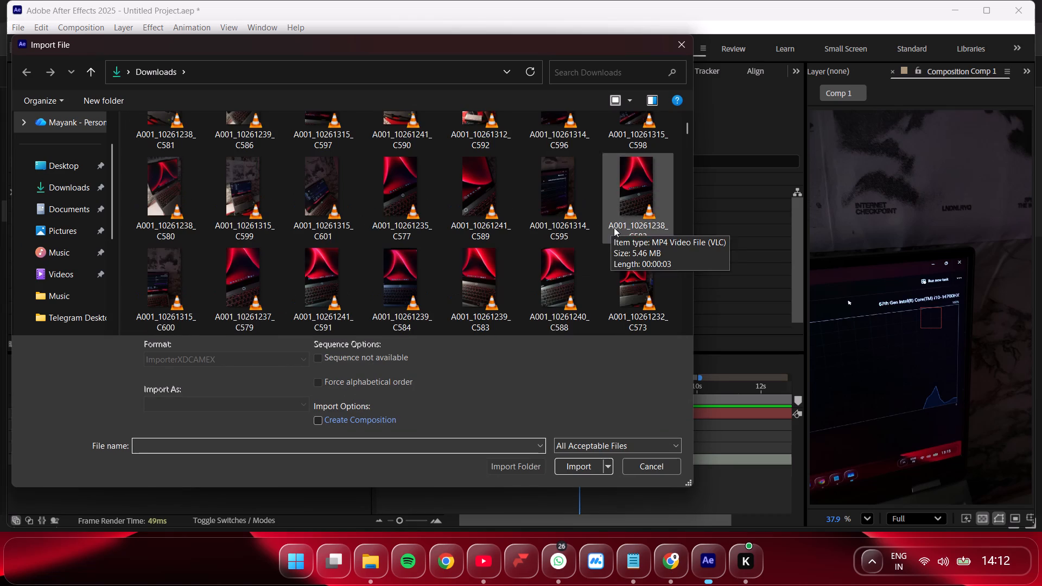
{"action": "left_click", "coordinate": [171, 291]}
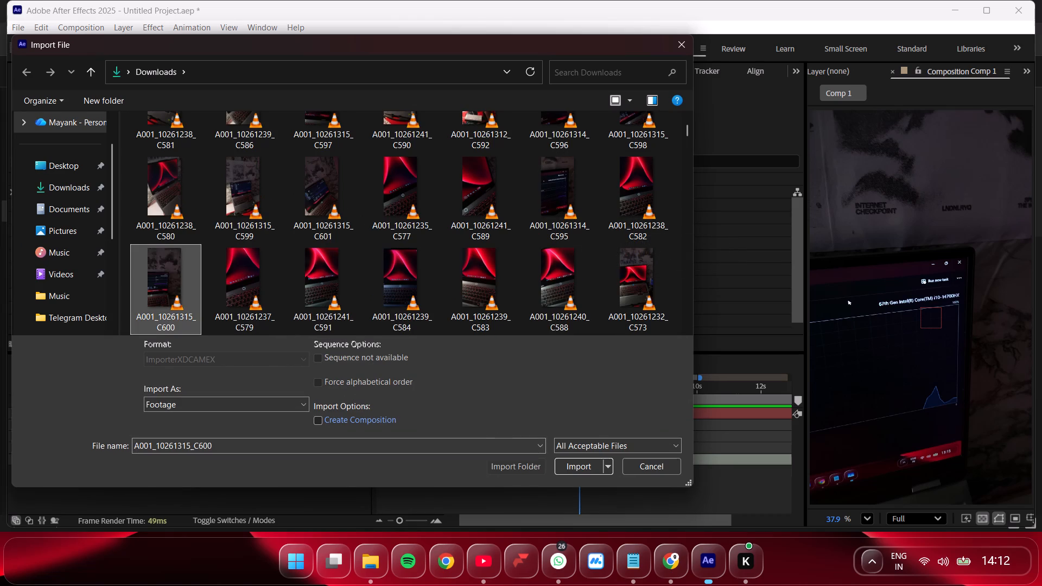
{"action": "left_click", "coordinate": [573, 473]}
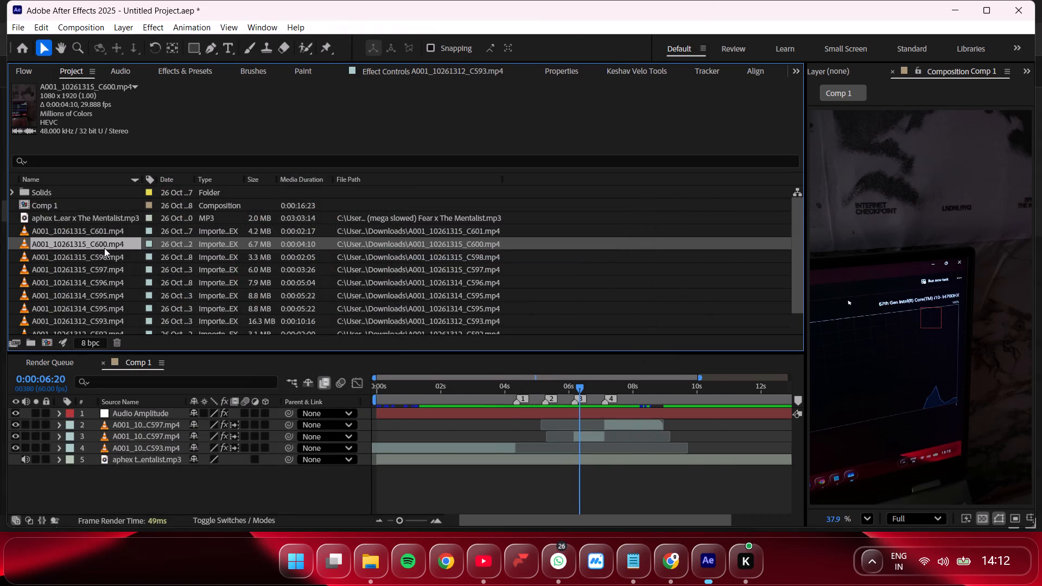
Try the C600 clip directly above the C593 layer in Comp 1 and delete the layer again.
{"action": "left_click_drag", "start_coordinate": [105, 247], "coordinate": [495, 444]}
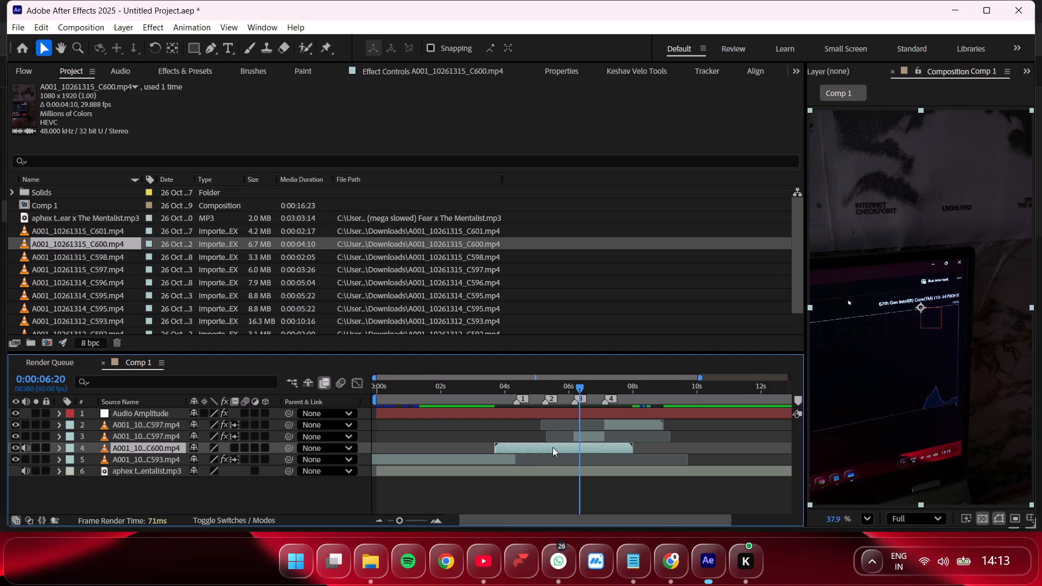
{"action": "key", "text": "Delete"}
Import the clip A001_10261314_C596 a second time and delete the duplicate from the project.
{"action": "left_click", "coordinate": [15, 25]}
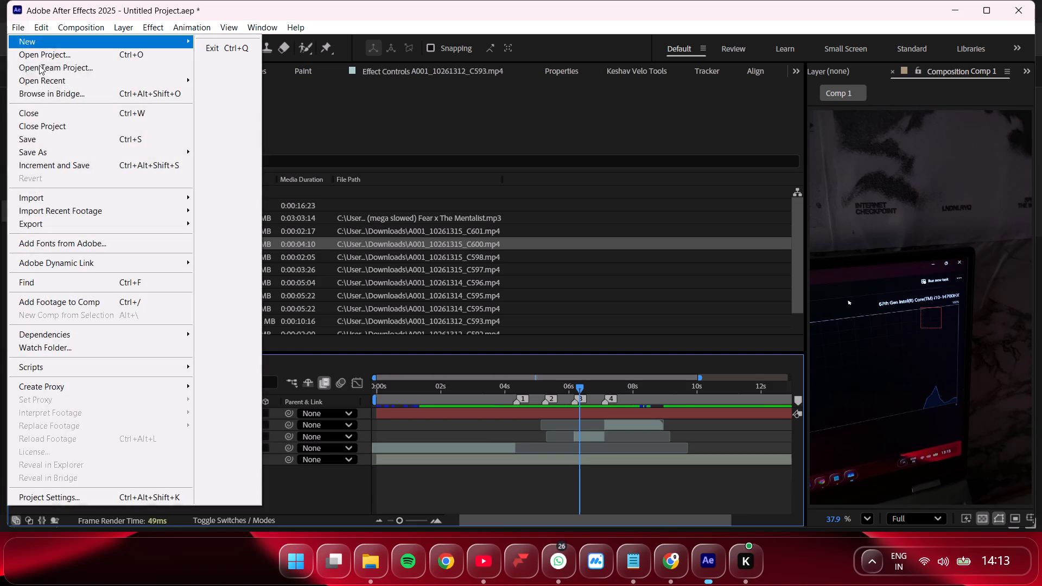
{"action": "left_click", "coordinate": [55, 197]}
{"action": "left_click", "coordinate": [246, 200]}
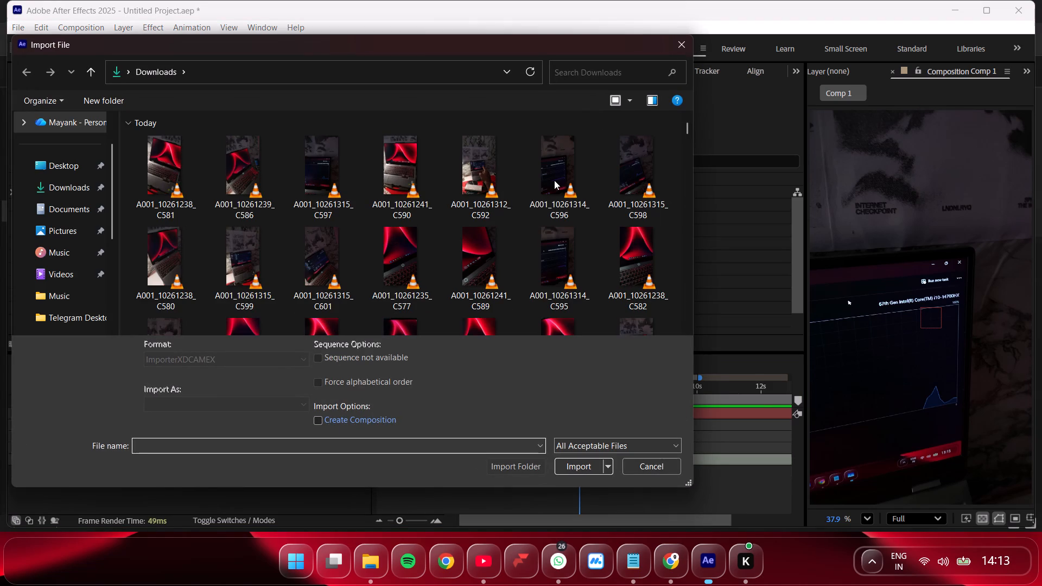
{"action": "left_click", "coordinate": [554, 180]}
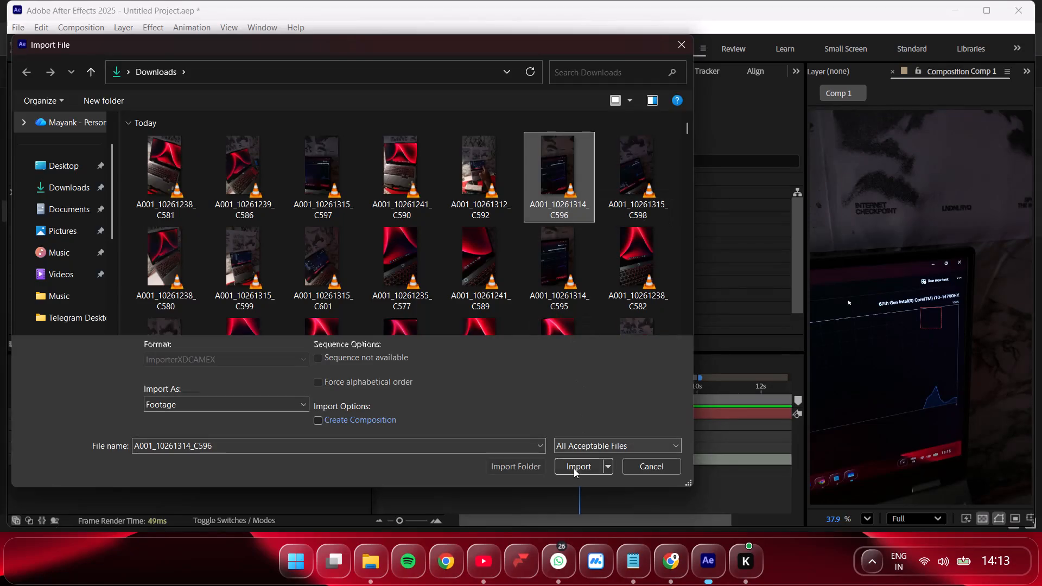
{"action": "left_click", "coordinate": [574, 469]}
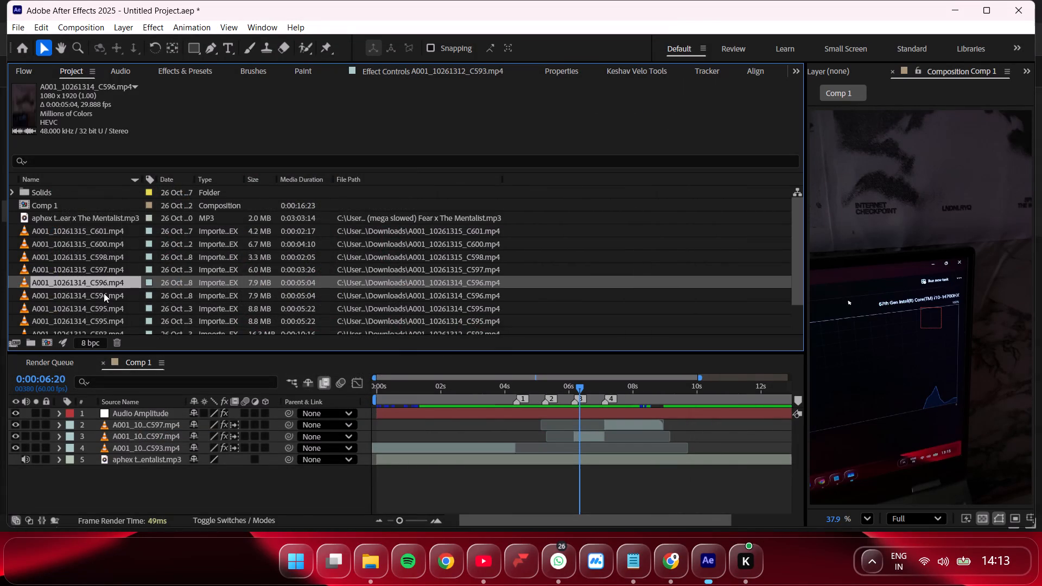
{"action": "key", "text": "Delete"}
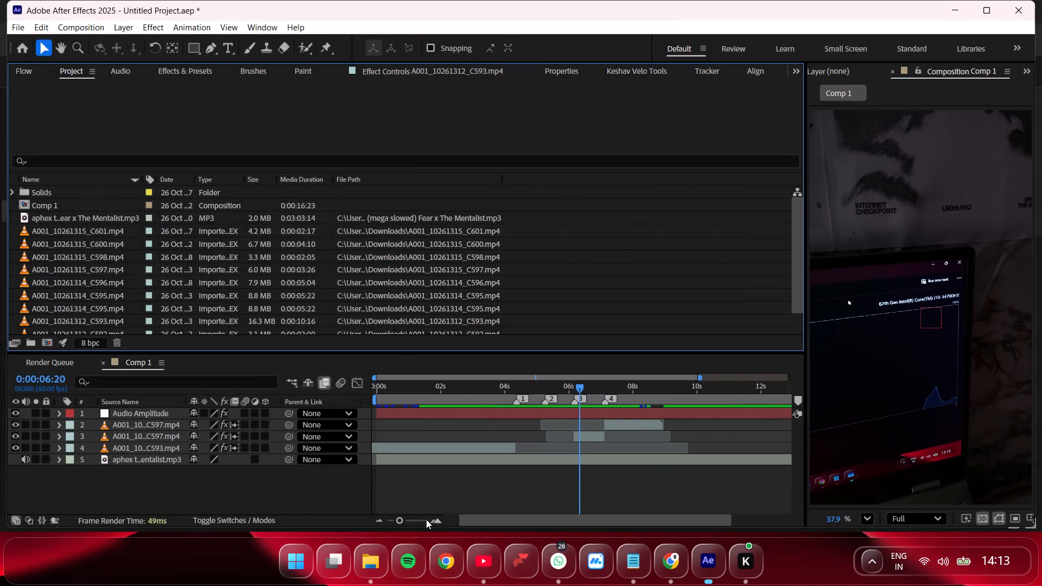
Switch to the Downloads folder in File Explorer and play the clips C595, C596, C600 and C597 in VLC to compare them.
{"action": "left_click", "coordinate": [376, 555]}
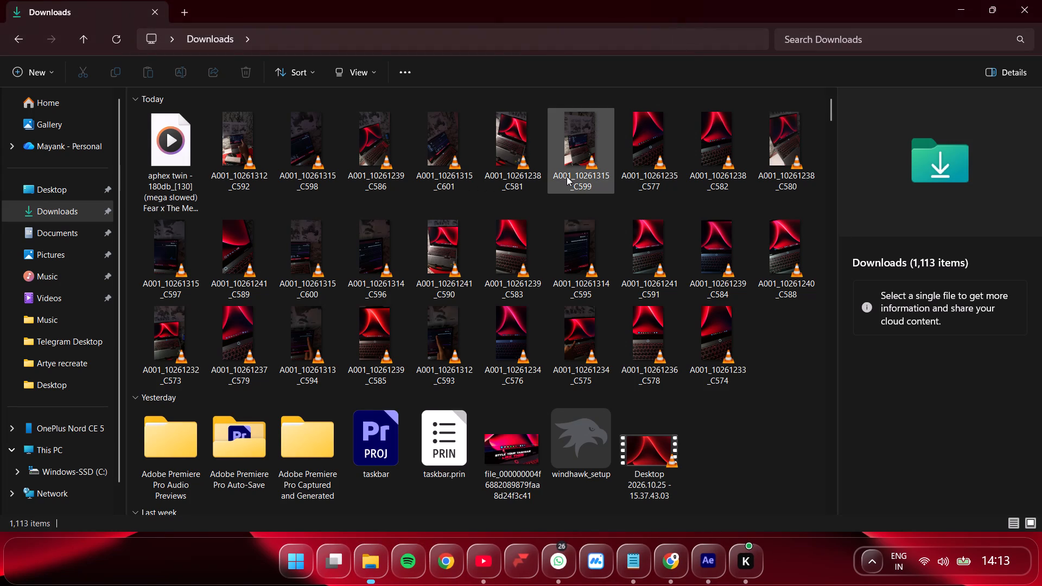
{"action": "scroll", "coordinate": [567, 176], "scroll_direction": "up", "scroll_amount": 1}
{"action": "double_click", "coordinate": [596, 257]}
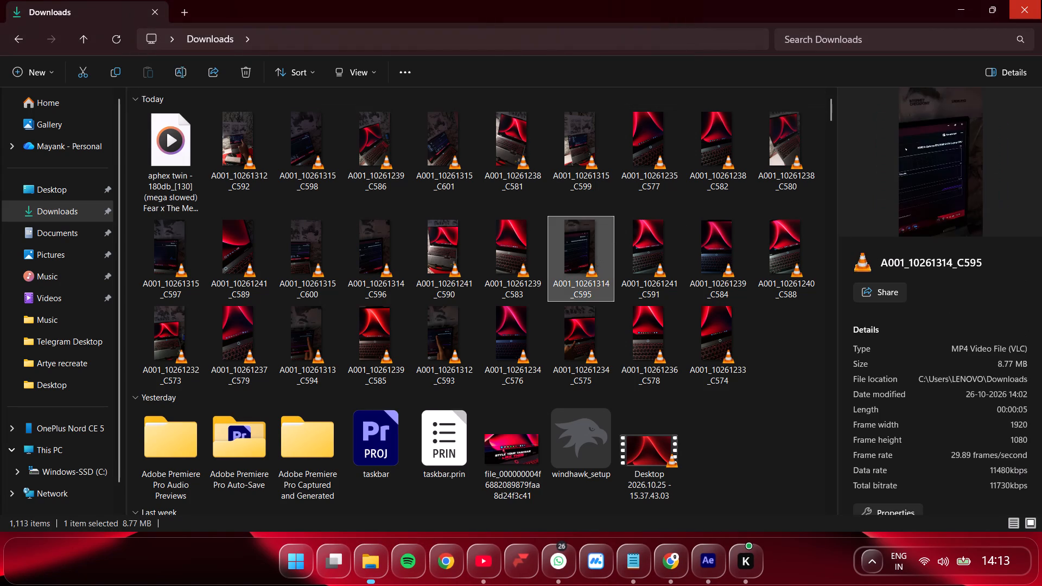
{"action": "left_click", "coordinate": [997, 34]}
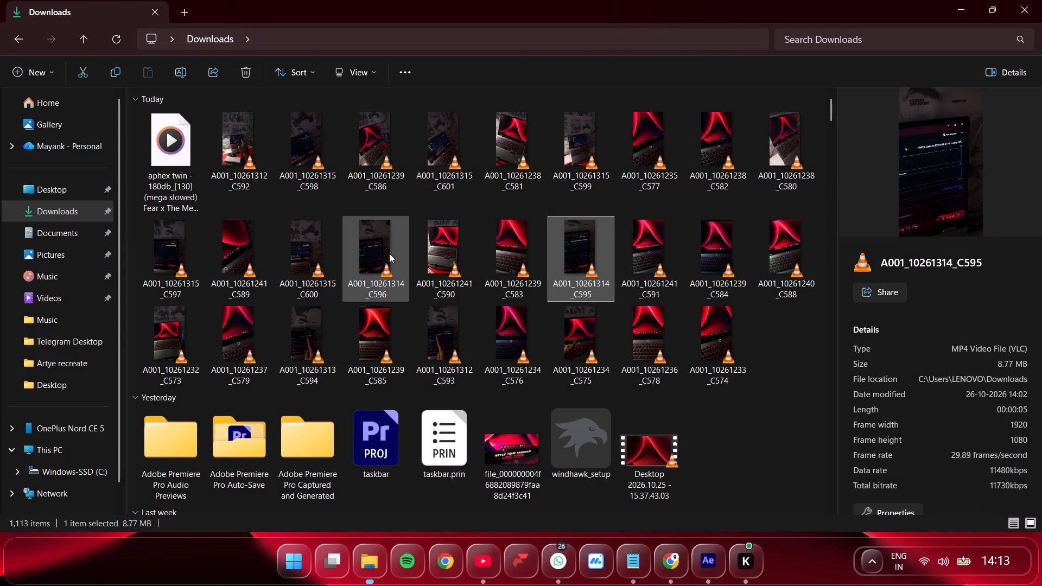
{"action": "double_click", "coordinate": [389, 253]}
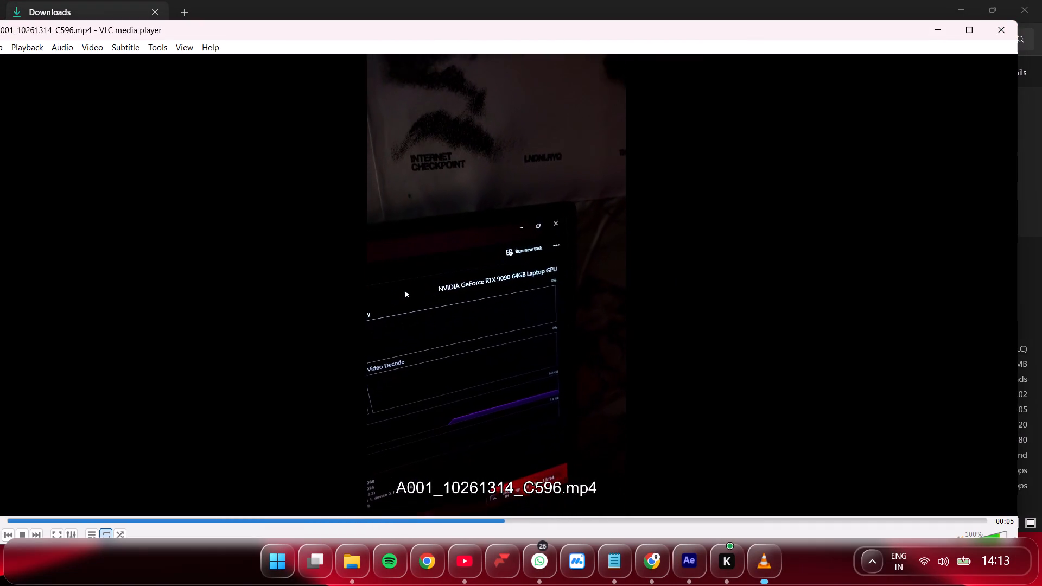
{"action": "left_click", "coordinate": [1007, 32]}
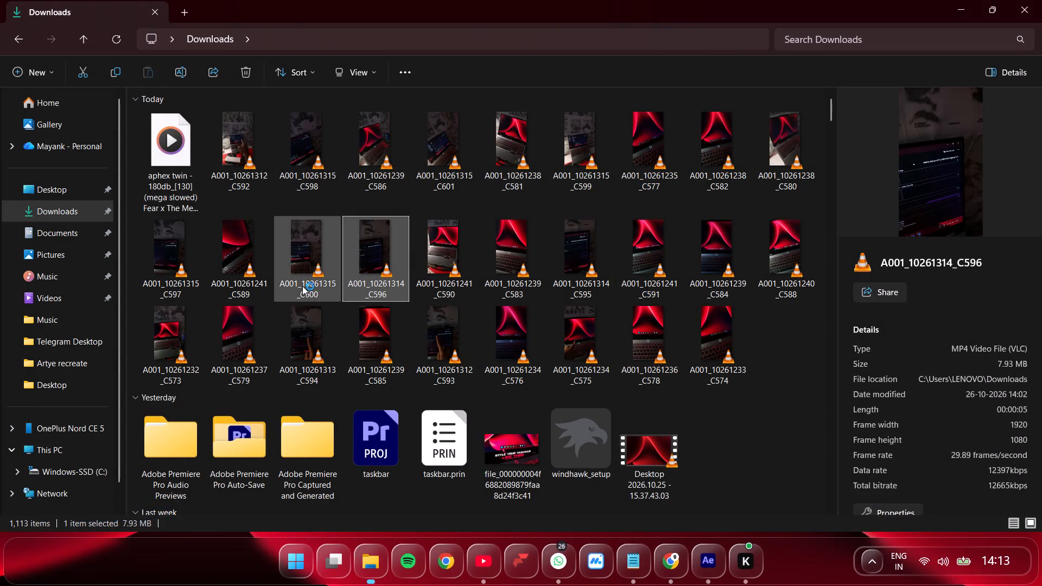
{"action": "double_click", "coordinate": [311, 266]}
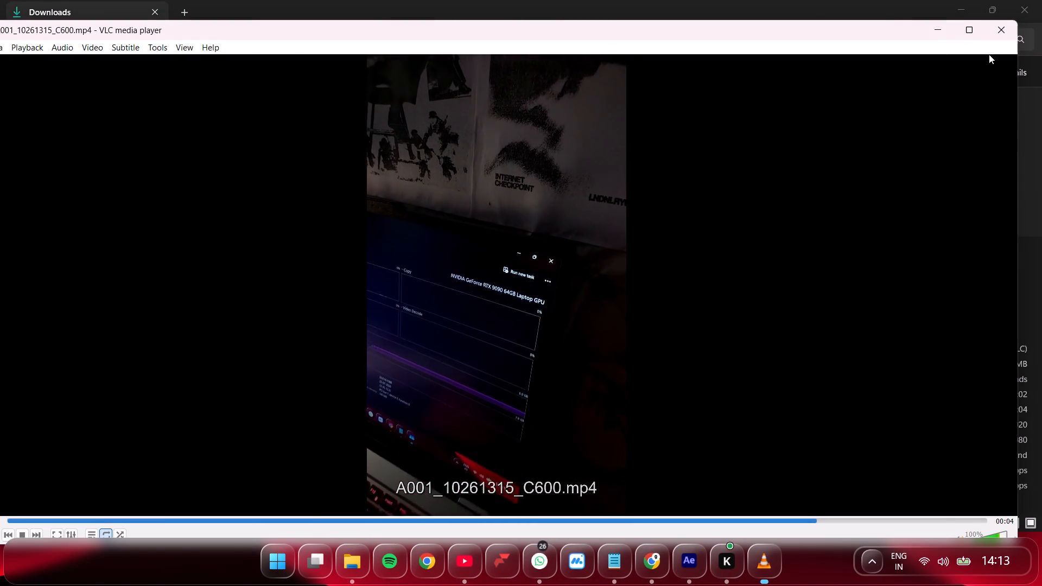
{"action": "left_click", "coordinate": [1005, 26]}
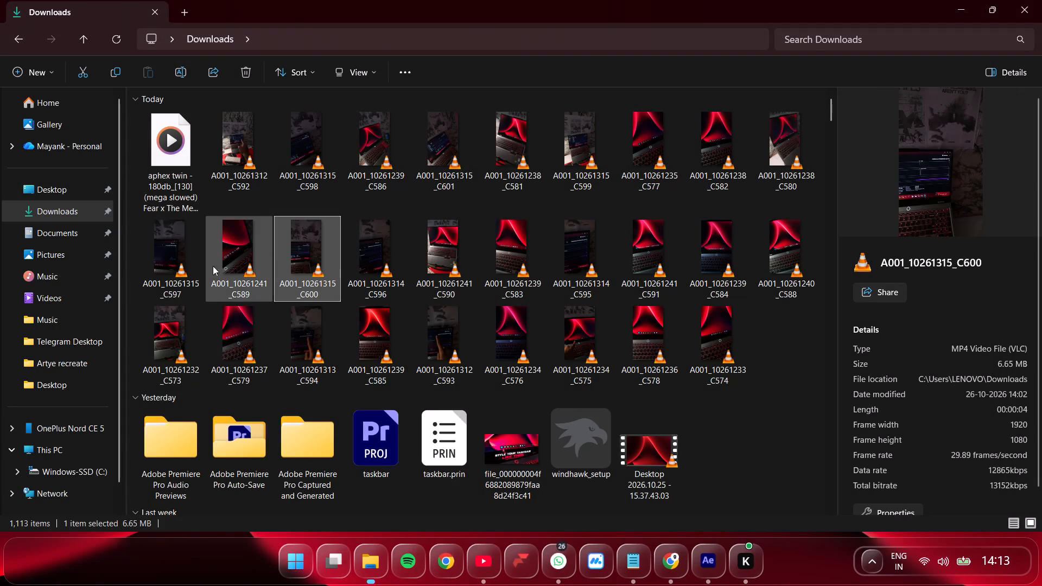
{"action": "double_click", "coordinate": [170, 260]}
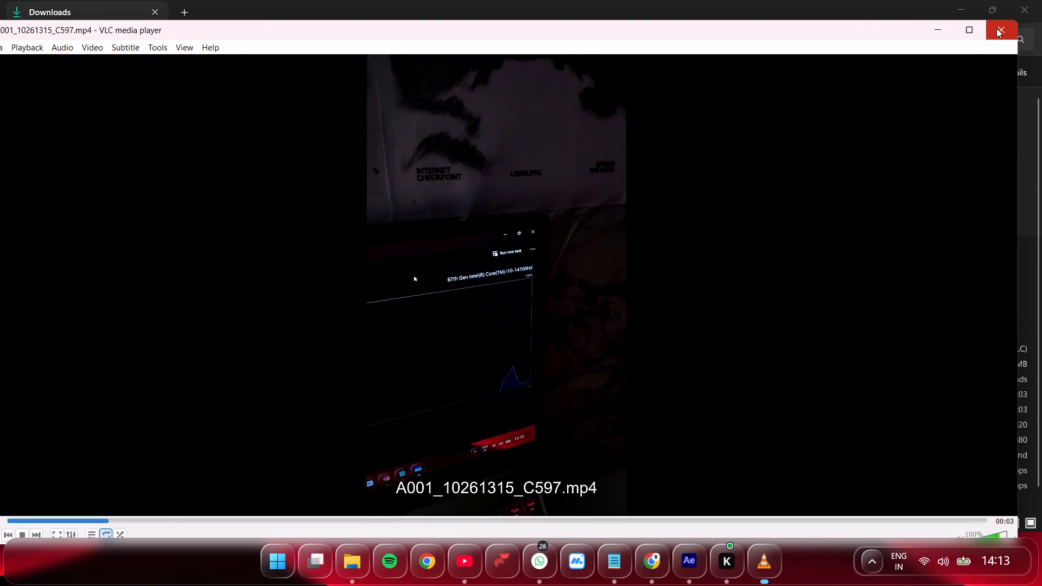
{"action": "left_click", "coordinate": [997, 28]}
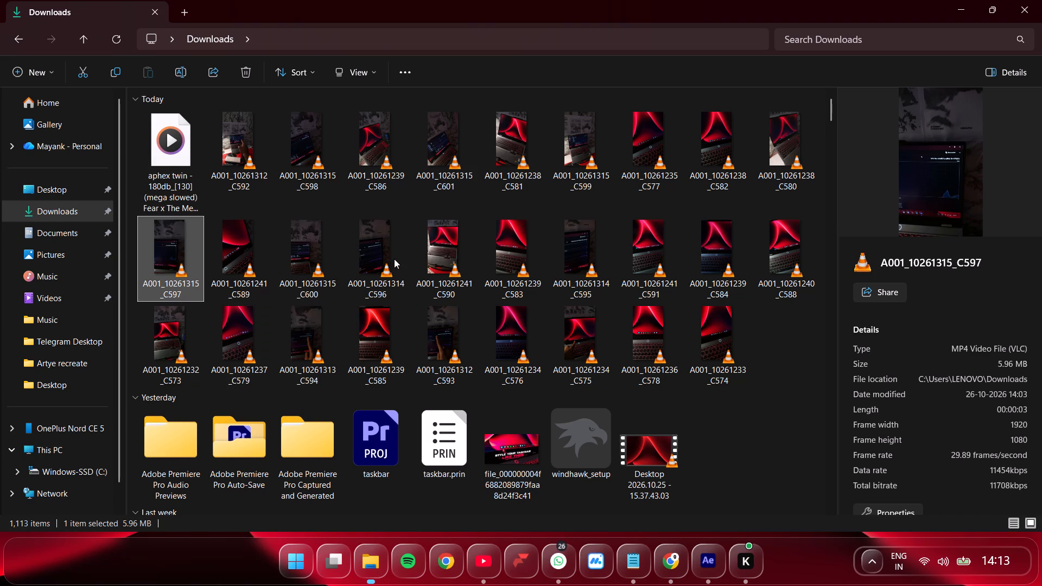
Replay the clips C595, C597 and C600 from the Downloads folder to choose the next shot.
{"action": "double_click", "coordinate": [555, 254]}
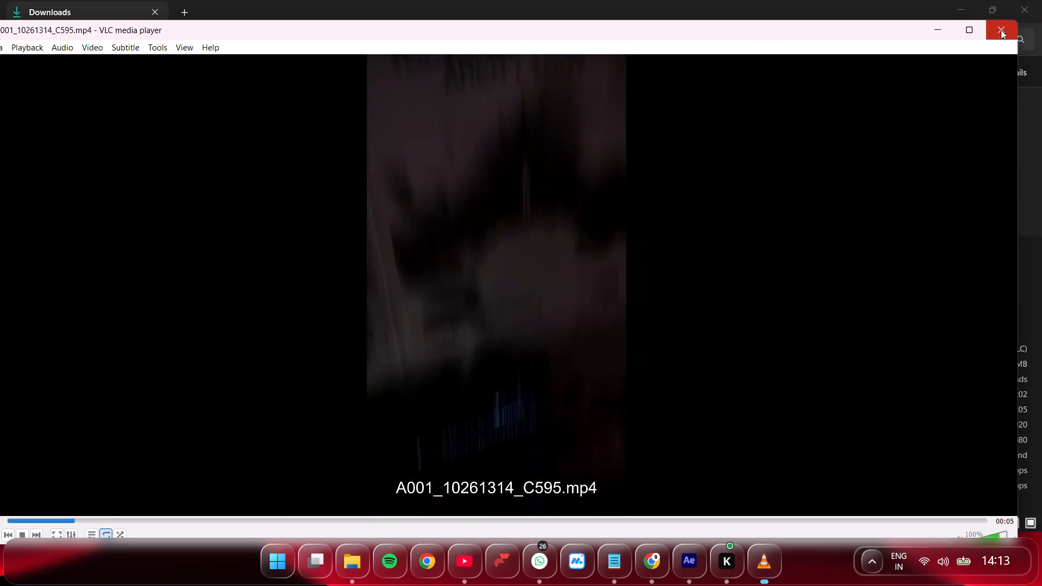
{"action": "left_click", "coordinate": [1000, 30]}
{"action": "left_click", "coordinate": [183, 256]}
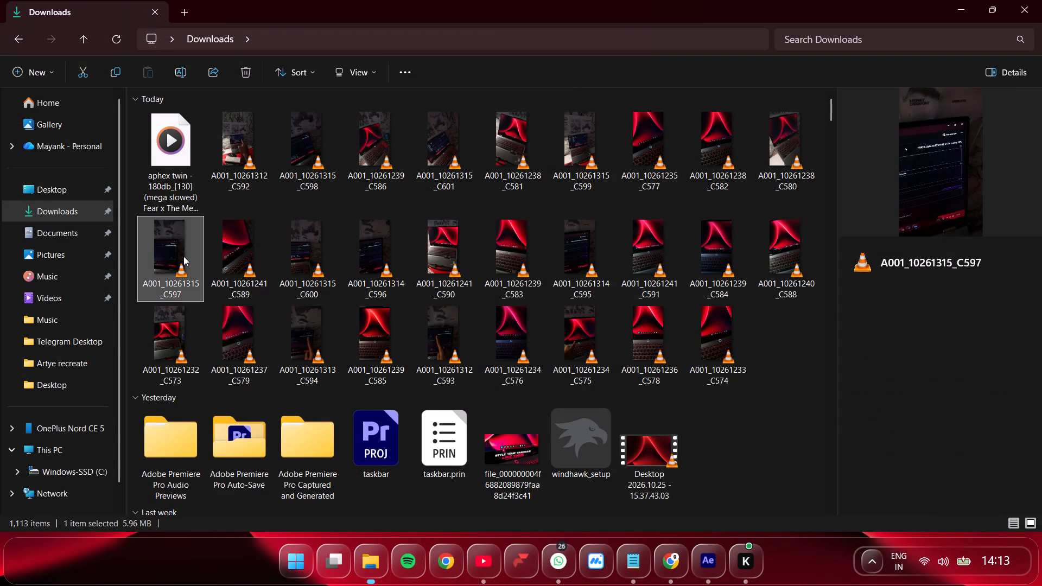
{"action": "left_click_drag", "start_coordinate": [175, 254], "coordinate": [153, 249]}
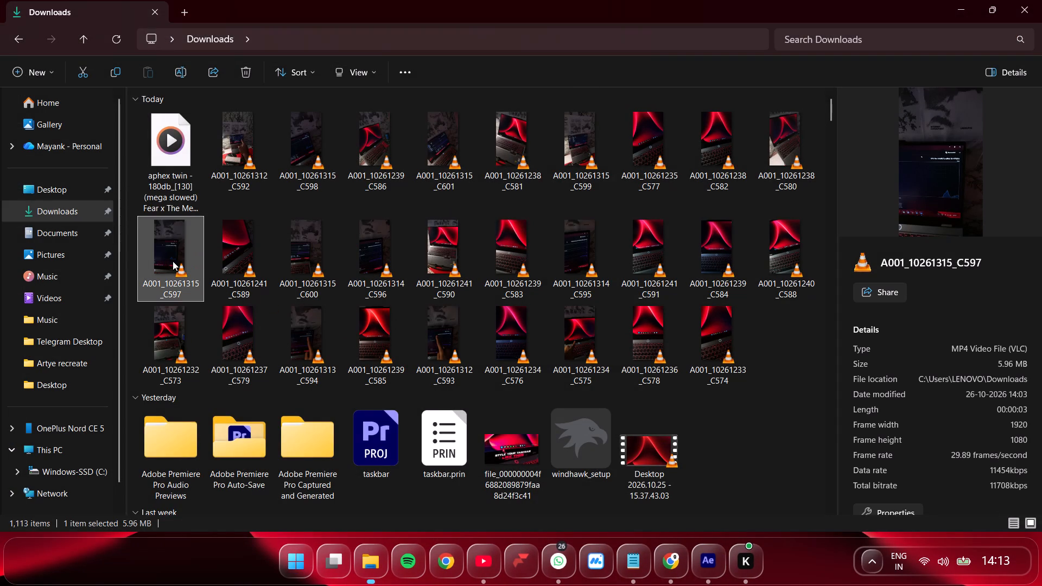
{"action": "double_click", "coordinate": [175, 262]}
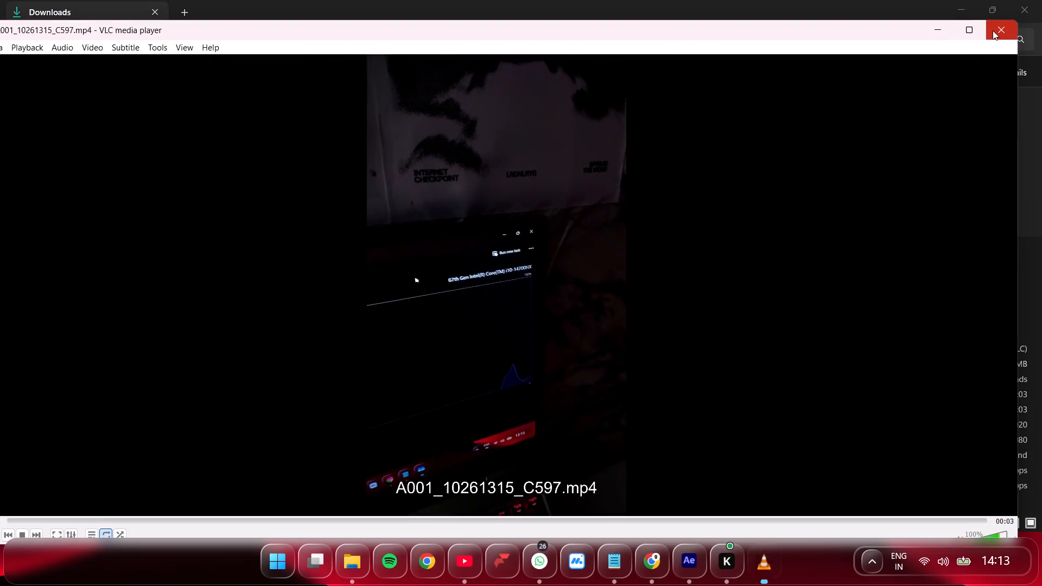
{"action": "left_click", "coordinate": [993, 30]}
{"action": "double_click", "coordinate": [319, 226]}
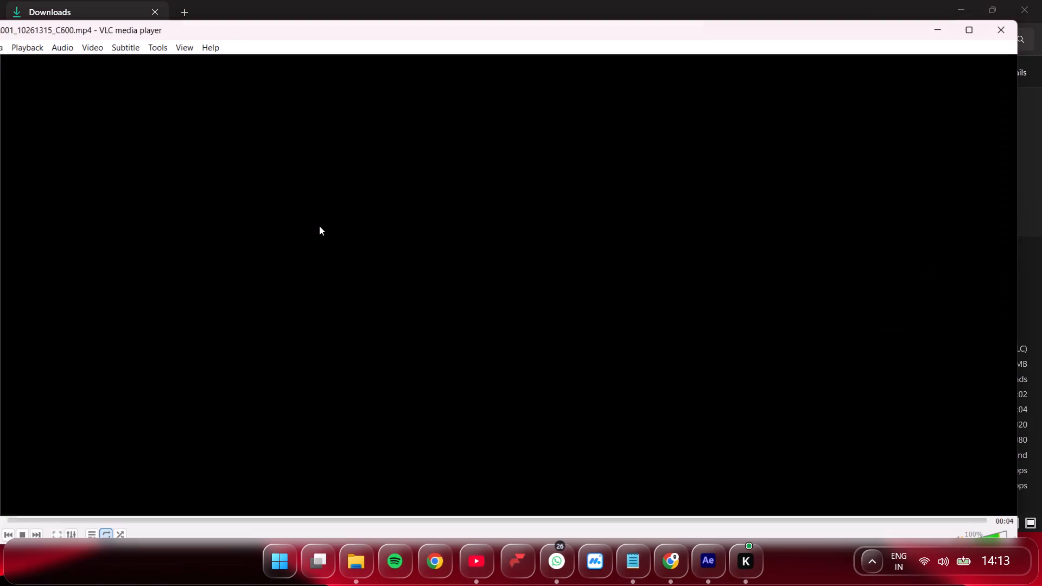
{"action": "left_click", "coordinate": [992, 29]}
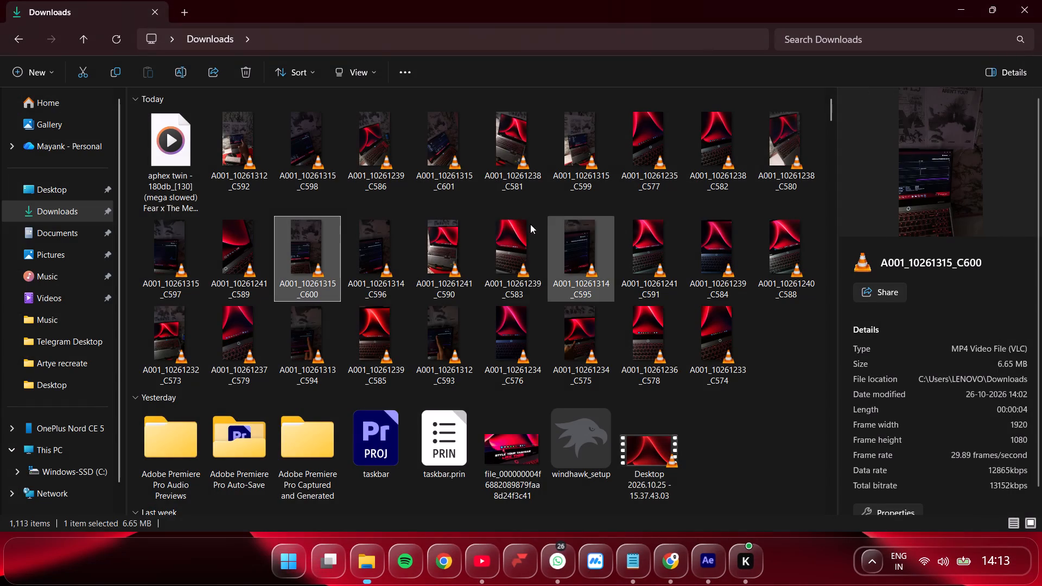
{"action": "double_click", "coordinate": [316, 249]}
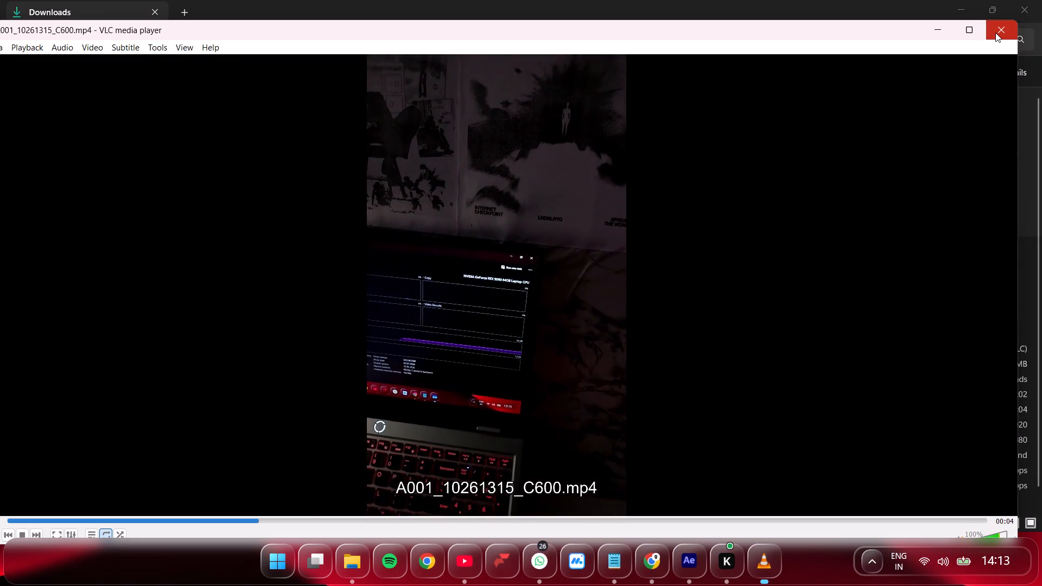
{"action": "left_click", "coordinate": [995, 33]}
Import A001_10261315_C600 from Downloads and place it in Comp 1 directly above the C593 layer, starting just after marker 1, with its audio muted.
{"action": "left_click_drag", "start_coordinate": [315, 253], "coordinate": [687, 540]}
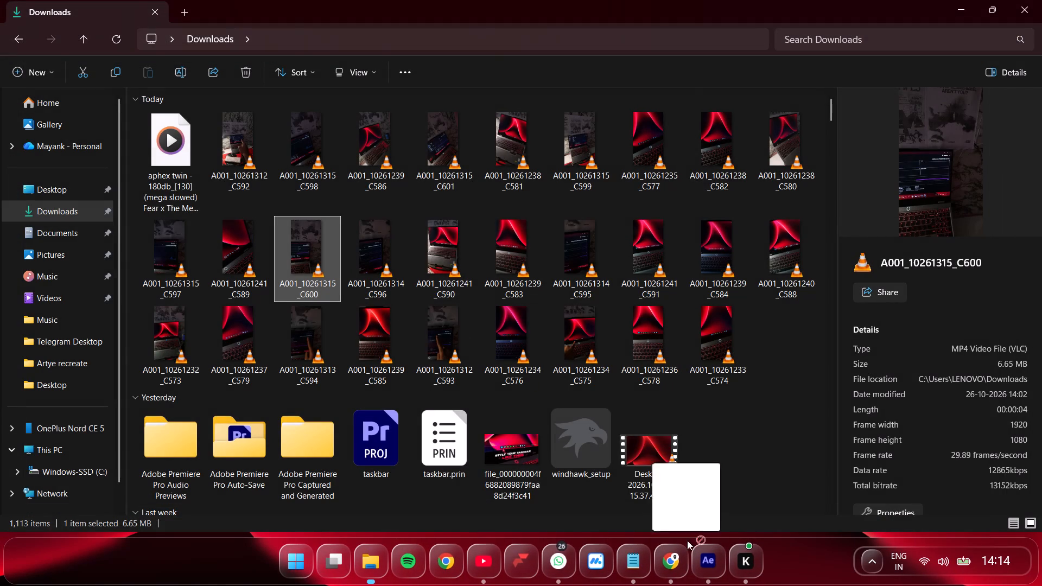
{"action": "left_click_drag", "start_coordinate": [687, 540], "coordinate": [536, 298]}
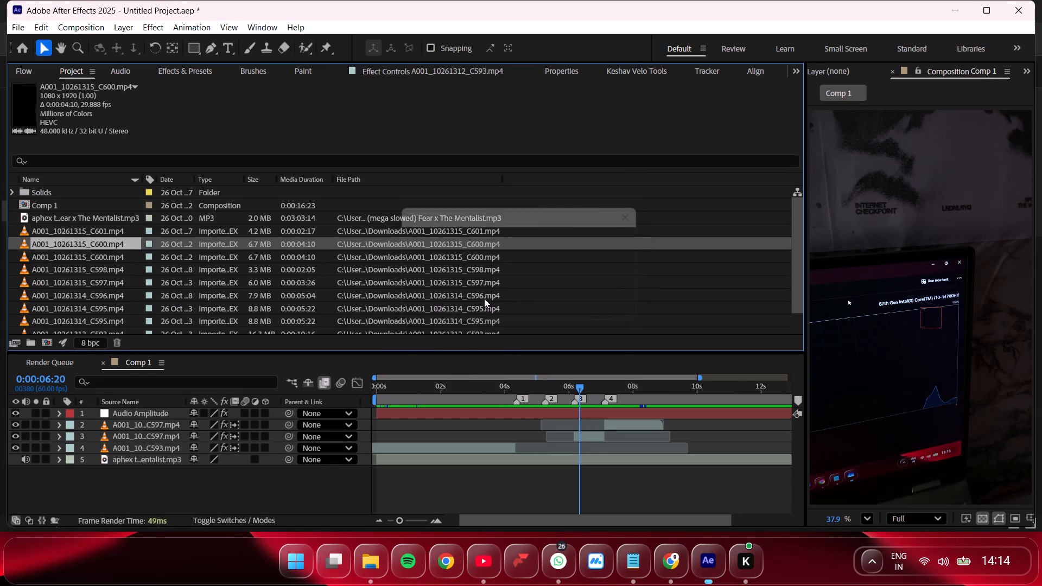
{"action": "left_click_drag", "start_coordinate": [120, 242], "coordinate": [526, 444]}
{"action": "left_click", "coordinate": [23, 448]}
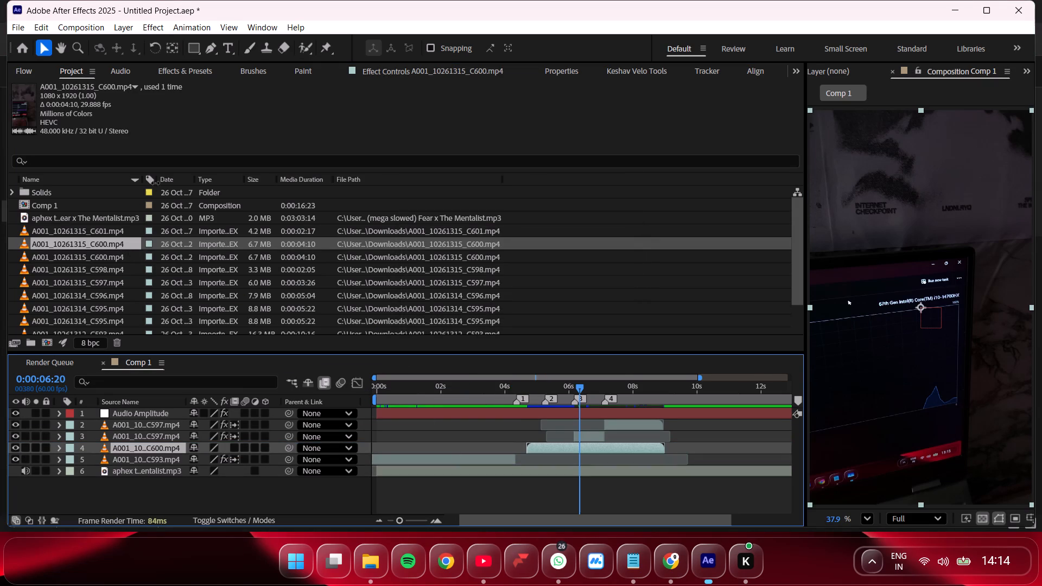
Apply Warp Stabilizer to the A001_10261315_C600 layer in Comp 1.
{"action": "left_click", "coordinate": [639, 73]}
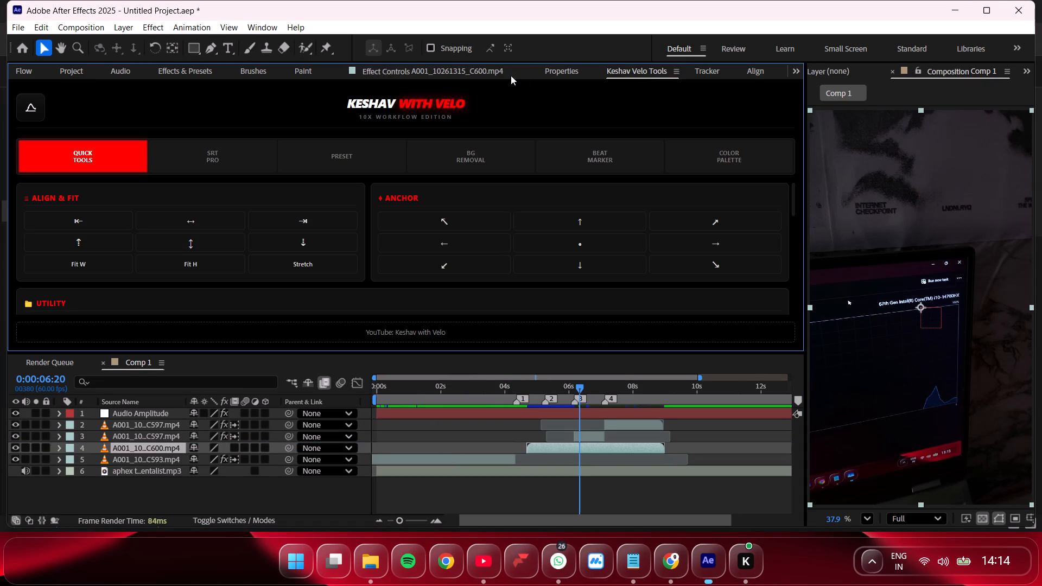
{"action": "left_click", "coordinate": [557, 67]}
{"action": "left_click", "coordinate": [721, 69]}
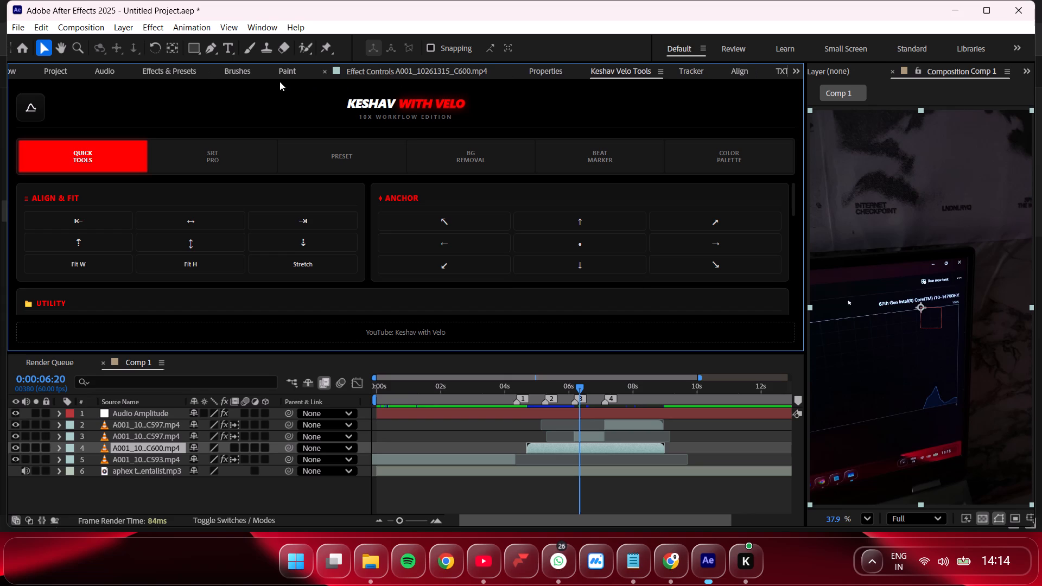
{"action": "left_click", "coordinate": [695, 75]}
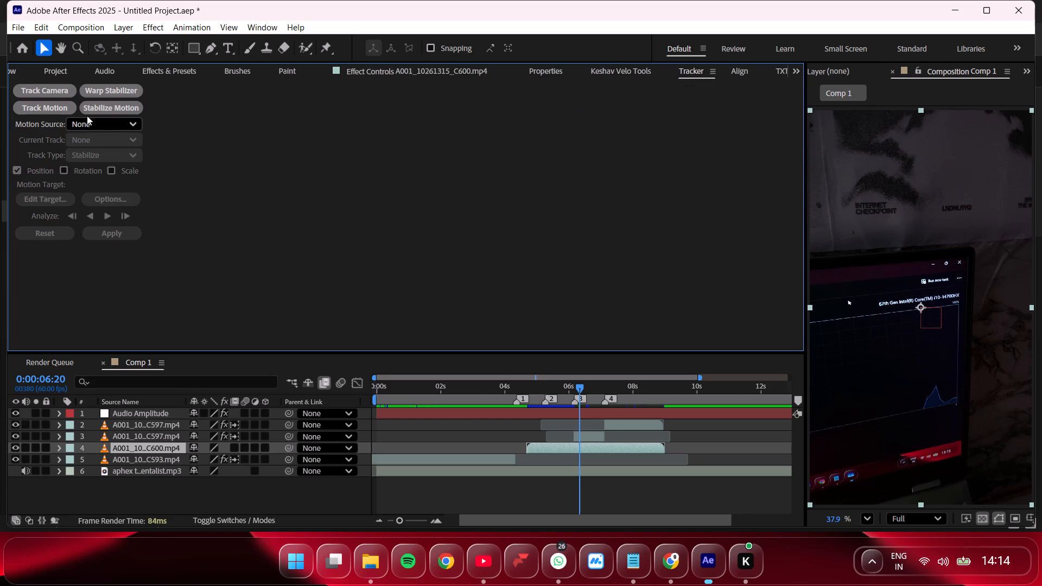
{"action": "left_click", "coordinate": [125, 90]}
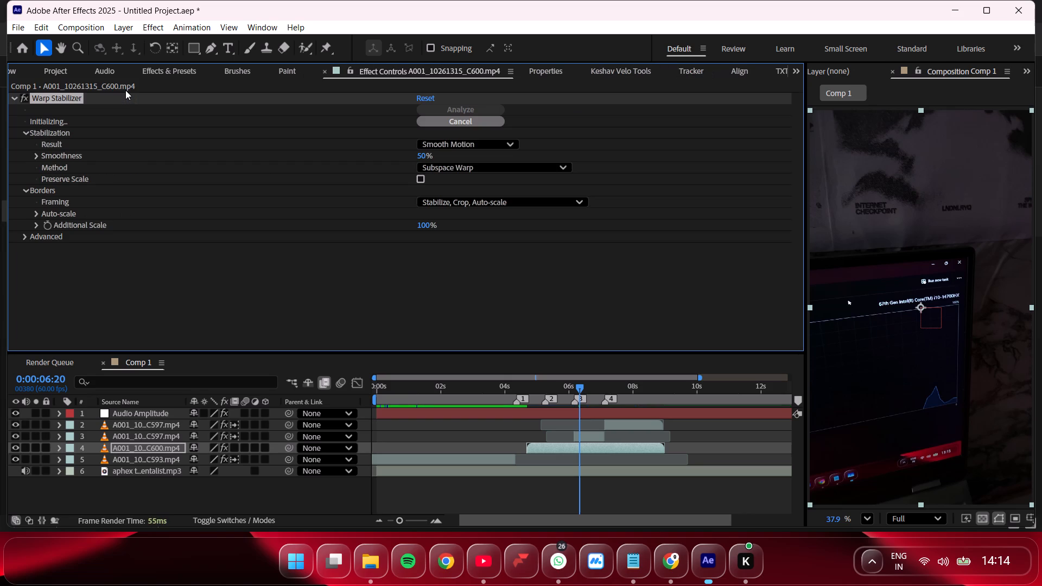
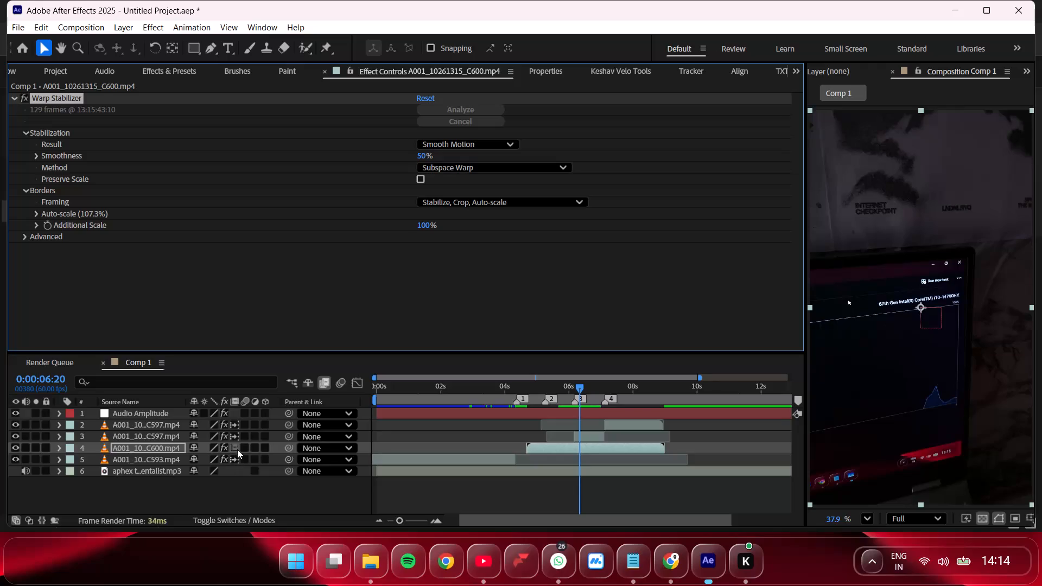
Set the frame blending switch of the A001_10261315_C600 layer to match the other clip layers.
{"action": "double_click", "coordinate": [237, 449]}
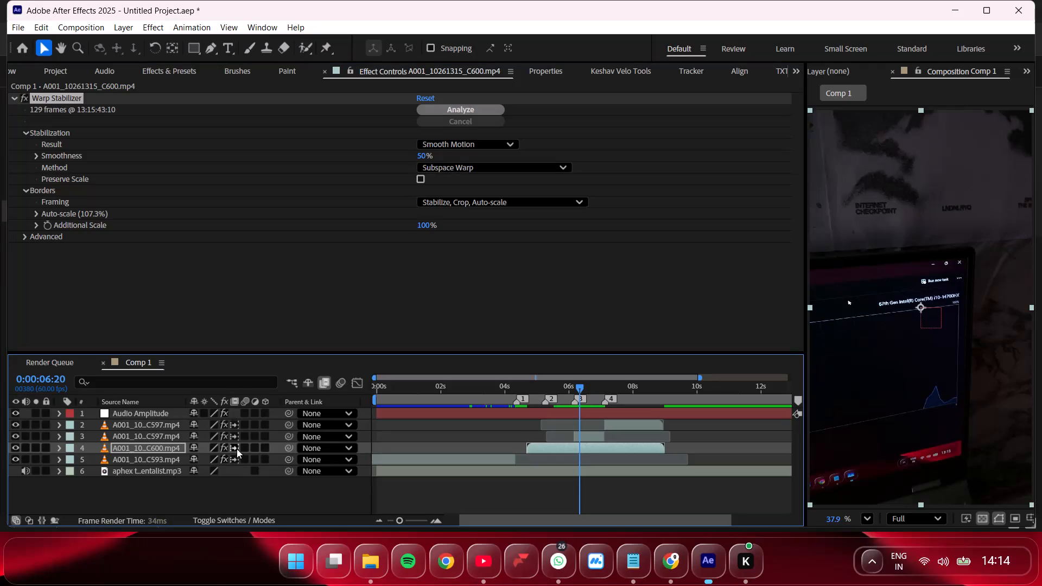
Move the C600 layer earlier in Comp 1 so that it starts slightly before marker 1 and overlaps the C593 clip.
{"action": "left_click_drag", "start_coordinate": [551, 387], "coordinate": [515, 391]}
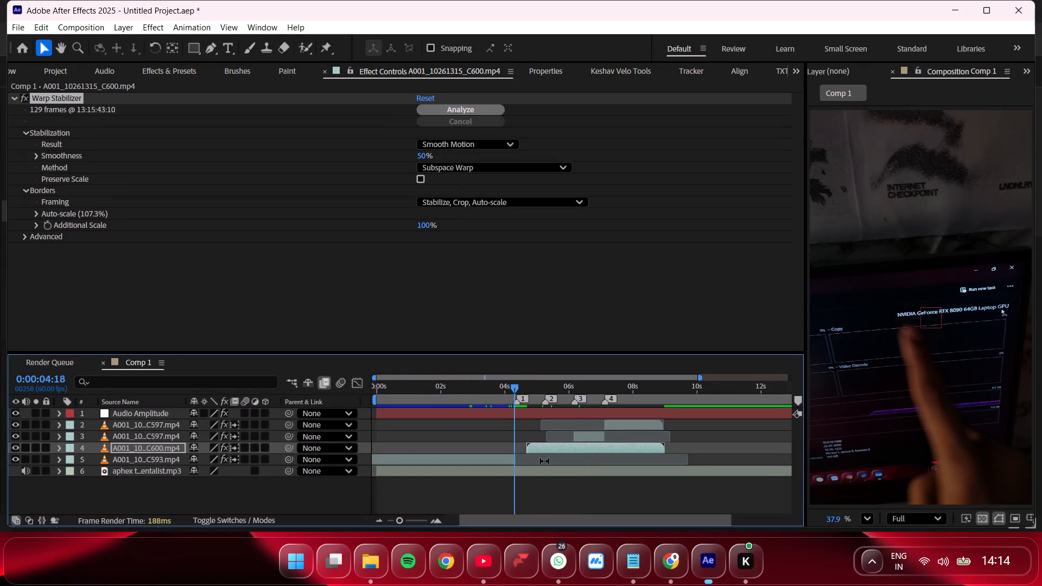
{"action": "left_click_drag", "start_coordinate": [540, 444], "coordinate": [513, 443]}
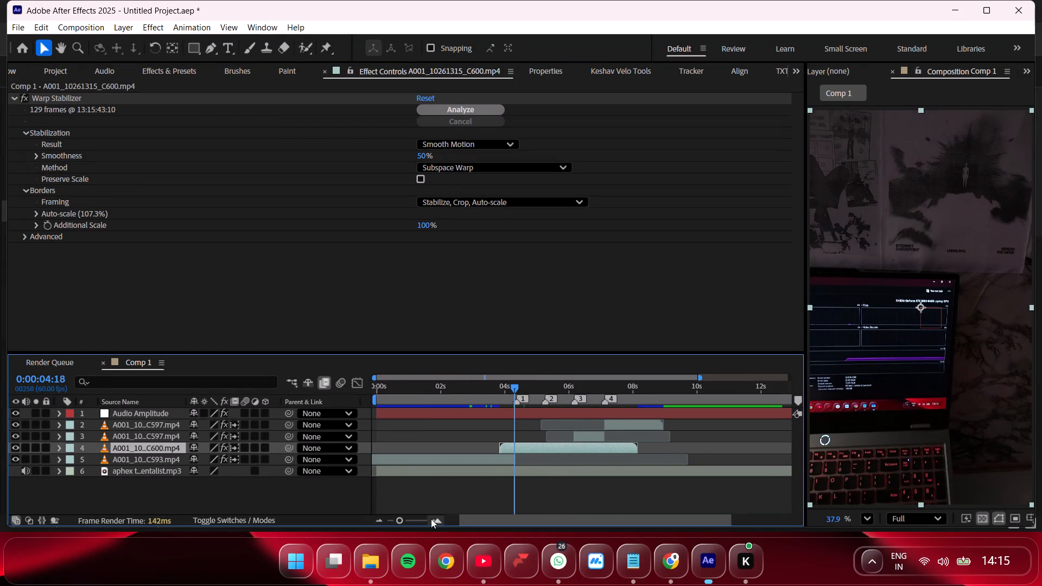
Extend the end of the C593 clip to marker 1 at 0:00:04:22.
{"action": "left_click_drag", "start_coordinate": [399, 523], "coordinate": [455, 525]}
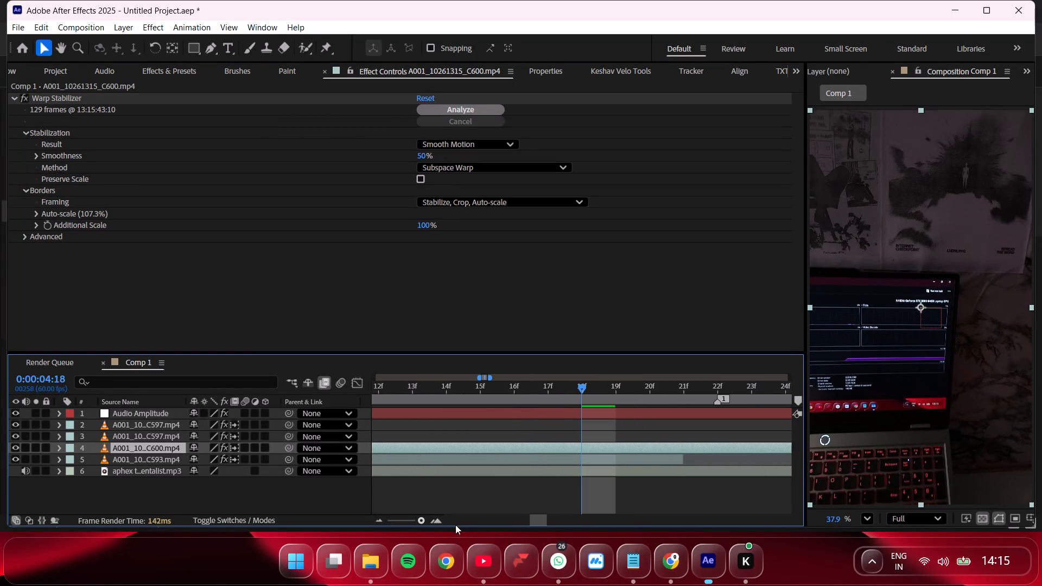
{"action": "left_click_drag", "start_coordinate": [634, 387], "coordinate": [711, 392]}
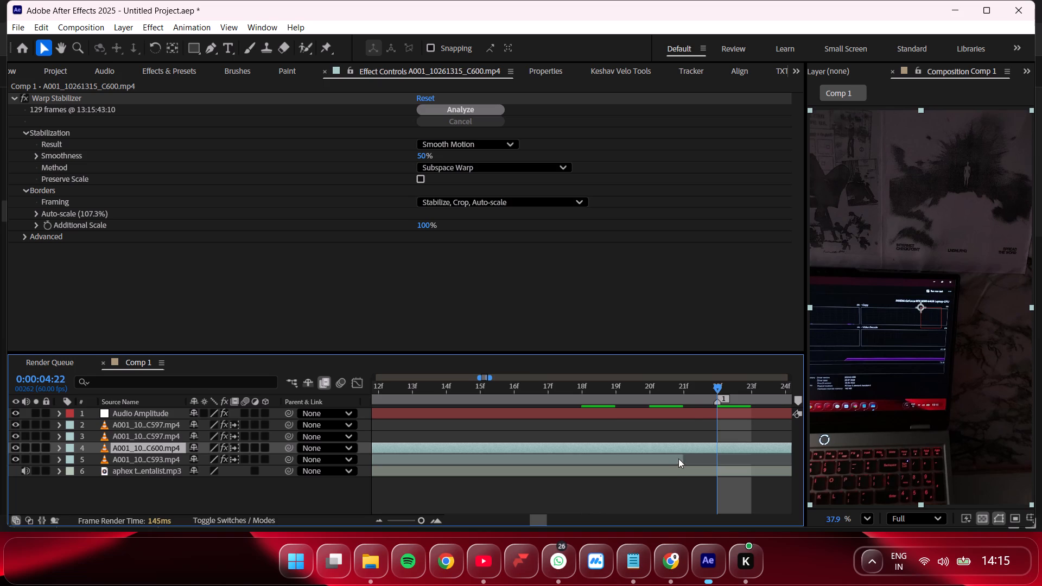
{"action": "left_click_drag", "start_coordinate": [683, 457], "coordinate": [724, 459]}
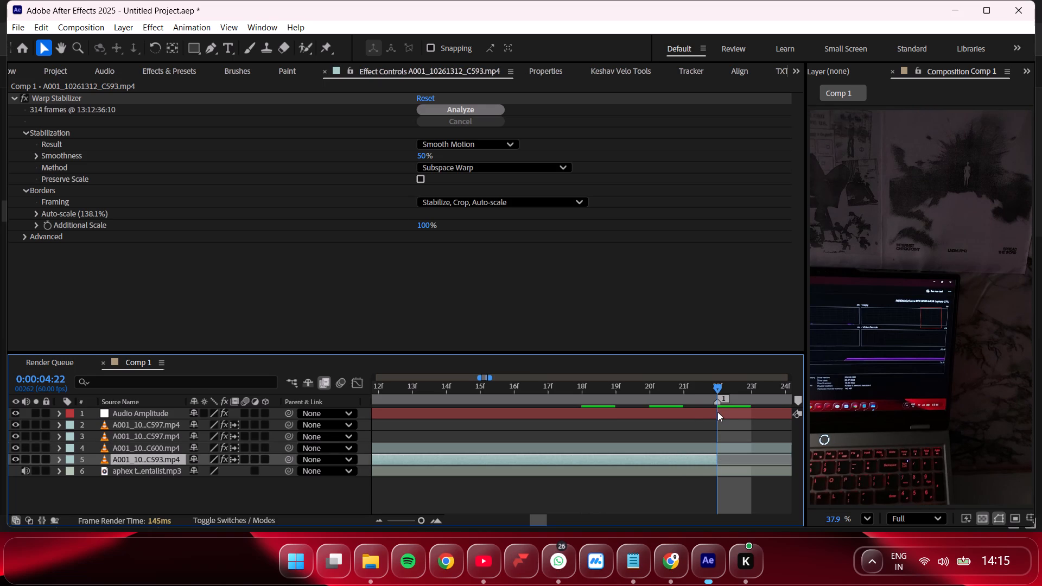
{"action": "key", "text": "ctrl+shift+d"}
Split the C600 layer at marker 1 (0:00:04:22) and delete the piece before the marker.
{"action": "left_click", "coordinate": [723, 445]}
{"action": "key", "text": "ctrl+shift+d"}
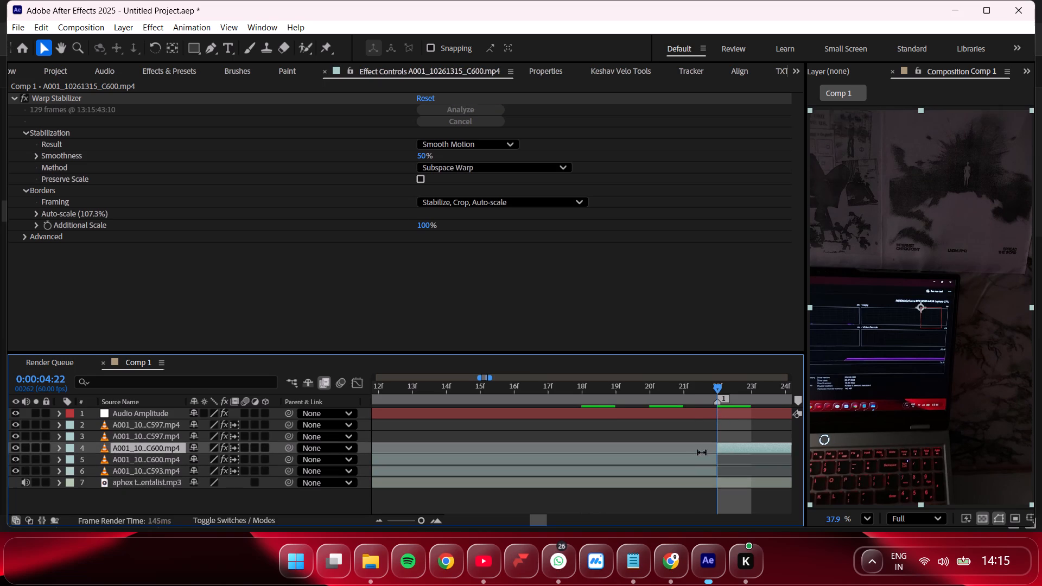
{"action": "left_click", "coordinate": [691, 459]}
{"action": "key", "text": "Delete"}
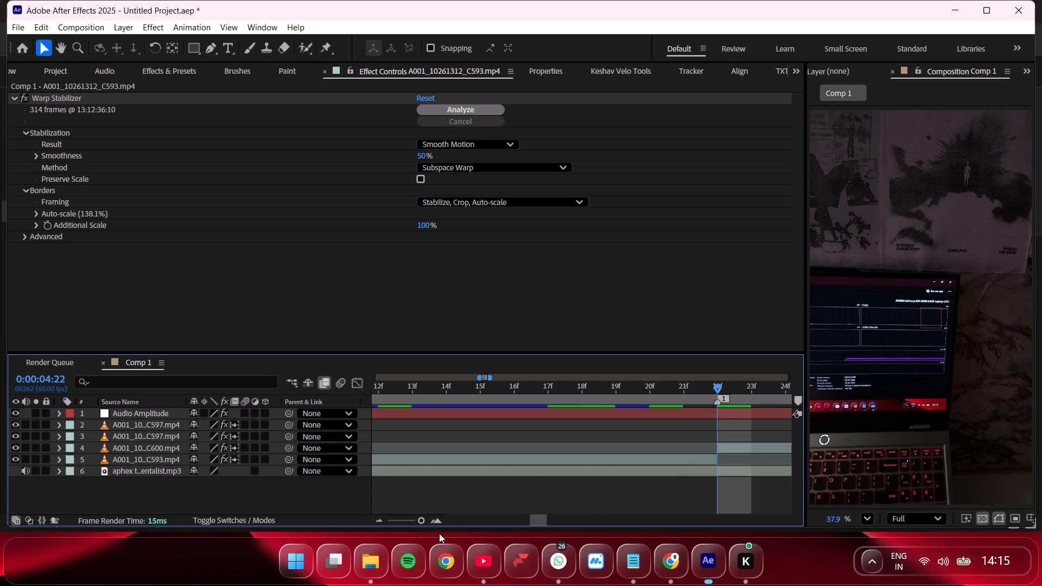
Play Comp 1 from just before marker 1 to check the cut from C593 to C600.
{"action": "left_click_drag", "start_coordinate": [416, 520], "coordinate": [396, 519]}
{"action": "left_click", "coordinate": [498, 393]}
{"action": "key", "text": "space"}
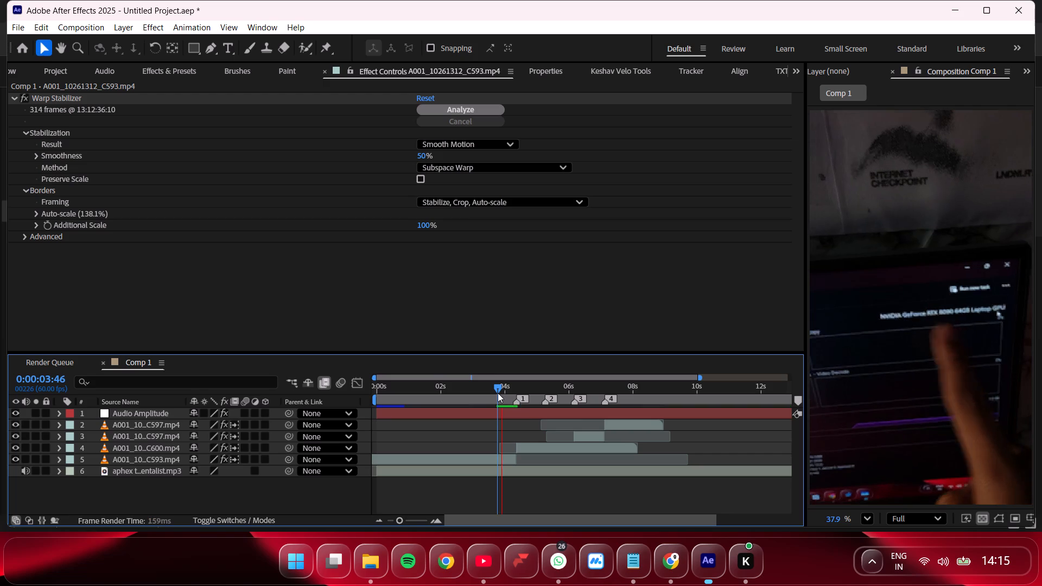
{"action": "key", "text": "space"}
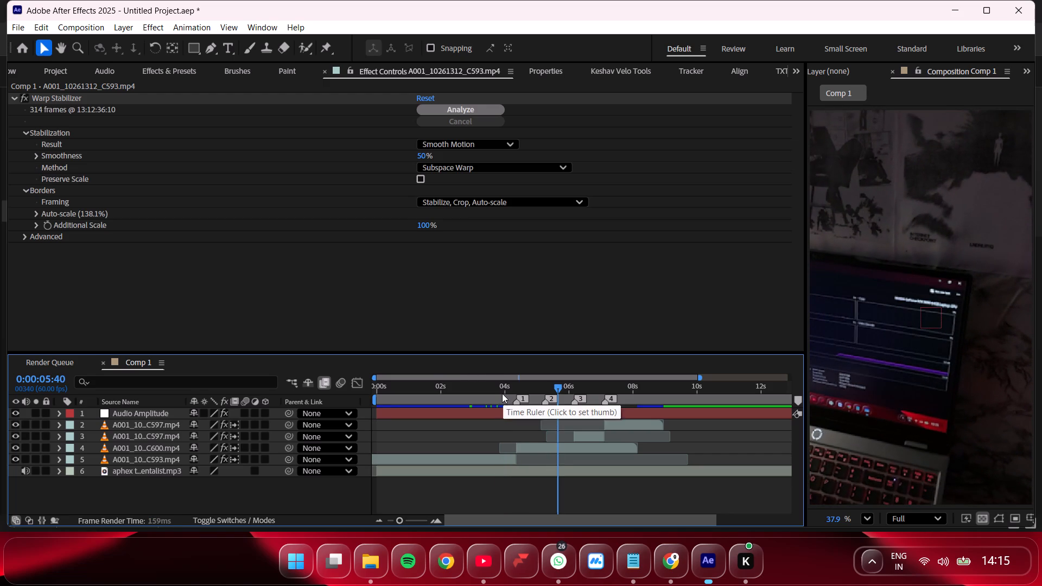
{"action": "left_click", "coordinate": [499, 392]}
{"action": "key", "text": "space"}
{"action": "key", "text": "space"}
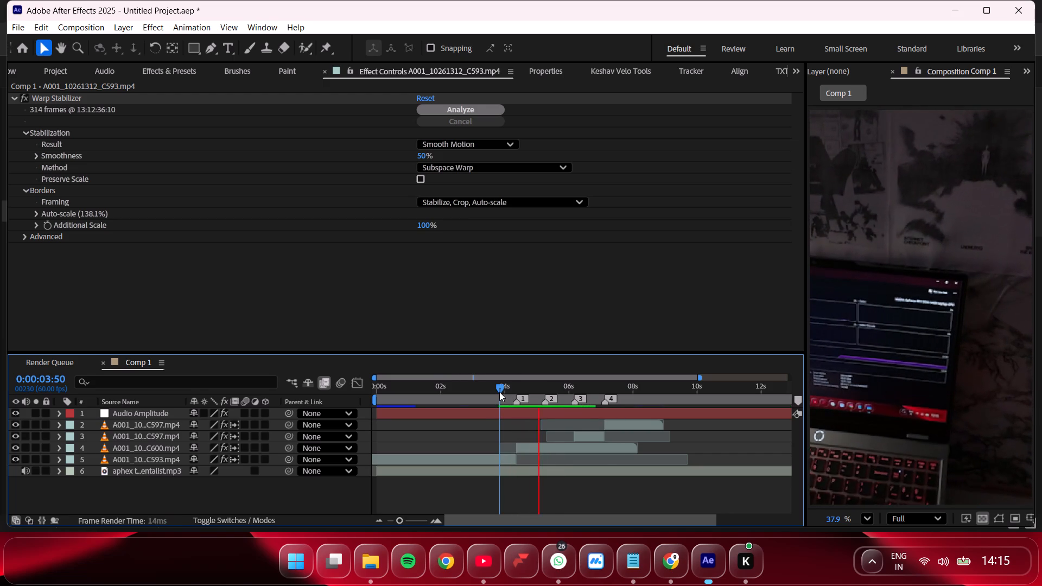
Split the C600 layer at marker 2, 0:00:05:15.
{"action": "left_click", "coordinate": [543, 390]}
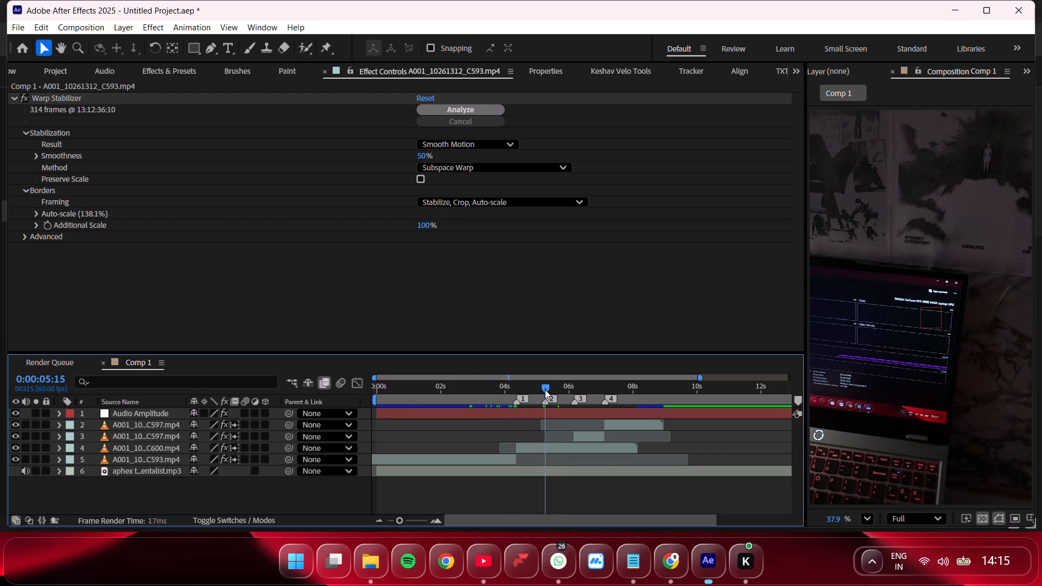
{"action": "left_click", "coordinate": [547, 447]}
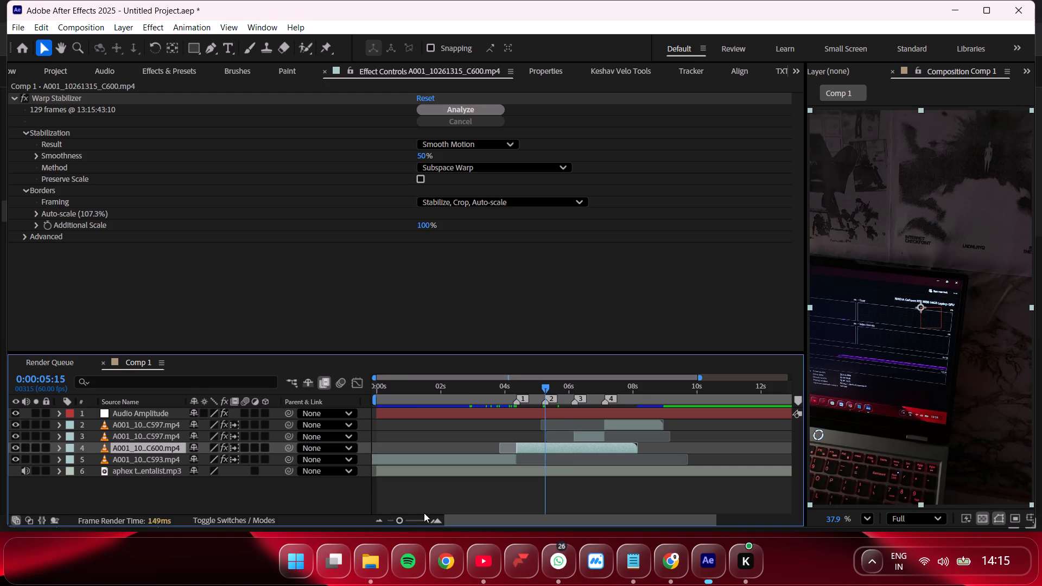
{"action": "left_click_drag", "start_coordinate": [409, 520], "coordinate": [455, 523]}
{"action": "key", "text": "ctrl+shift+d"}
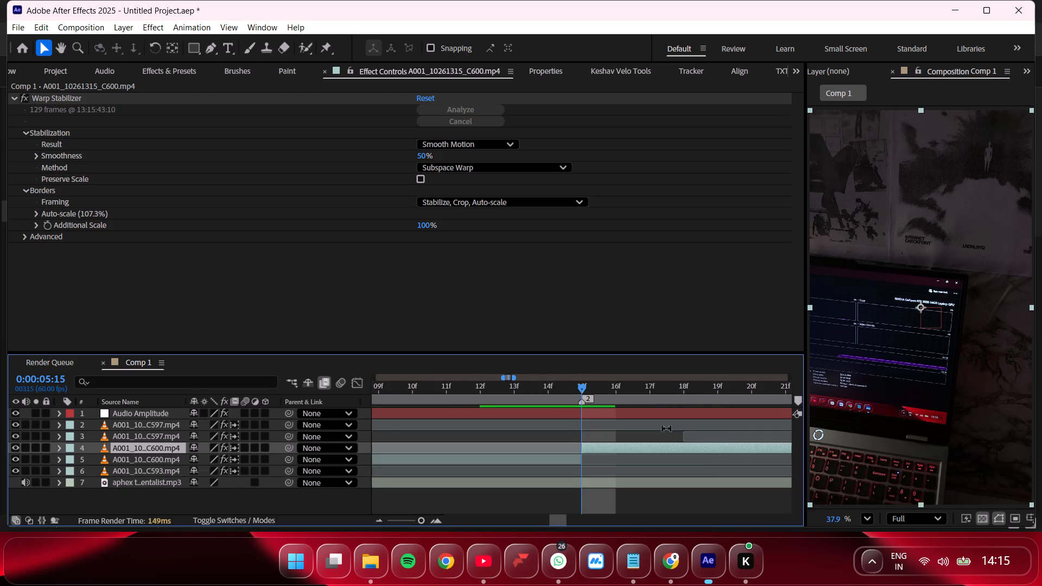
Shift the second C600 piece about 9 frames earlier, split it at marker 2, and delete its part before the marker.
{"action": "left_click_drag", "start_coordinate": [637, 449], "coordinate": [498, 447]}
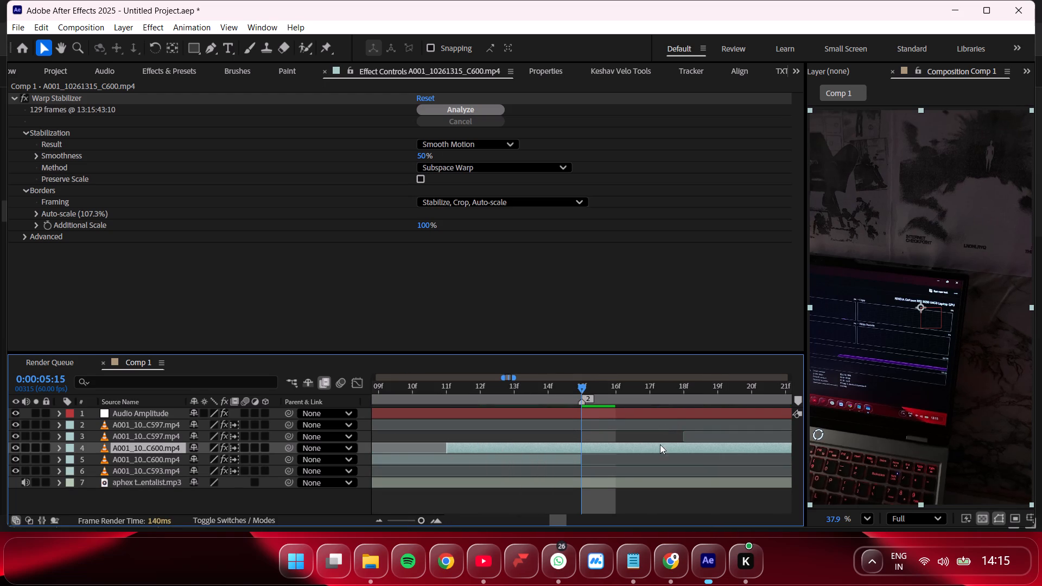
{"action": "left_click_drag", "start_coordinate": [667, 447], "coordinate": [486, 451]}
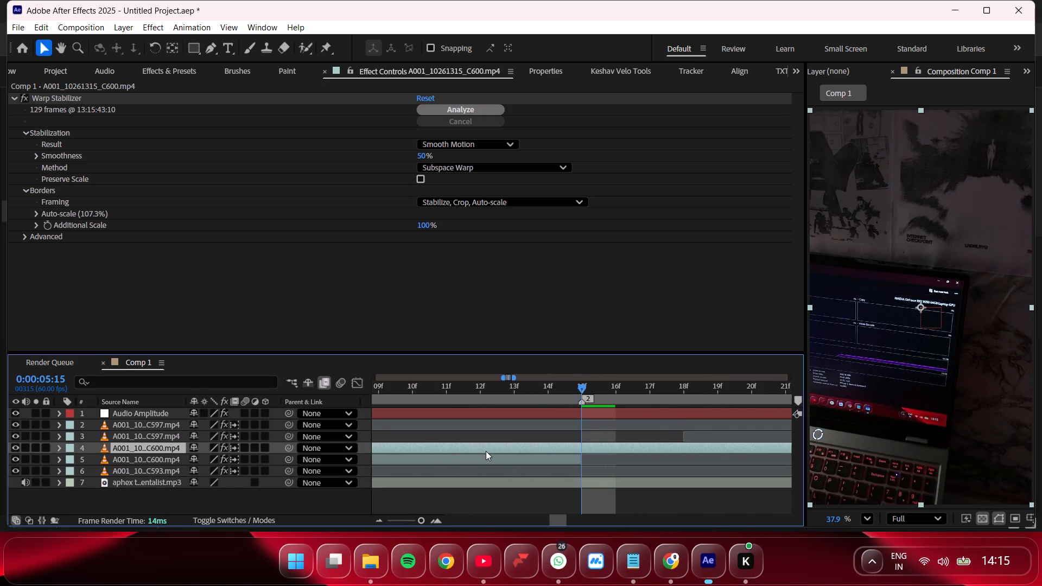
{"action": "key", "text": "ctrl+shift+d"}
{"action": "left_click", "coordinate": [548, 458]}
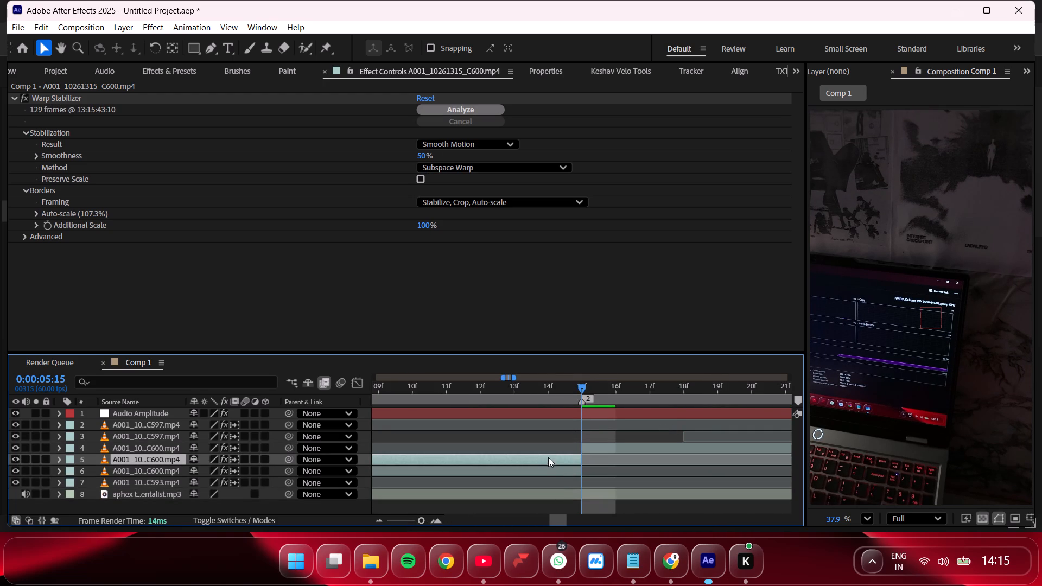
{"action": "key", "text": "Delete"}
Play Comp 1 from before marker 1 and again from the beginning to review the cuts against the music.
{"action": "left_click_drag", "start_coordinate": [425, 518], "coordinate": [392, 513]}
{"action": "left_click", "coordinate": [476, 399]}
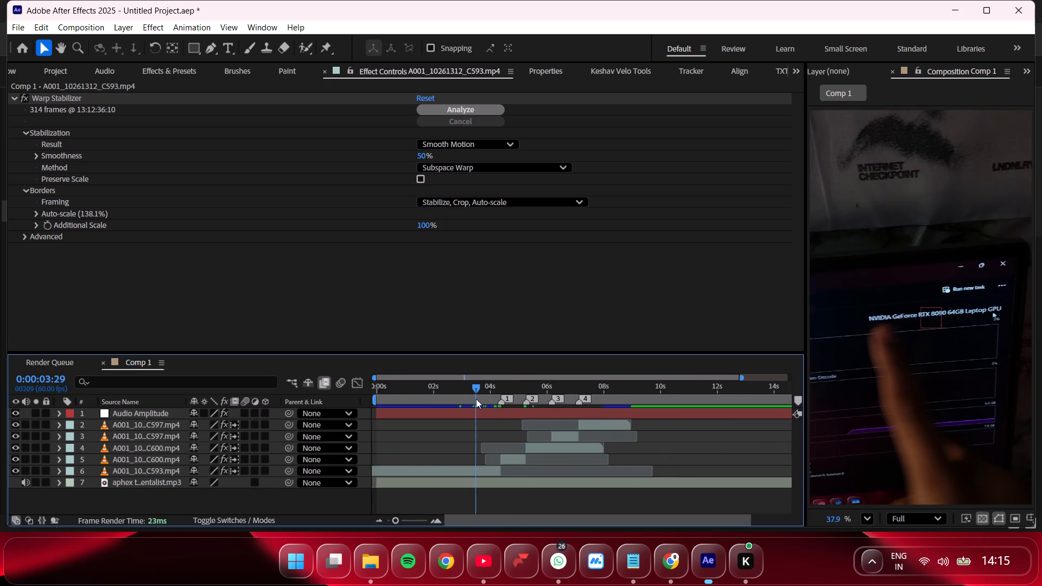
{"action": "key", "text": "space"}
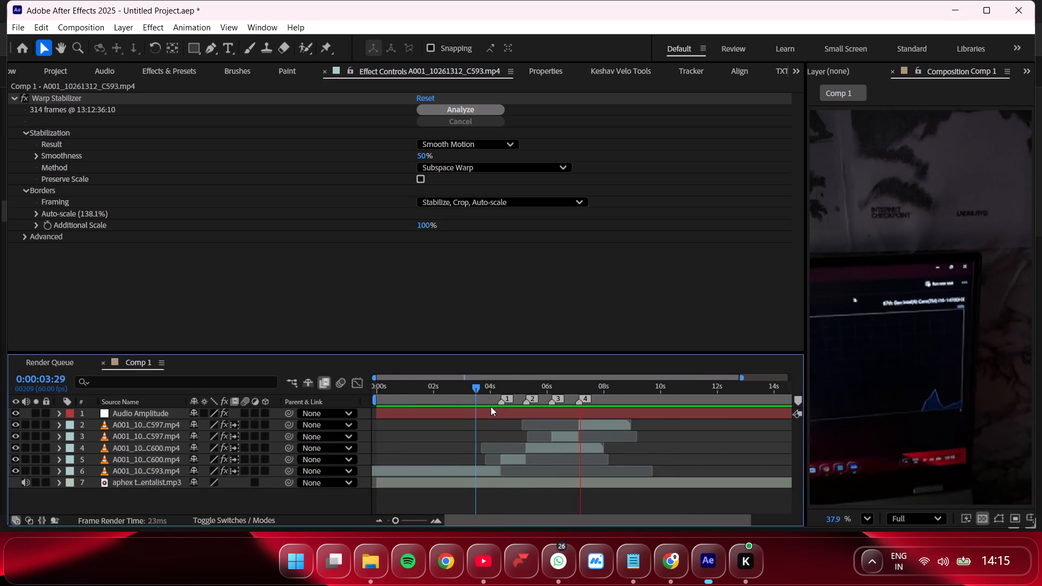
{"action": "left_click_drag", "start_coordinate": [466, 391], "coordinate": [297, 394]}
{"action": "key", "text": "space"}
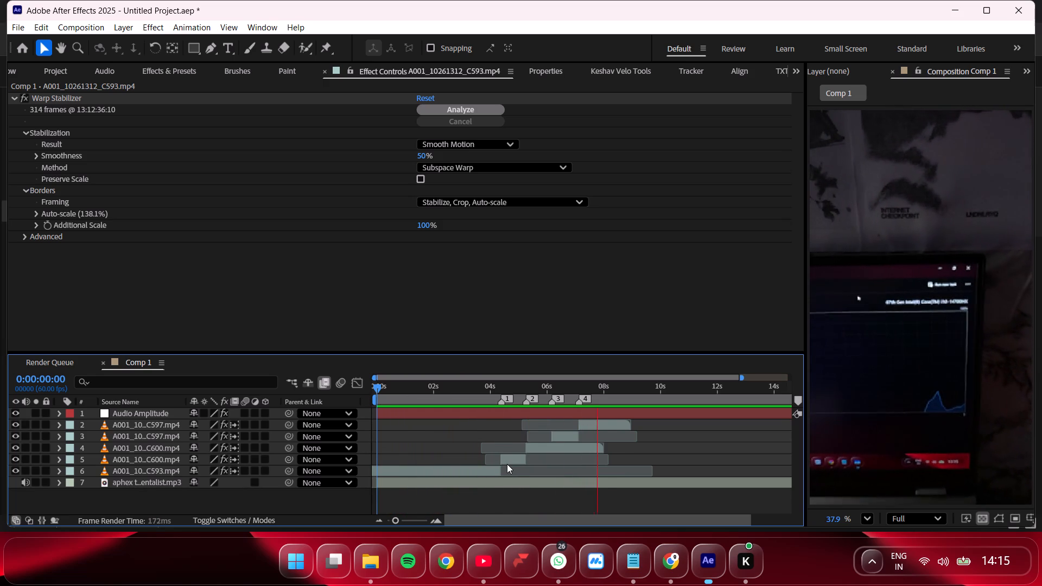
{"action": "left_click_drag", "start_coordinate": [484, 394], "coordinate": [364, 397]}
{"action": "key", "text": "space"}
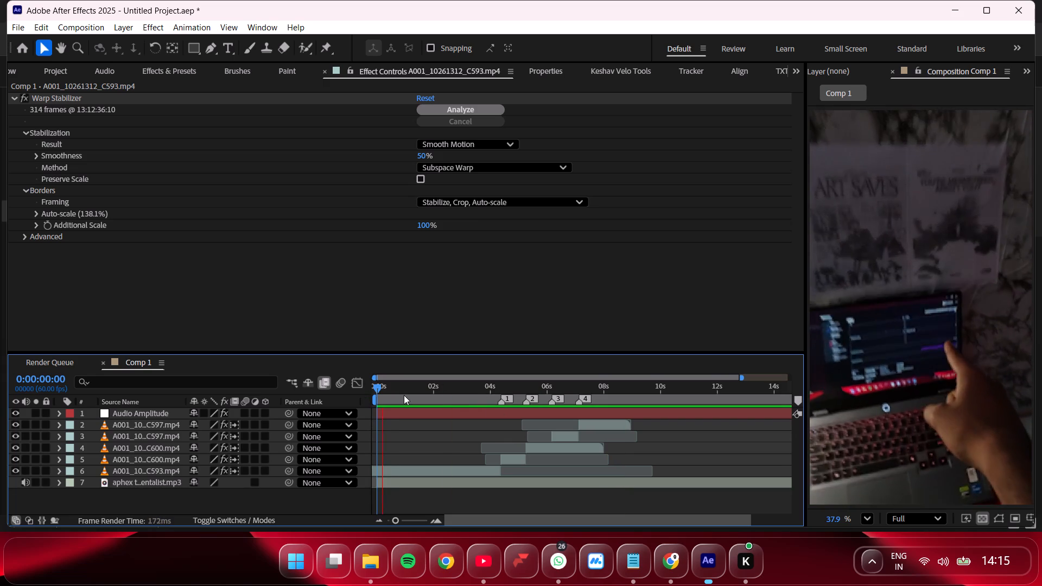
{"action": "left_click", "coordinate": [447, 398]}
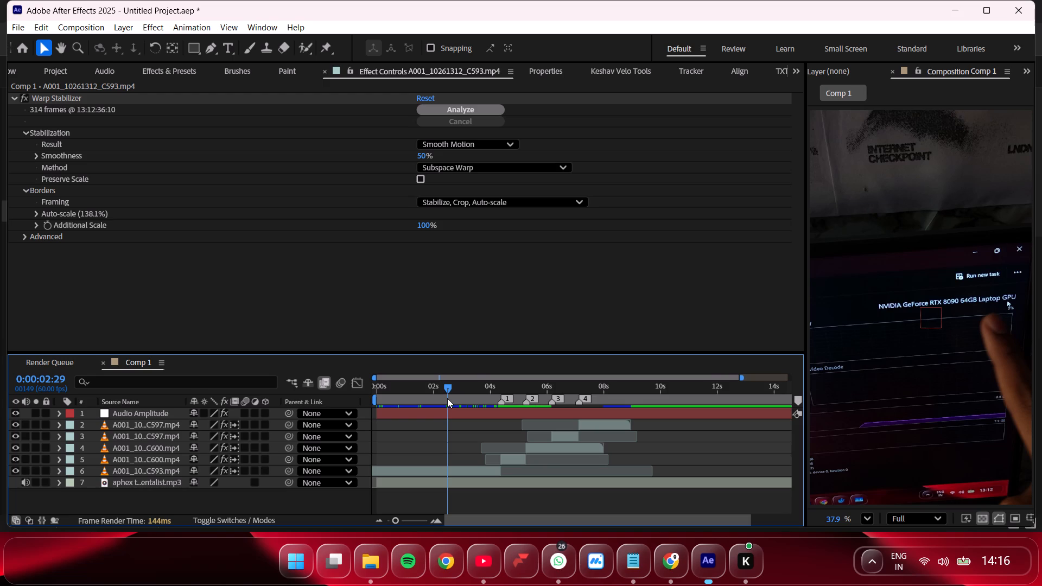
{"action": "left_click_drag", "start_coordinate": [447, 398], "coordinate": [367, 390]}
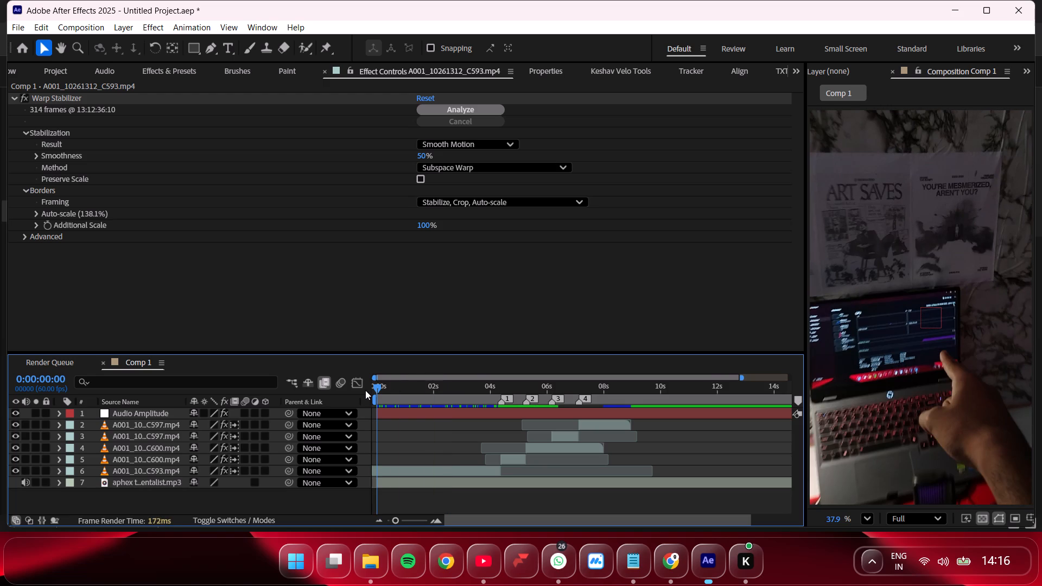
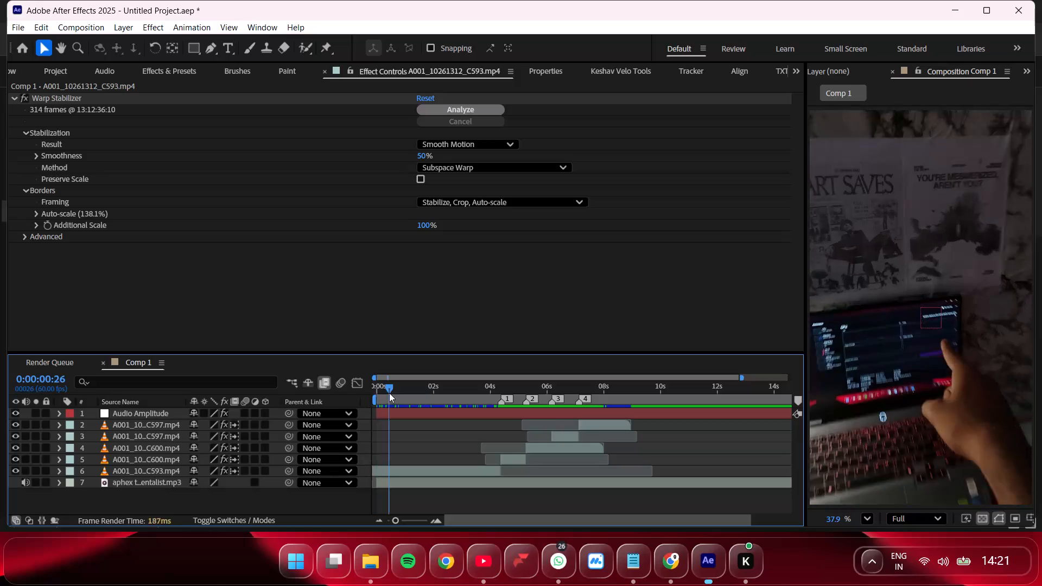
Play Comp 1 through the cuts past marker 4 to review them against the music, and set the current time to 0:00:01:50.
{"action": "key", "text": "space"}
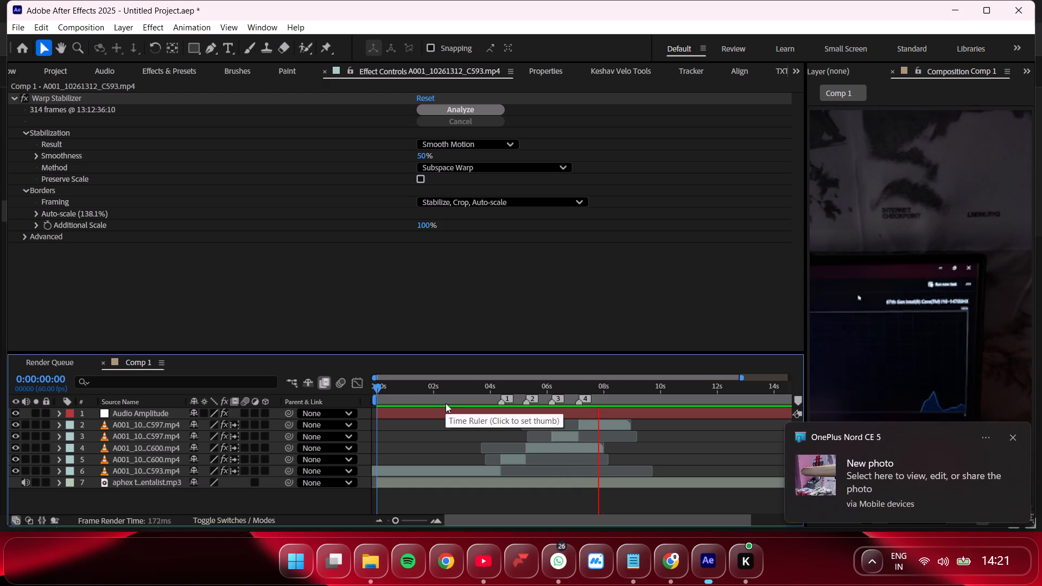
{"action": "left_click", "coordinate": [429, 390]}
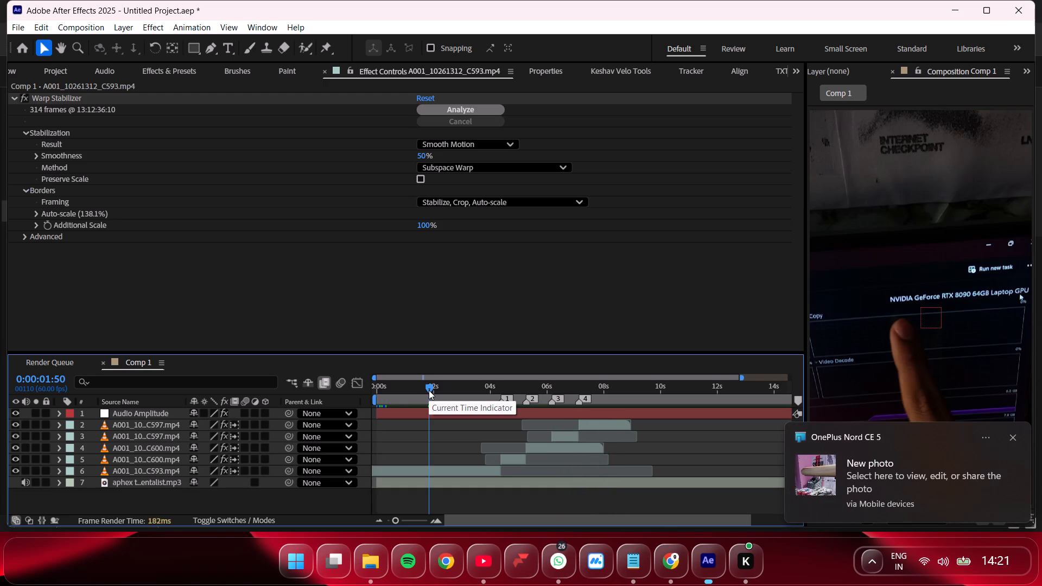
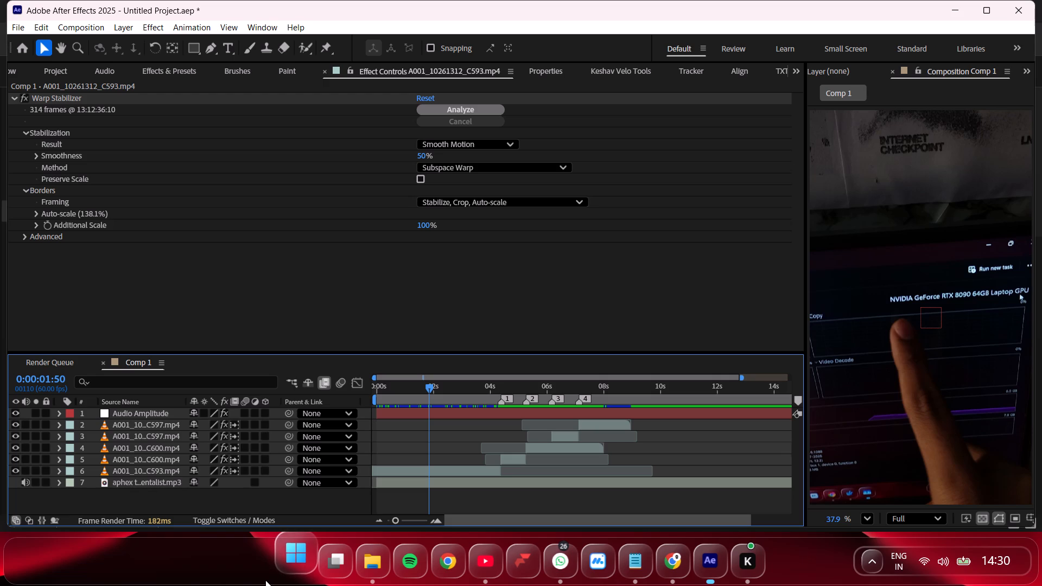
Play Comp 1 from 0:00:00:00 past marker 4 to review the cuts against the music, and set the current time to 0:00:06:33.
{"action": "left_click_drag", "start_coordinate": [403, 522], "coordinate": [367, 501]}
{"action": "left_click_drag", "start_coordinate": [406, 396], "coordinate": [361, 390]}
{"action": "key", "text": "space"}
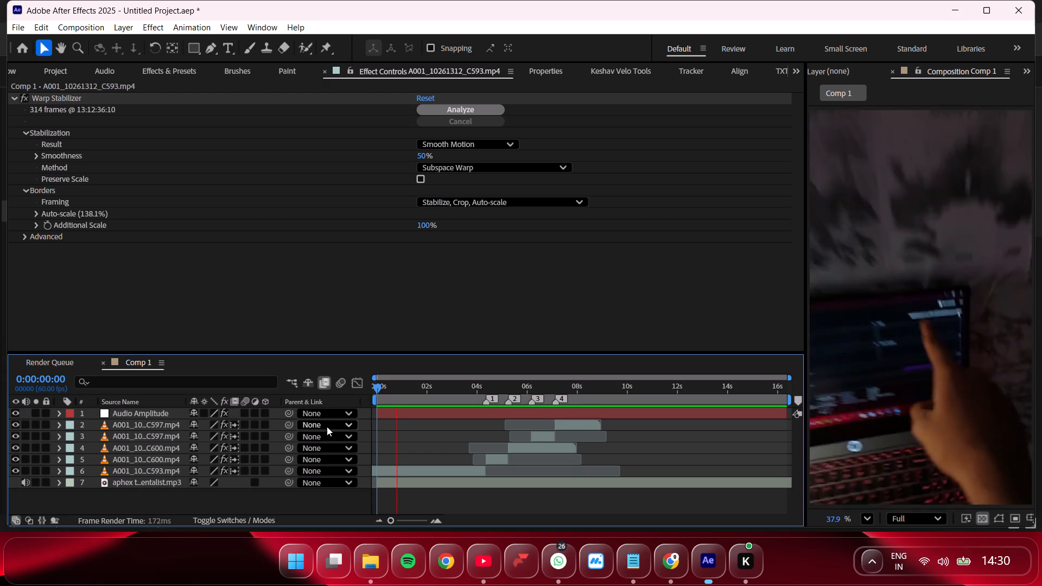
{"action": "left_click_drag", "start_coordinate": [406, 397], "coordinate": [366, 394]}
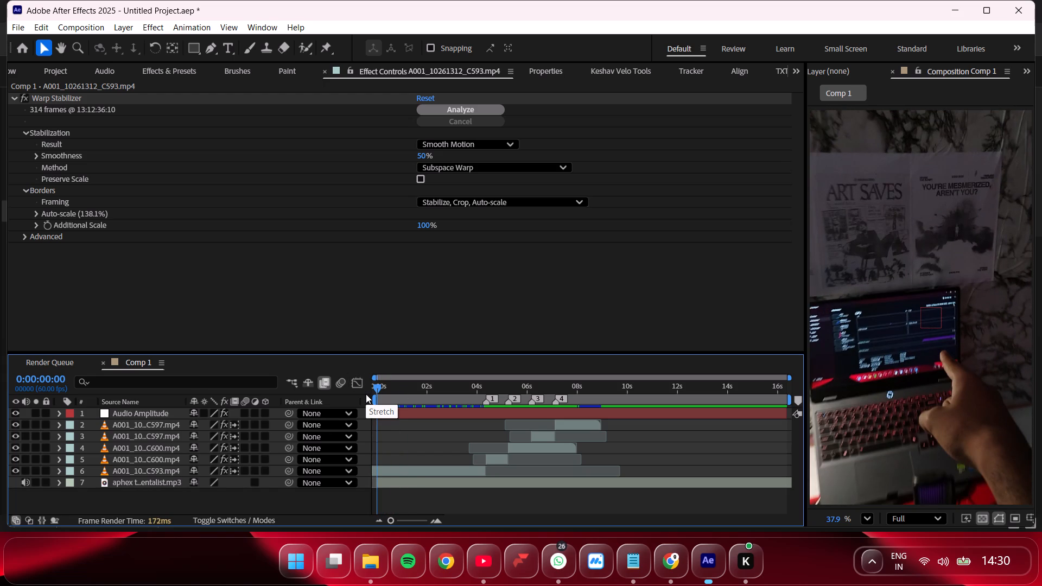
{"action": "left_click_drag", "start_coordinate": [408, 387], "coordinate": [358, 385]}
{"action": "key", "text": "space"}
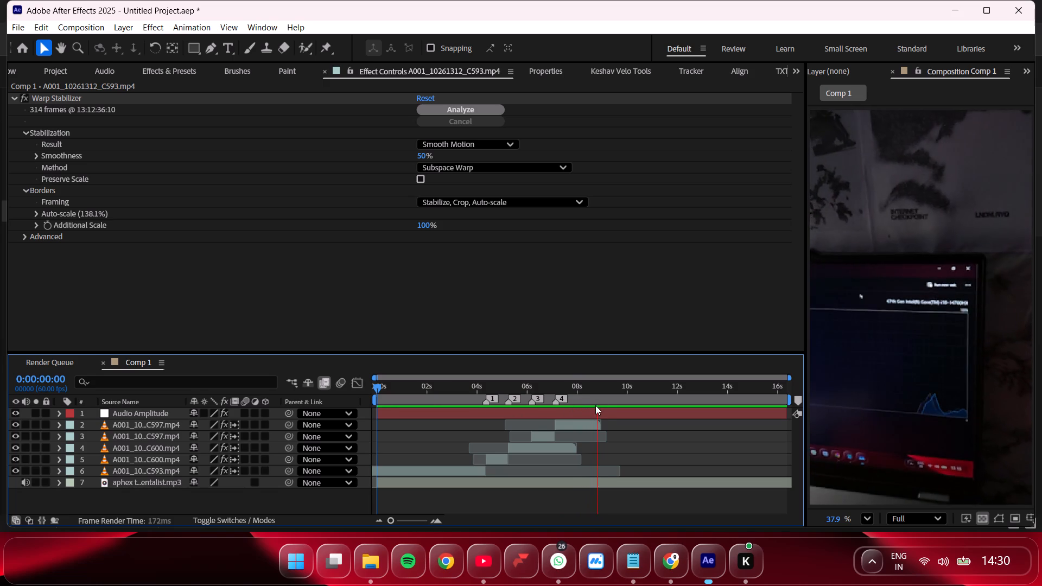
{"action": "left_click_drag", "start_coordinate": [588, 392], "coordinate": [541, 389]}
{"action": "key", "text": "space"}
{"action": "left_click", "coordinate": [539, 387]}
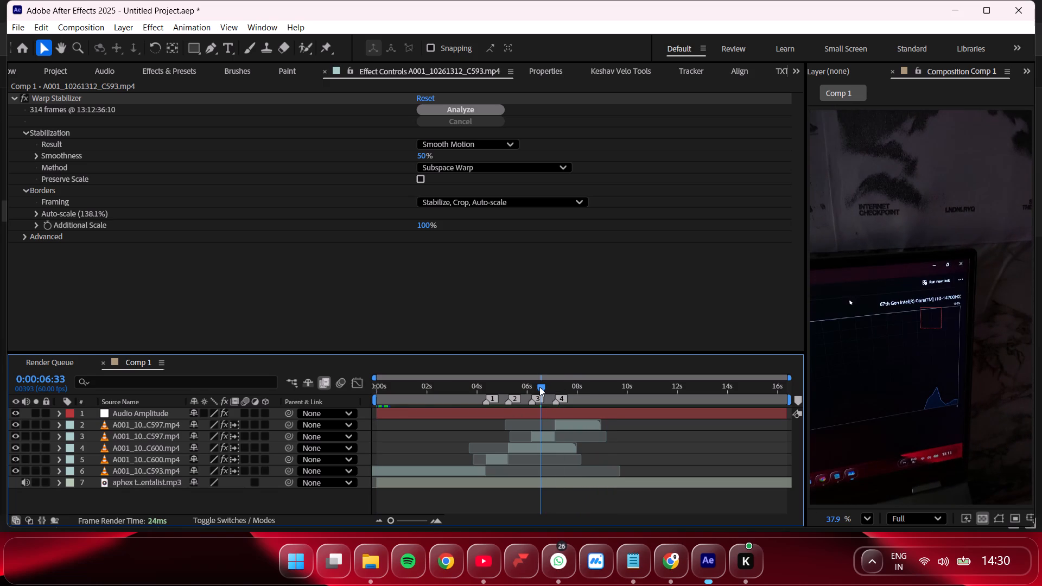
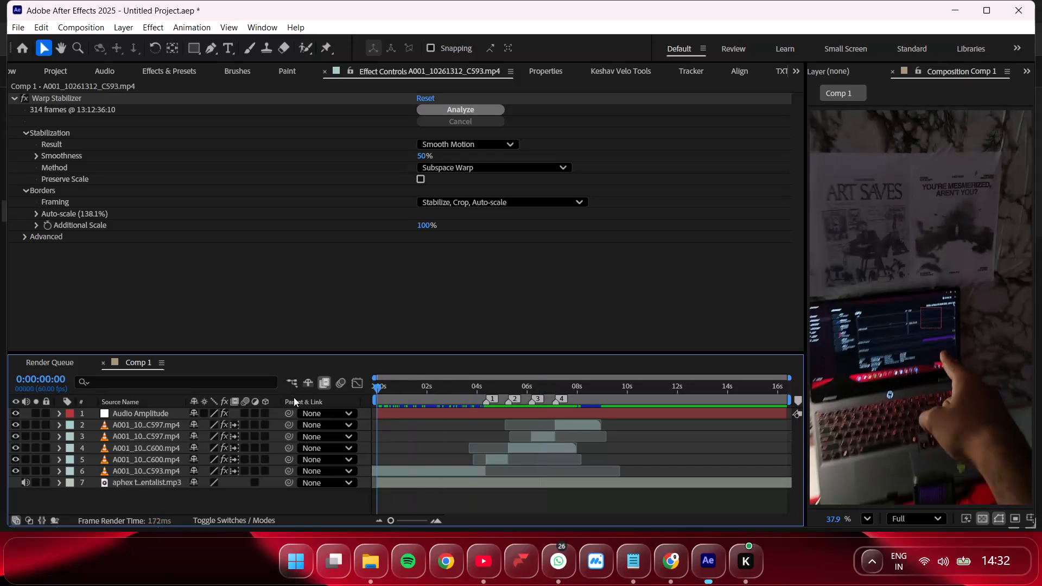
Play Comp 1 from the start and again from 0:00:04:13 to review the cuts at markers 1 to 4.
{"action": "key", "text": "space"}
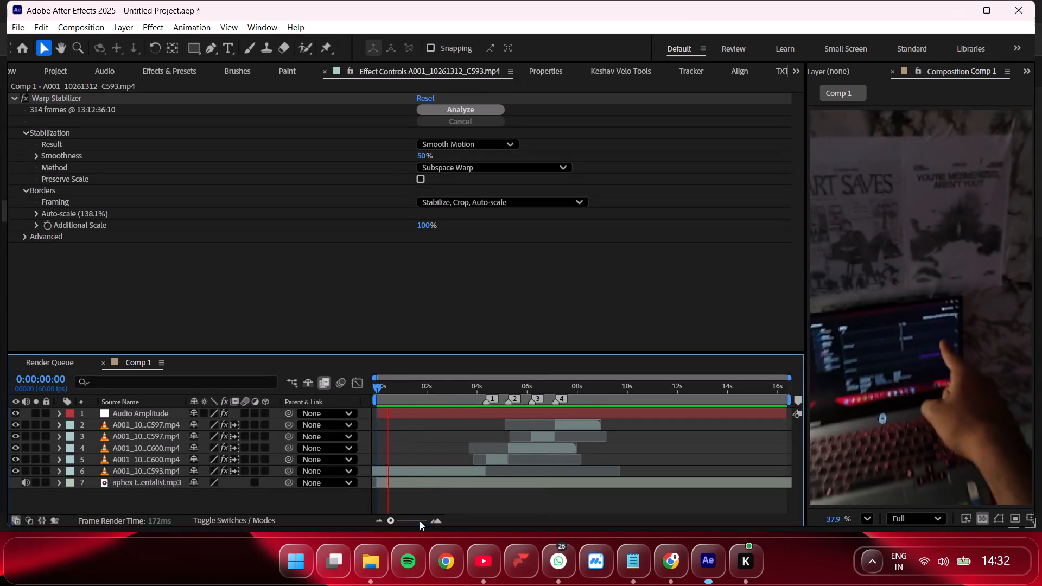
{"action": "left_click_drag", "start_coordinate": [416, 520], "coordinate": [368, 518]}
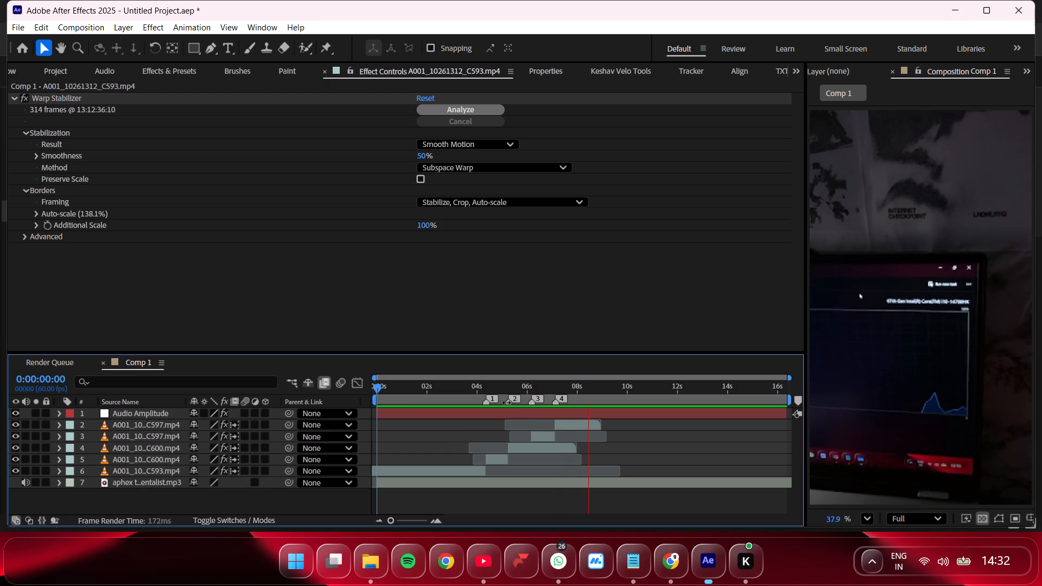
{"action": "left_click", "coordinate": [482, 386]}
{"action": "key", "text": "space"}
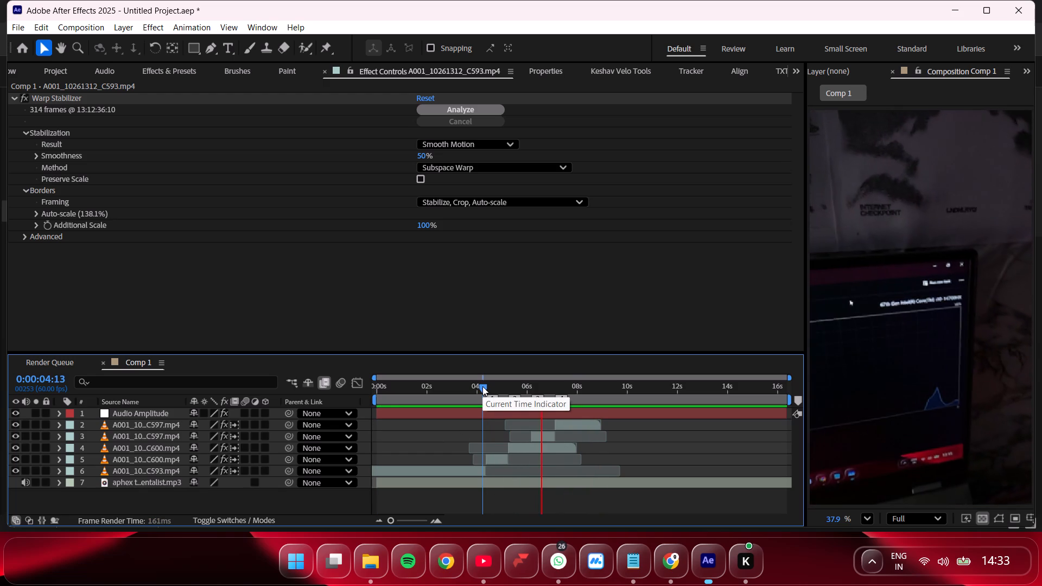
{"action": "left_click", "coordinate": [482, 386]}
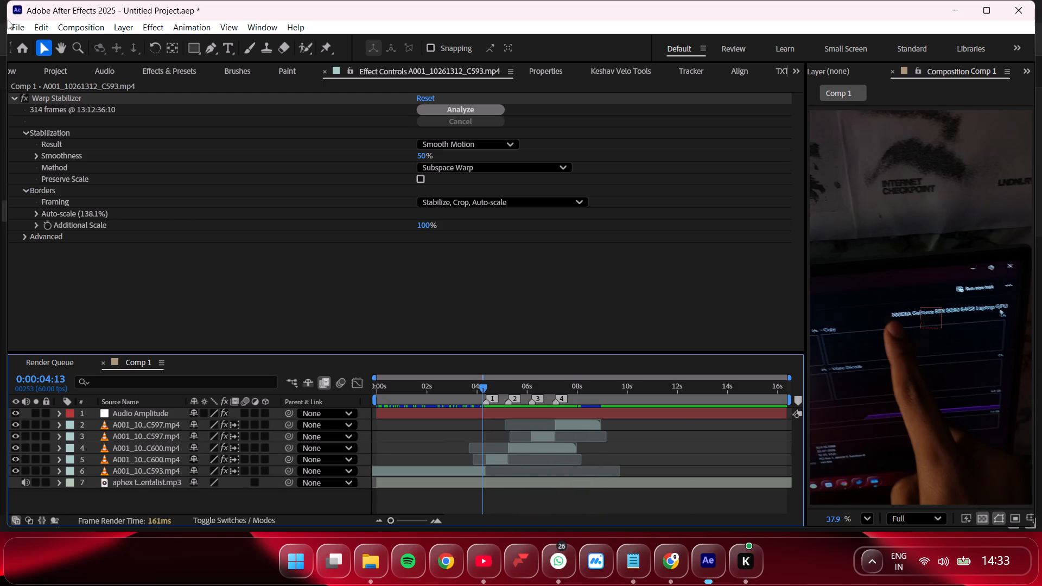
Import the clip A001_10261315_C601 from the Downloads folder as footage.
{"action": "left_click", "coordinate": [17, 26]}
{"action": "left_click", "coordinate": [59, 194]}
{"action": "left_click", "coordinate": [222, 192]}
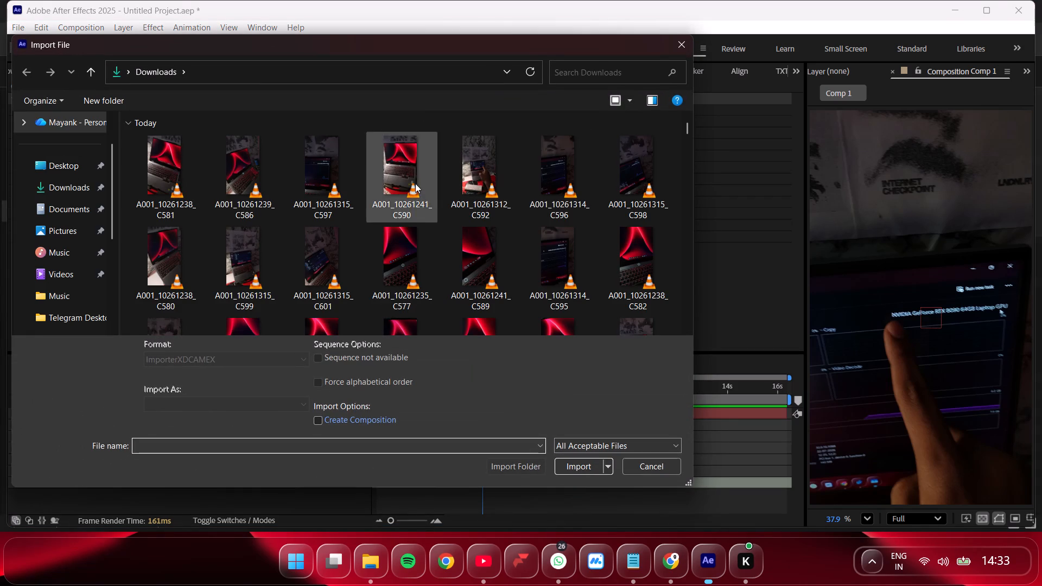
{"action": "left_click", "coordinate": [347, 247]}
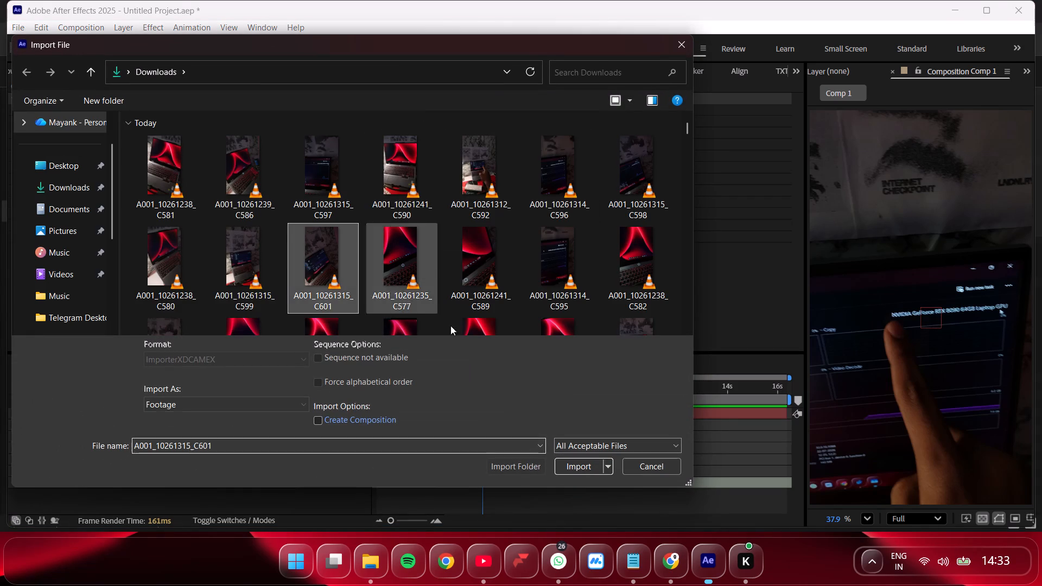
{"action": "left_click", "coordinate": [586, 468]}
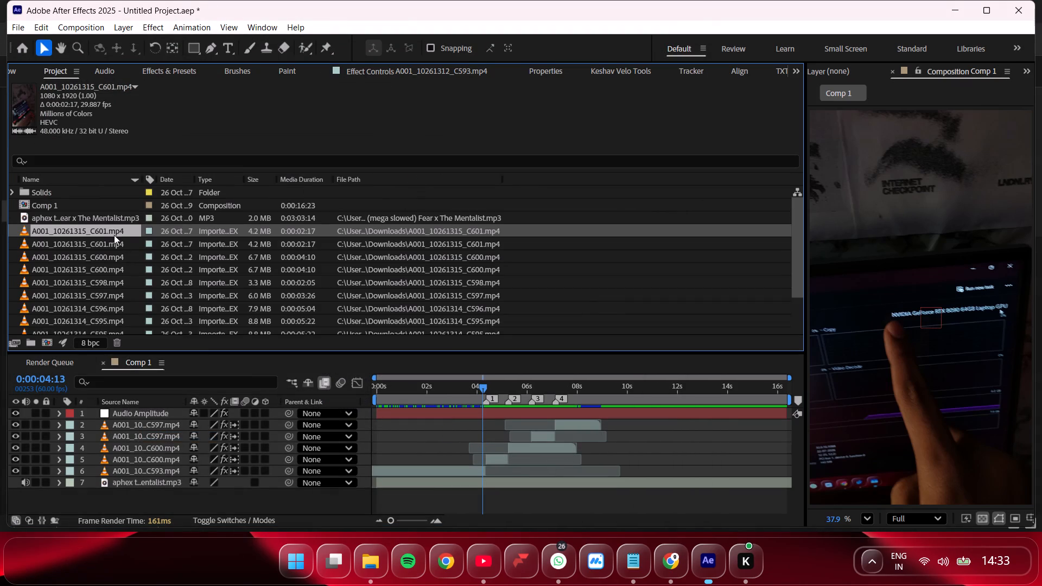
Place the C601 clip below Audio Amplitude, starting at about 8.4 seconds and overlapping the top C597 clip's end, and mute its audio.
{"action": "left_click_drag", "start_coordinate": [112, 228], "coordinate": [575, 414]}
{"action": "left_click", "coordinate": [602, 397]}
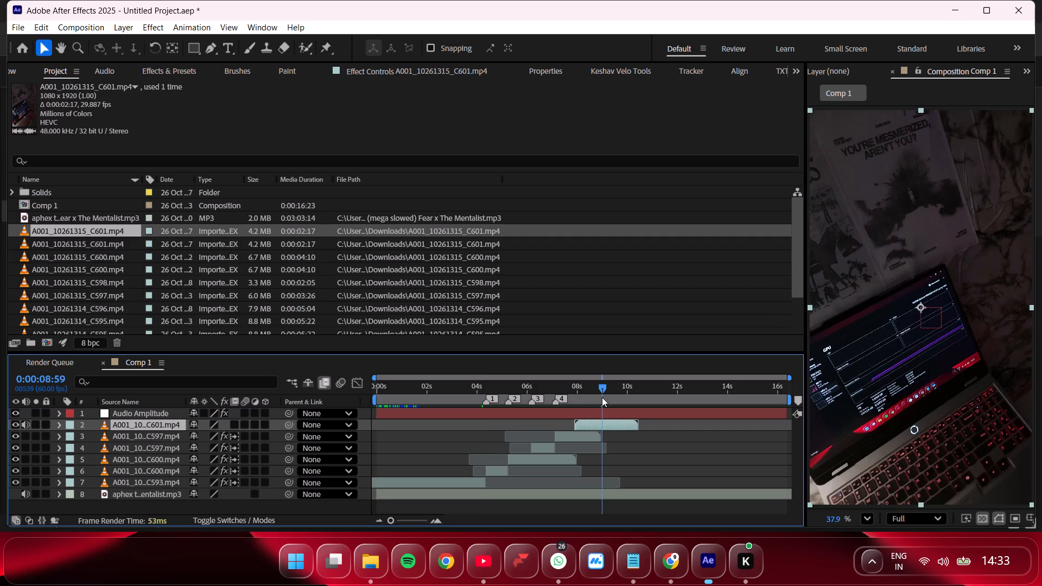
{"action": "left_click_drag", "start_coordinate": [599, 423], "coordinate": [610, 425]}
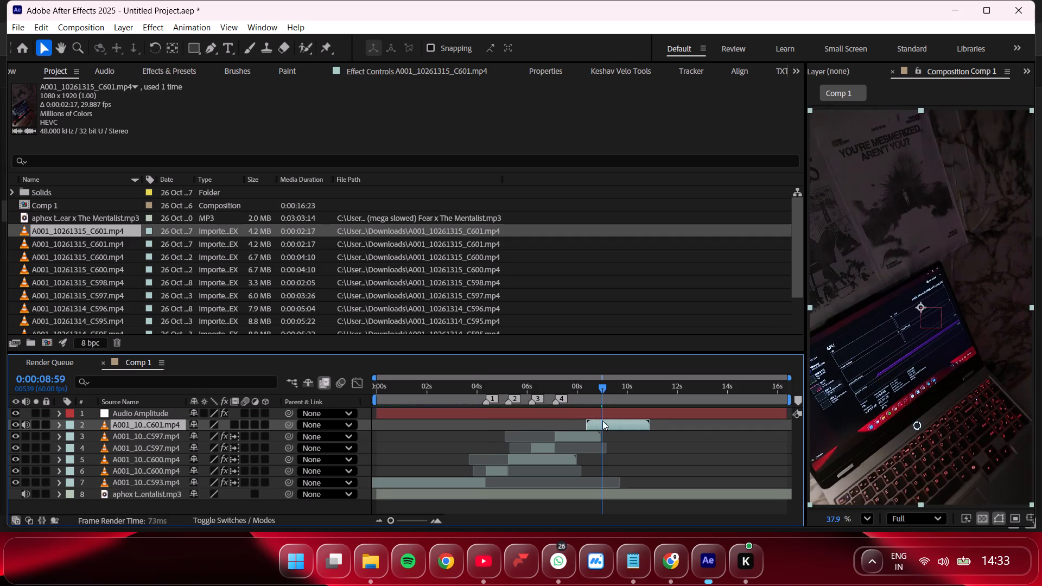
{"action": "left_click", "coordinate": [25, 424]}
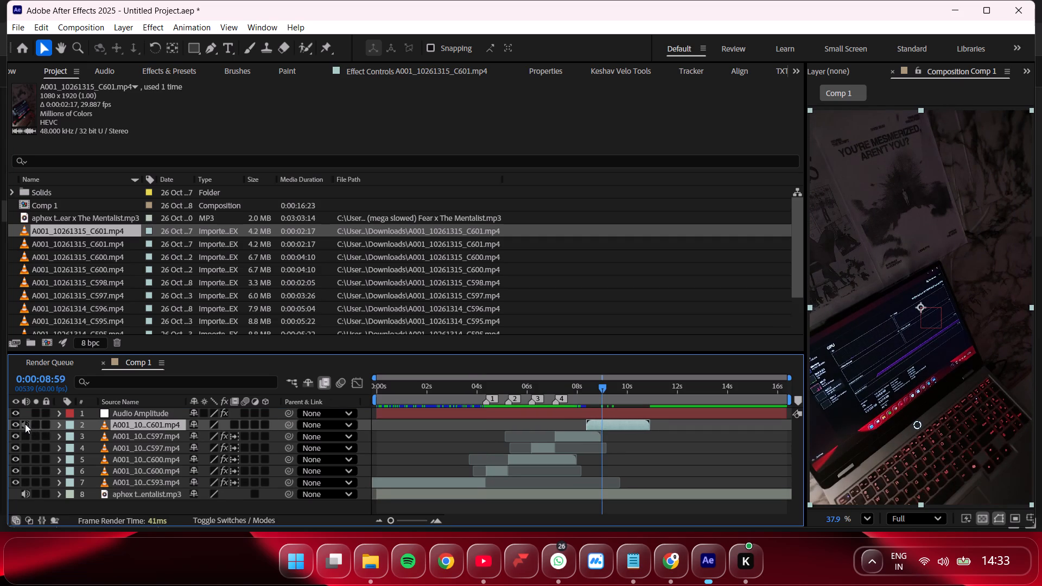
Apply Warp Stabilizer to the A001_10261315_C601 layer.
{"action": "left_click", "coordinate": [699, 70]}
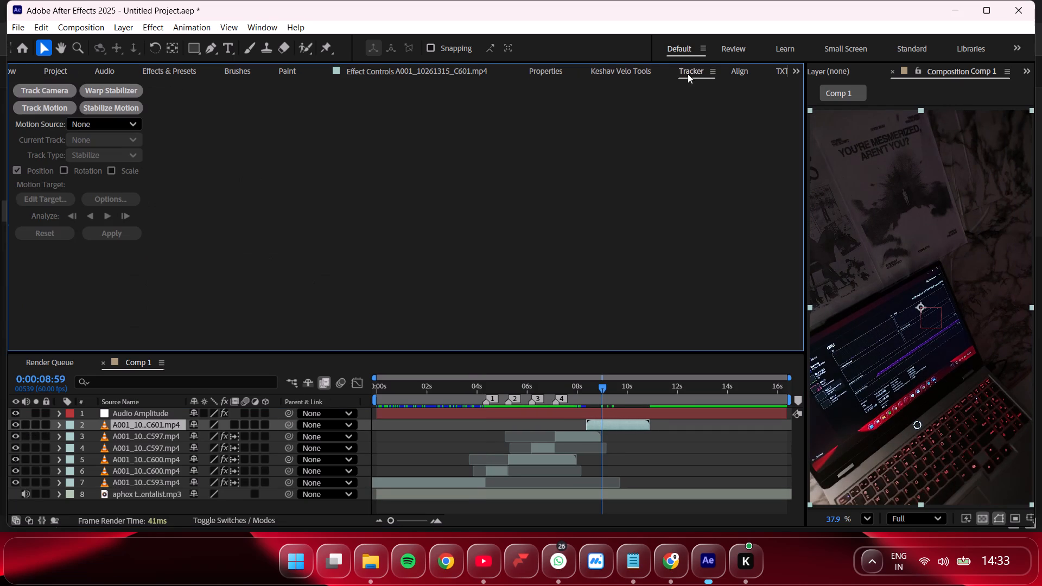
{"action": "left_click", "coordinate": [123, 94]}
Play Comp 1 from 0:00:00:00 to review the edit with the added C601 clip.
{"action": "left_click_drag", "start_coordinate": [439, 392], "coordinate": [428, 392]}
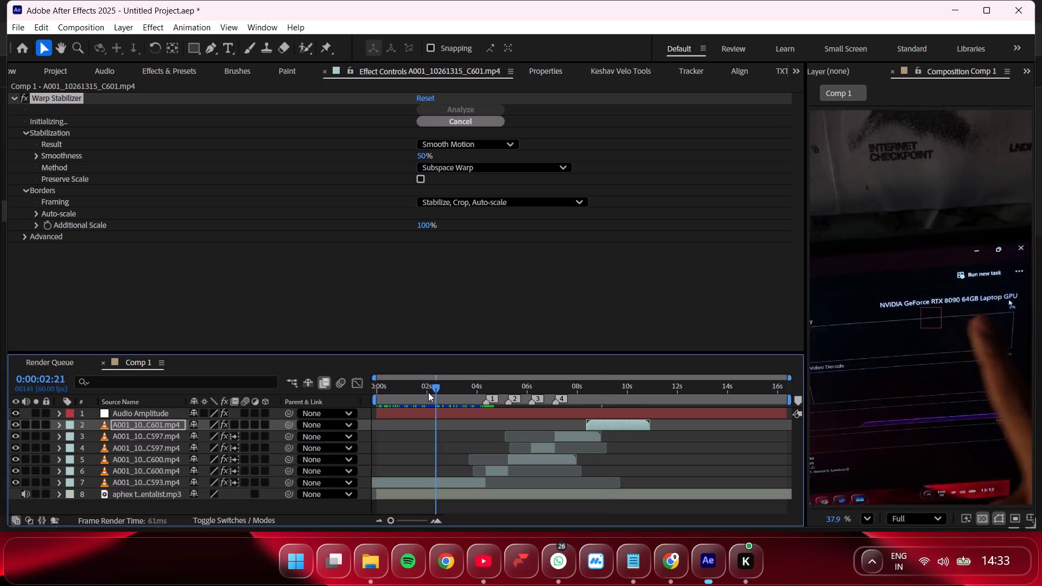
{"action": "left_click_drag", "start_coordinate": [428, 392], "coordinate": [344, 386]}
{"action": "key", "text": "space"}
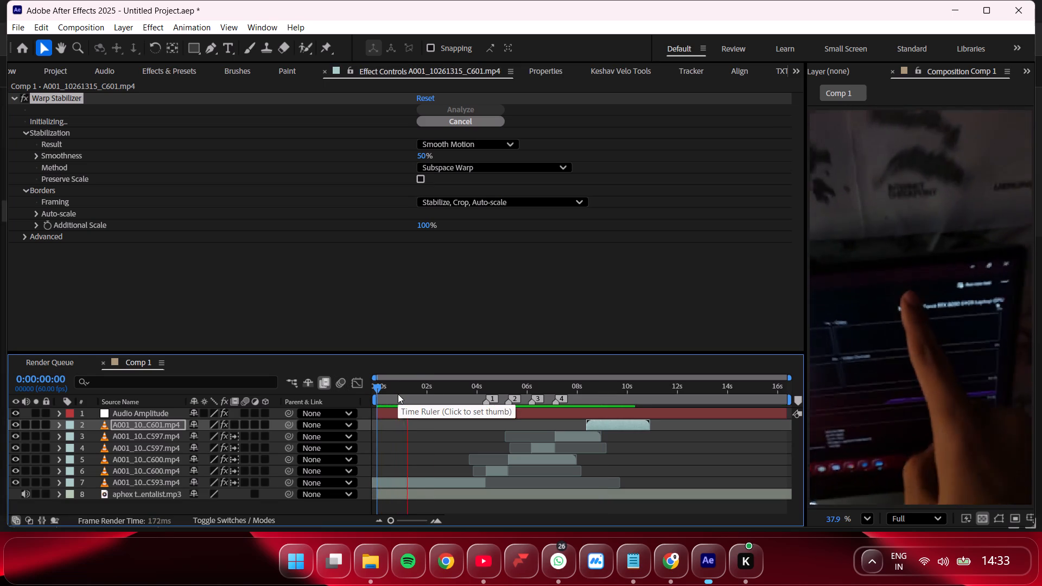
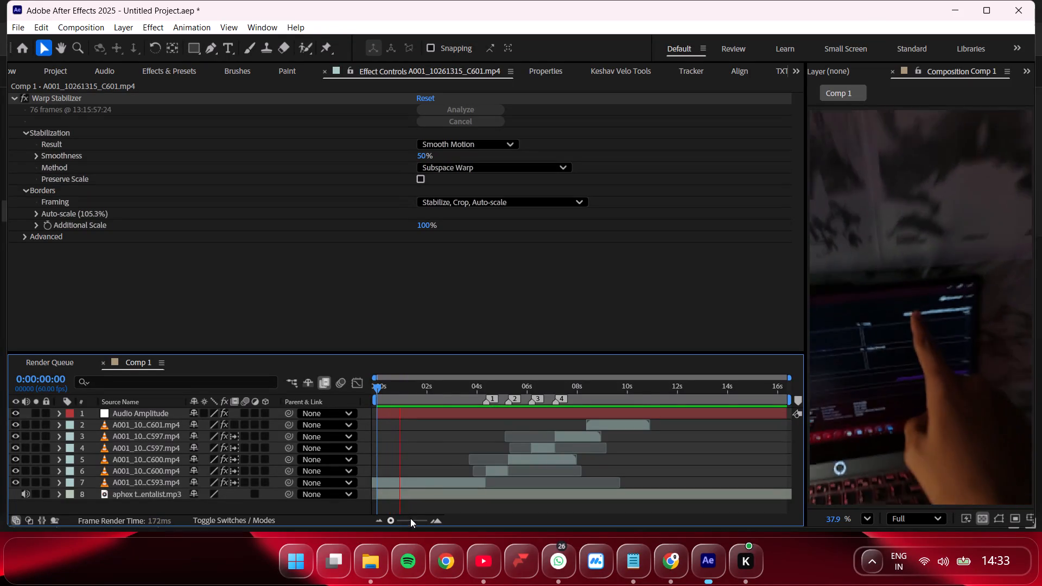
Play Comp 1 from 0:00:07:04 to check the timing of the cut to the top C597 clip.
{"action": "left_click_drag", "start_coordinate": [410, 521], "coordinate": [376, 519]}
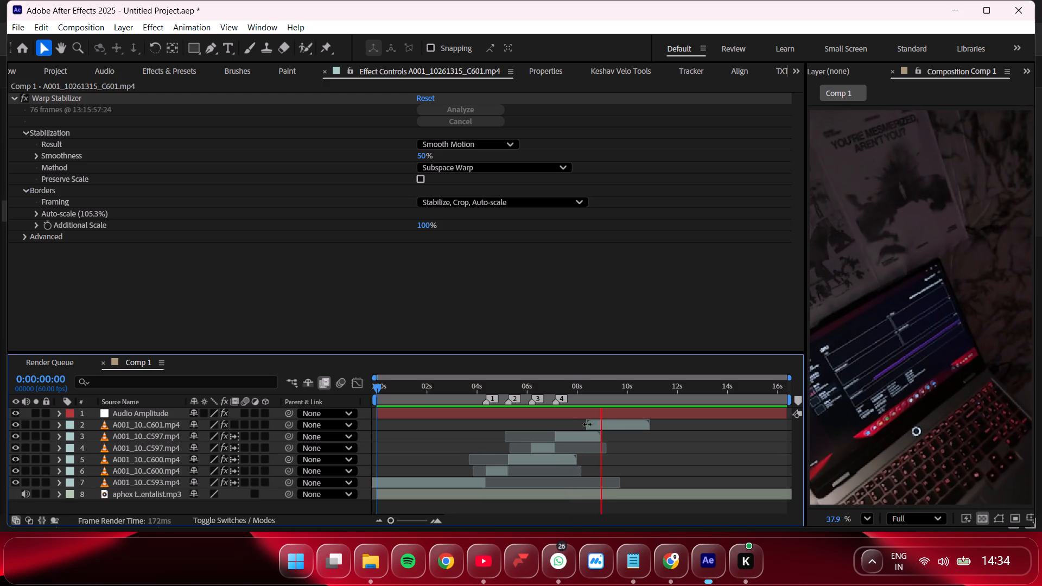
{"action": "left_click_drag", "start_coordinate": [592, 396], "coordinate": [554, 388]}
{"action": "key", "text": "space"}
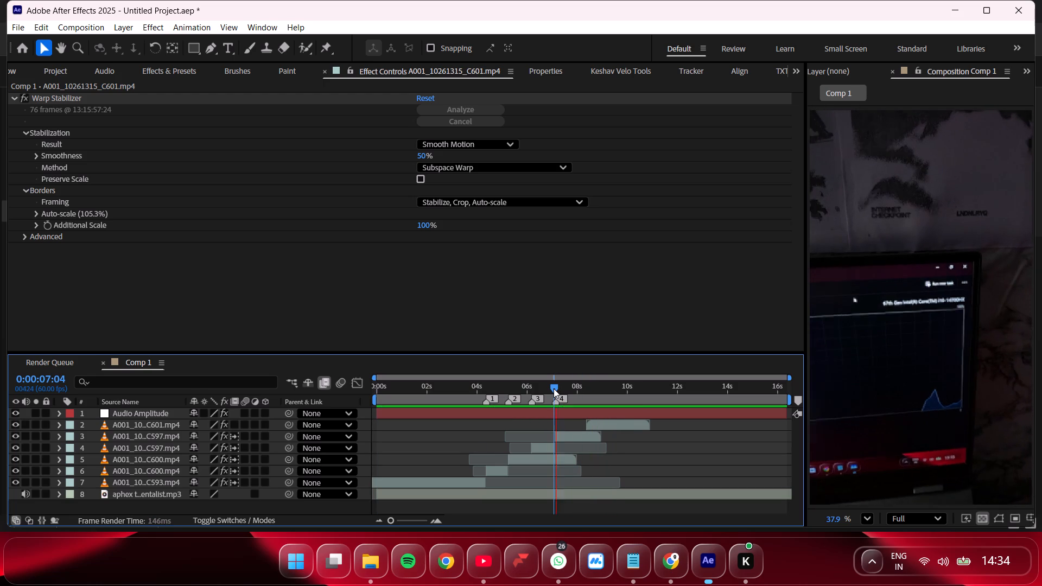
{"action": "key", "text": "space"}
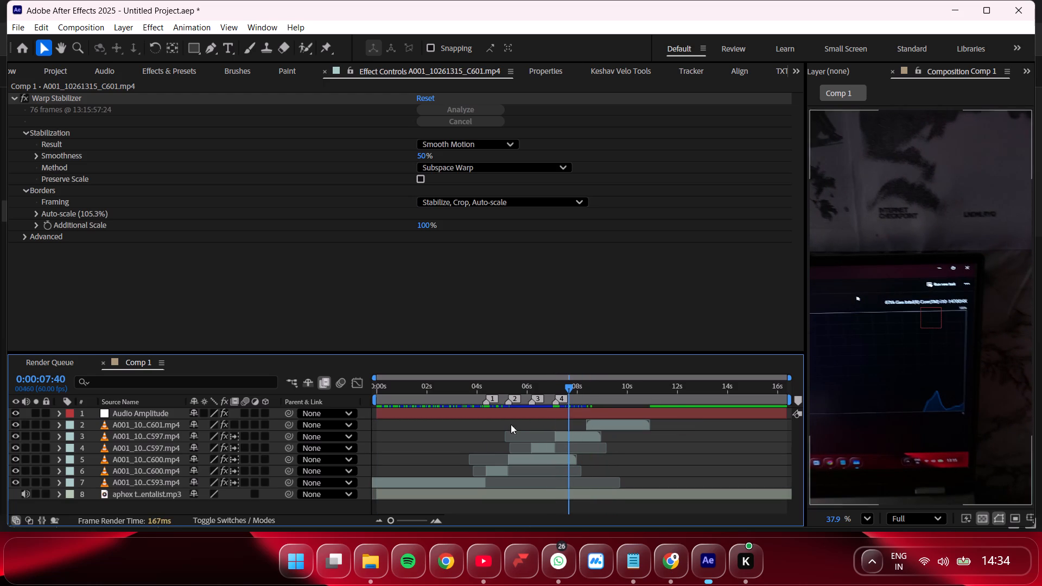
Reveal the Audio Amplitude layer's keyframed properties and show the Both Channels slider curve in the Graph Editor.
{"action": "left_click", "coordinate": [514, 413]}
{"action": "left_click", "coordinate": [367, 381]}
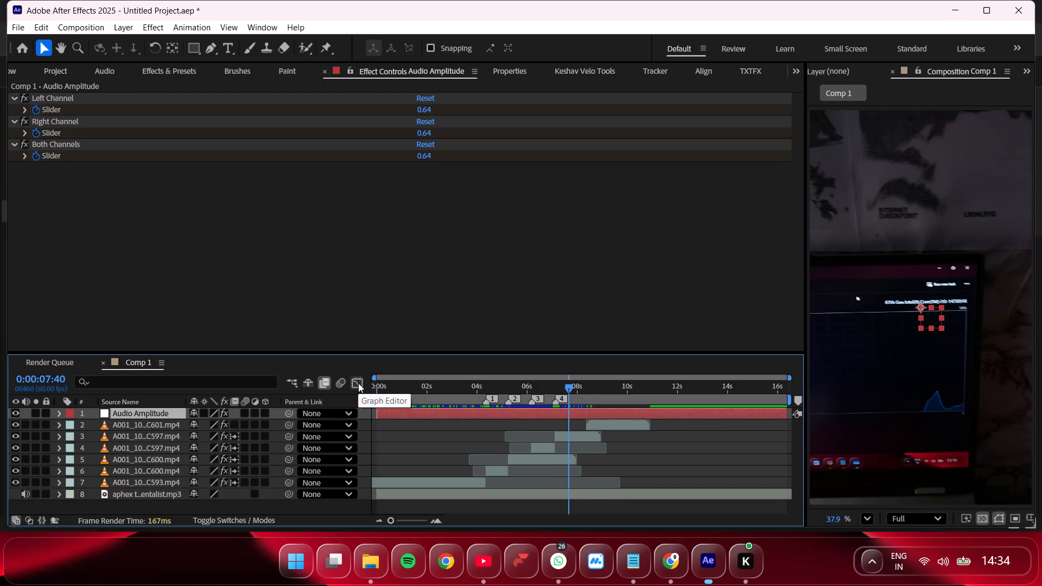
{"action": "key", "text": "u"}
{"action": "left_click", "coordinate": [132, 480]}
{"action": "double_click", "coordinate": [364, 388]}
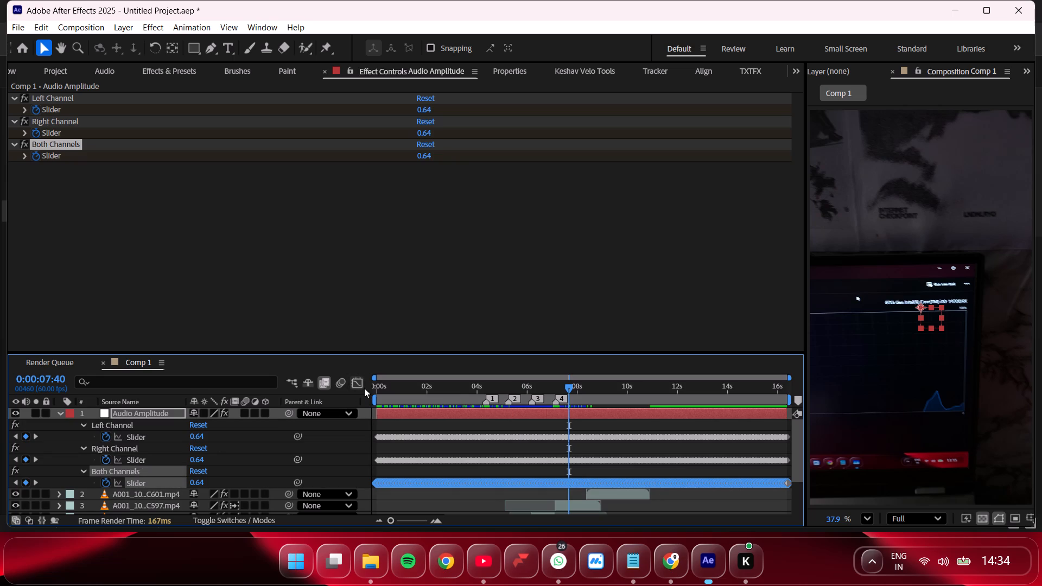
Add composition markers on the next four amplitude peaks at 0:00:07:54, 0:00:08:50, about 0:00:09:45 and 0:00:10:42, and close the Graph Editor.
{"action": "left_click_drag", "start_coordinate": [566, 390], "coordinate": [561, 388]}
{"action": "key", "text": "space"}
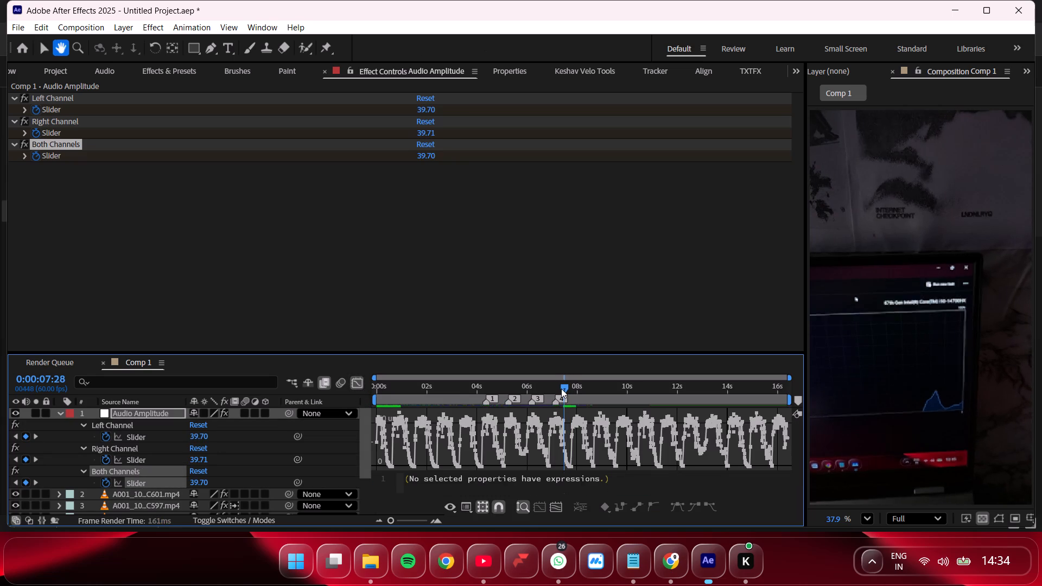
{"action": "left_click_drag", "start_coordinate": [561, 388], "coordinate": [572, 392]}
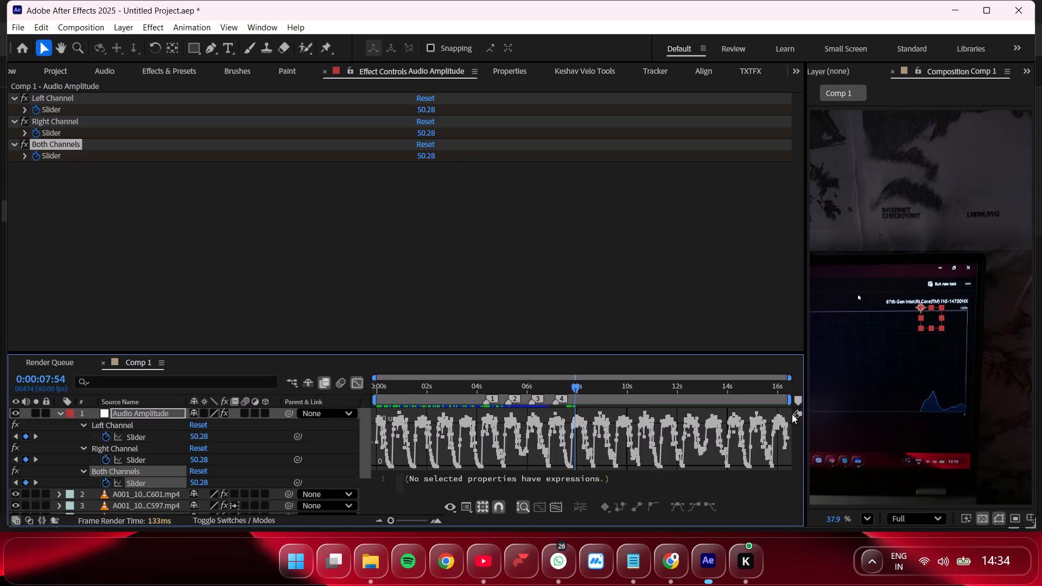
{"action": "left_click", "coordinate": [797, 402]}
{"action": "left_click_drag", "start_coordinate": [574, 385], "coordinate": [594, 390]}
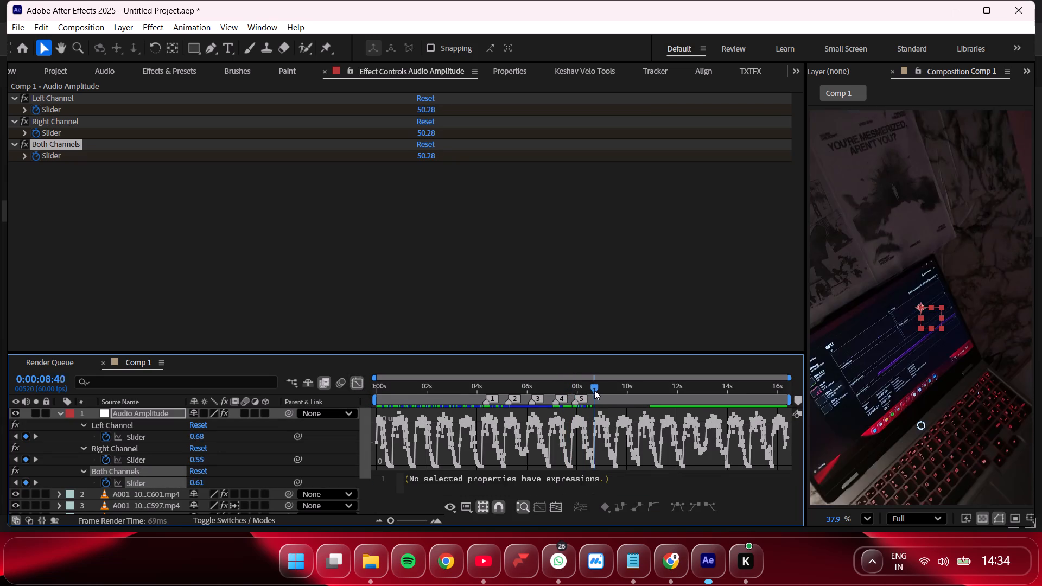
{"action": "left_click_drag", "start_coordinate": [594, 390], "coordinate": [598, 391]}
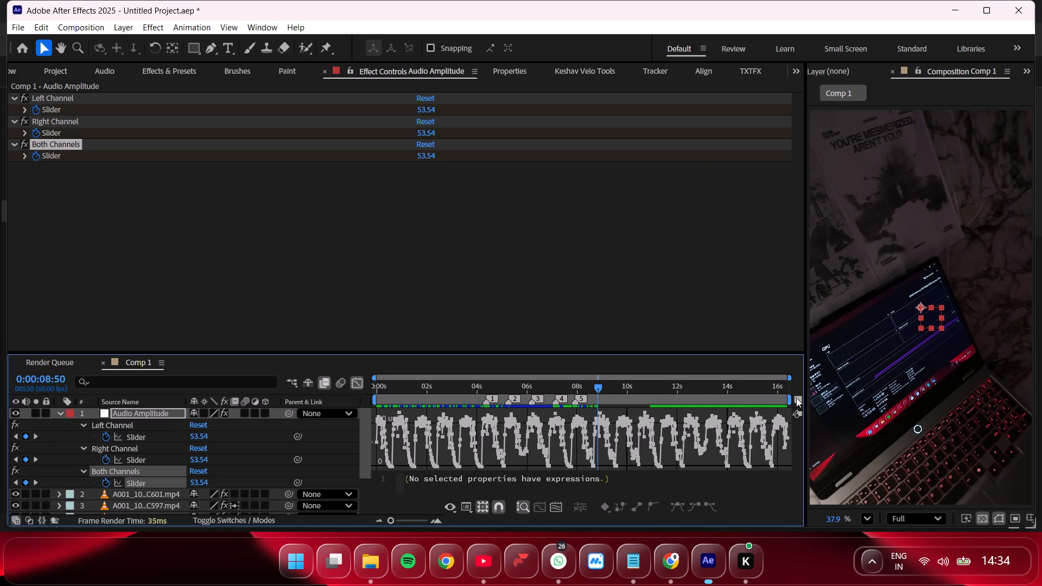
{"action": "left_click", "coordinate": [798, 397]}
{"action": "left_click_drag", "start_coordinate": [599, 384], "coordinate": [622, 393]}
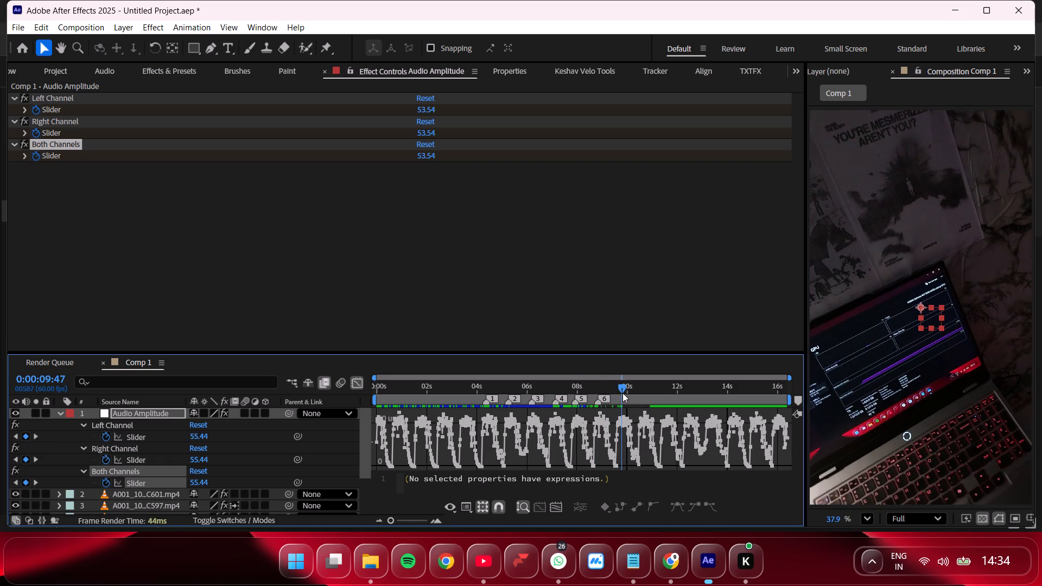
{"action": "left_click_drag", "start_coordinate": [622, 393], "coordinate": [621, 393]}
{"action": "left_click", "coordinate": [798, 402]}
{"action": "left_click_drag", "start_coordinate": [618, 387], "coordinate": [642, 393]}
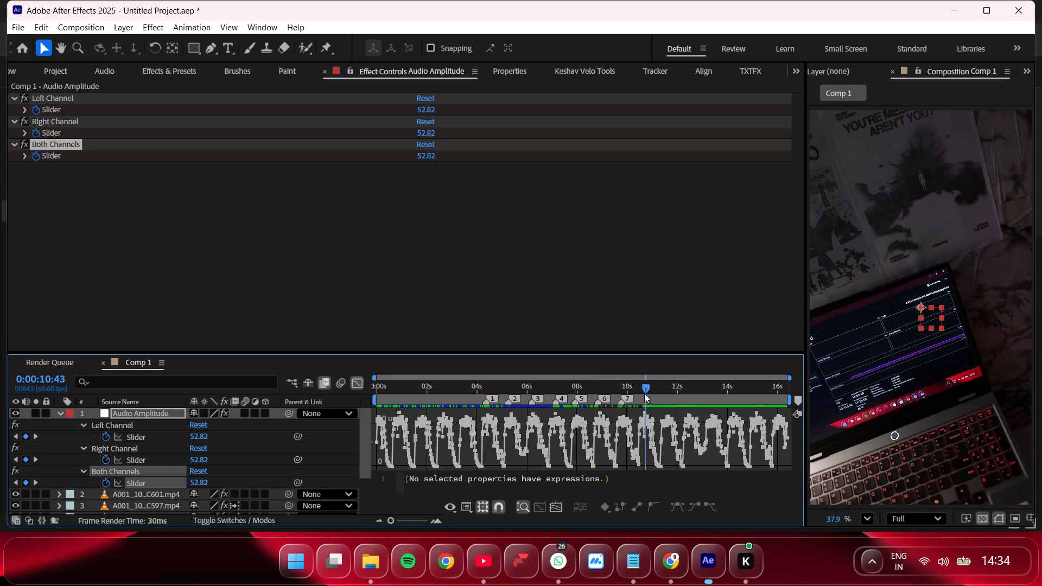
{"action": "left_click", "coordinate": [643, 392]}
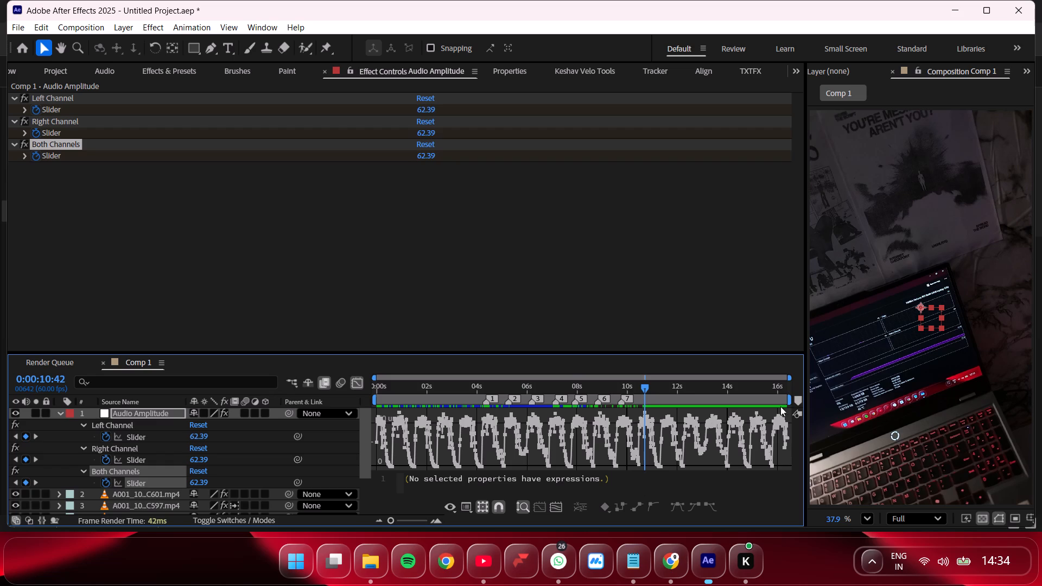
{"action": "left_click", "coordinate": [795, 399]}
{"action": "left_click", "coordinate": [360, 380]}
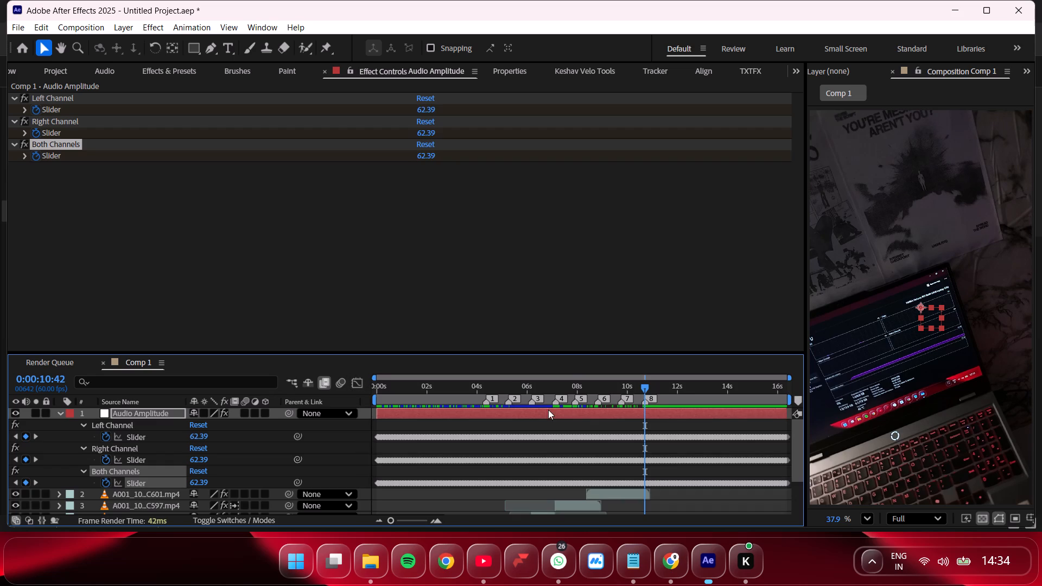
Slide the C601 clip about 6 frames later, split it at marker 6 (0:00:08:50) and delete the part before the marker.
{"action": "left_click_drag", "start_coordinate": [618, 386], "coordinate": [599, 384]}
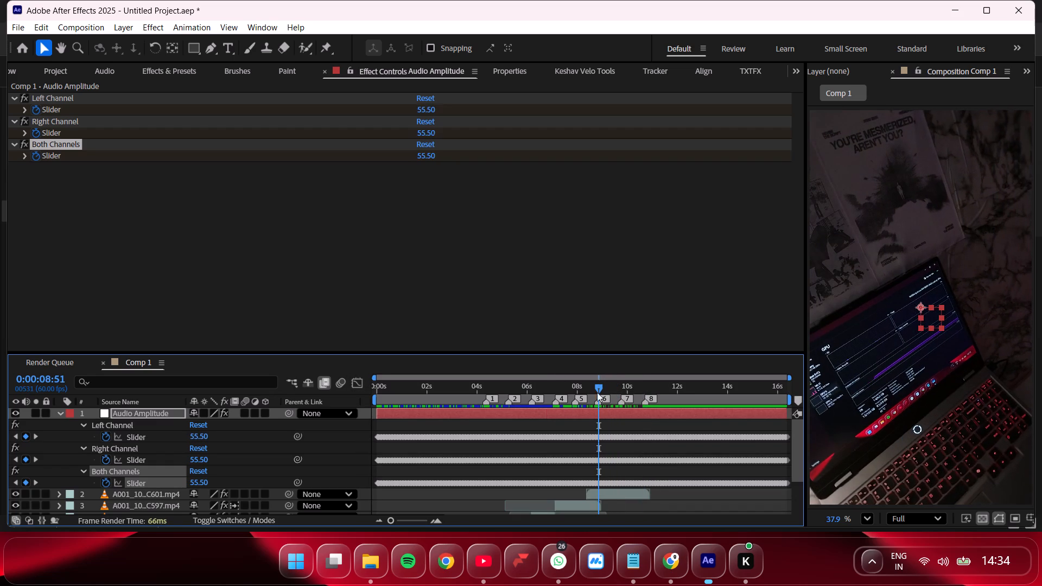
{"action": "left_click_drag", "start_coordinate": [393, 517], "coordinate": [424, 517]}
{"action": "left_click_drag", "start_coordinate": [597, 491], "coordinate": [643, 491]}
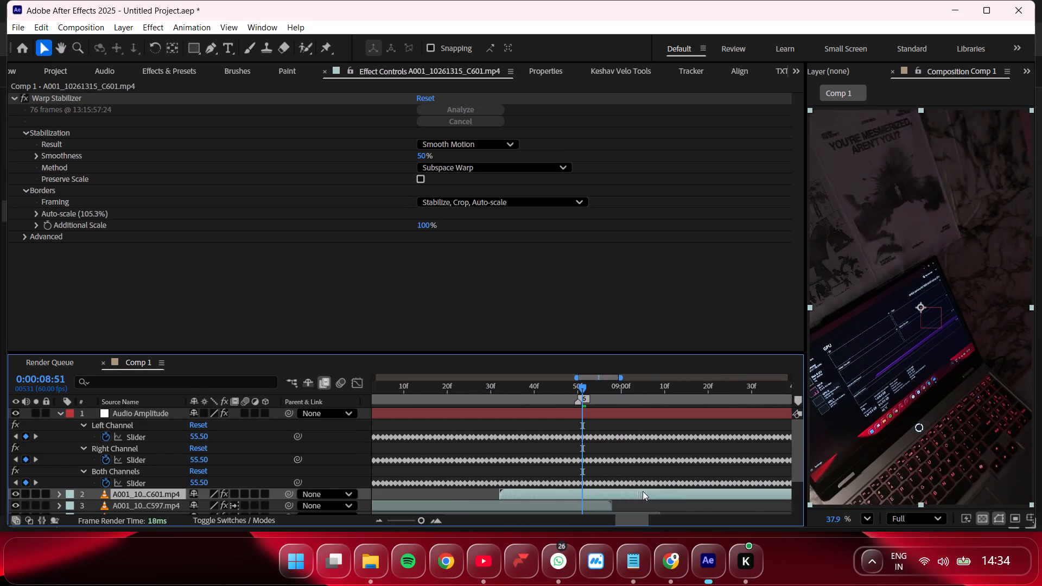
{"action": "left_click_drag", "start_coordinate": [643, 491], "coordinate": [654, 493]}
{"action": "left_click_drag", "start_coordinate": [580, 385], "coordinate": [575, 385]}
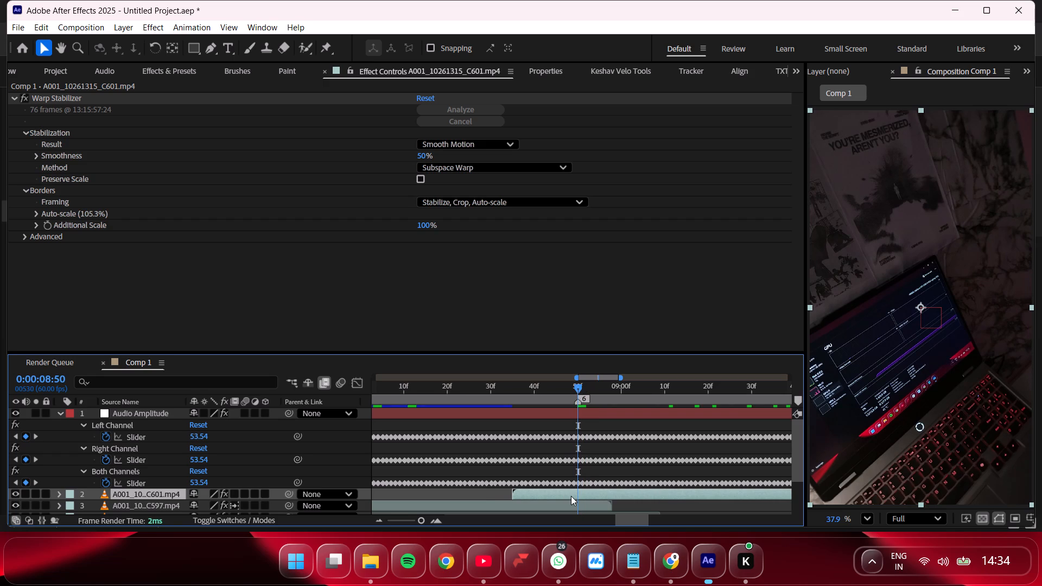
{"action": "left_click_drag", "start_coordinate": [570, 493], "coordinate": [582, 496]}
{"action": "key", "text": "ctrl+shift+d"}
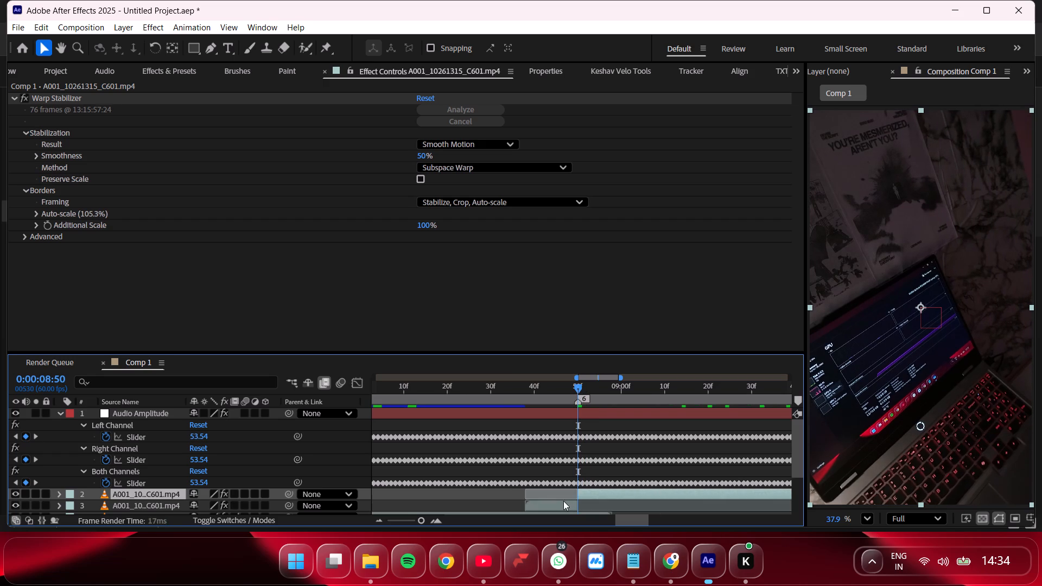
{"action": "left_click", "coordinate": [569, 506]}
{"action": "key", "text": "Delete"}
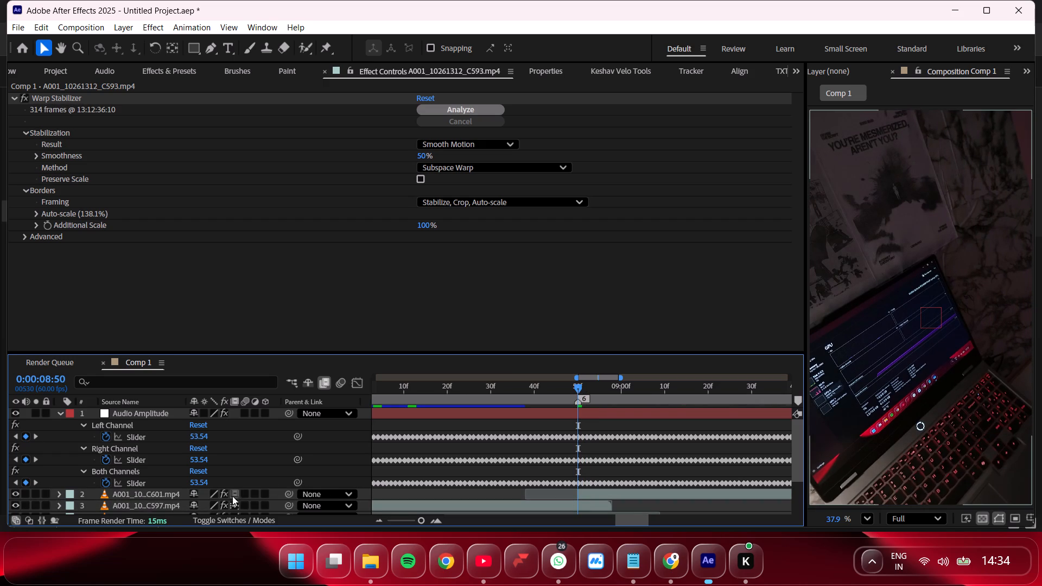
Set the trimmed C601 layer's frame blending to the same mode as the C597 layer.
{"action": "double_click", "coordinate": [231, 494]}
Play Comp 1 around markers 6 to 8, from 0:00:08:50 and 0:00:08:35, to review the cut to C601.
{"action": "left_click_drag", "start_coordinate": [422, 522], "coordinate": [400, 522]}
{"action": "key", "text": "space"}
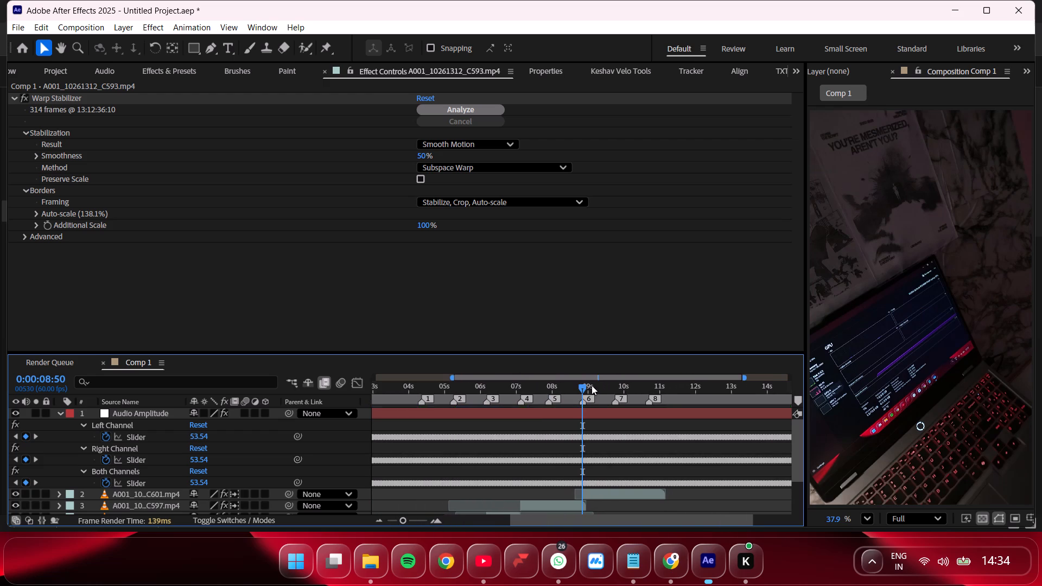
{"action": "key", "text": "space"}
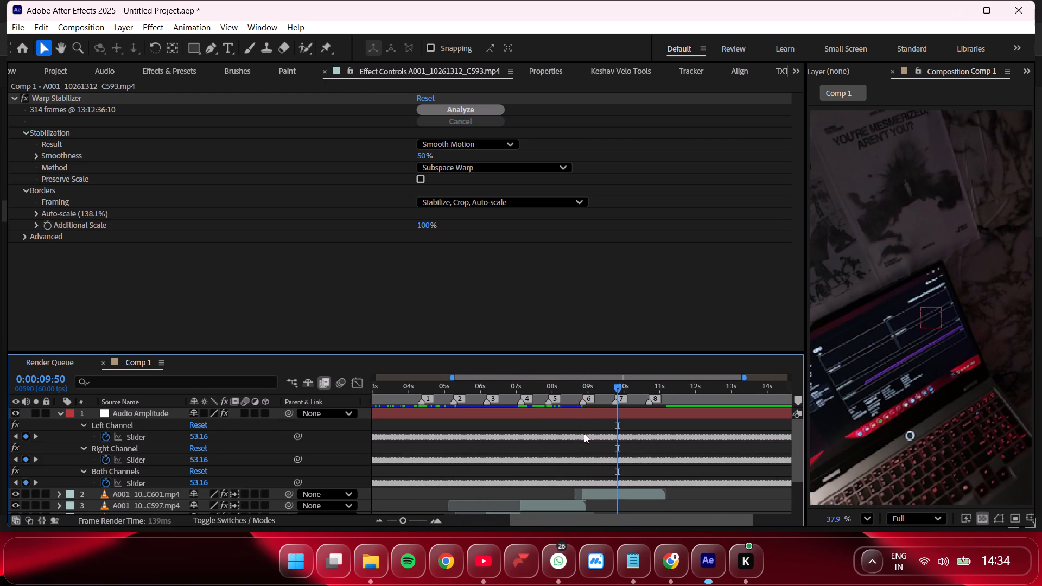
{"action": "key", "text": "space"}
{"action": "key", "text": "space"}
{"action": "key", "text": "space"}
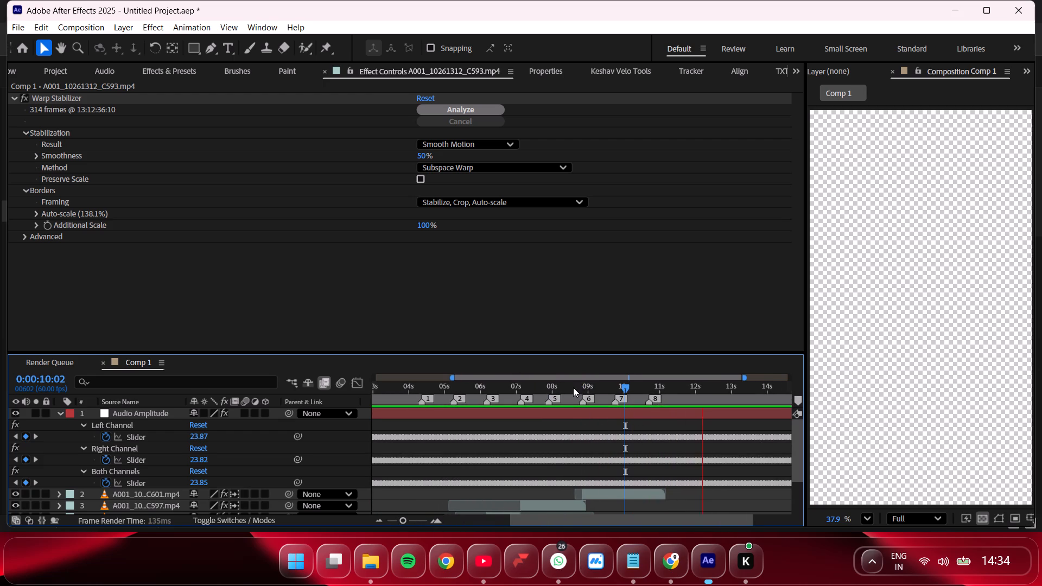
{"action": "left_click", "coordinate": [573, 387]}
{"action": "key", "text": "space"}
{"action": "key", "text": "space"}
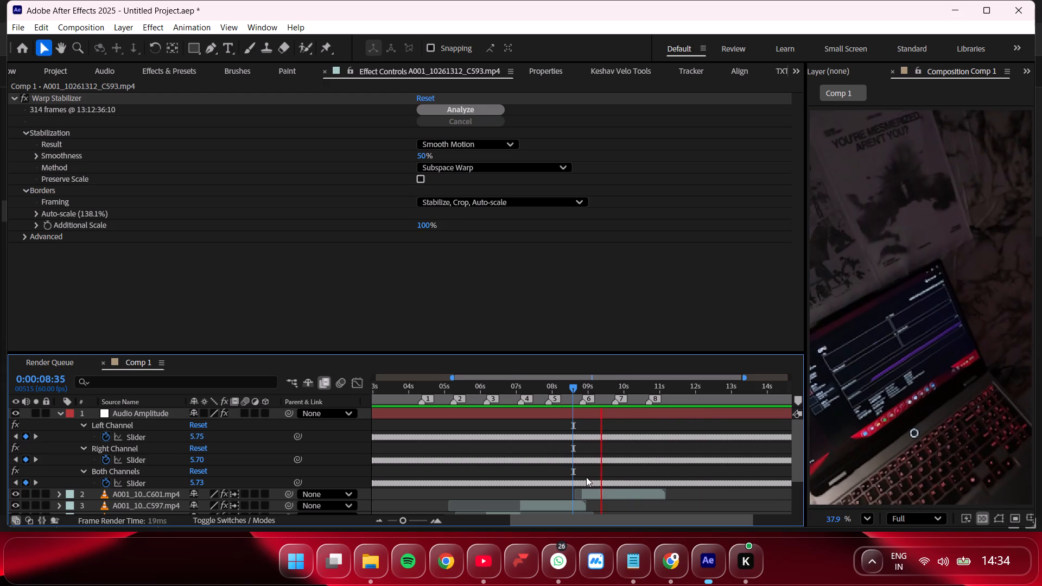
{"action": "key", "text": "space"}
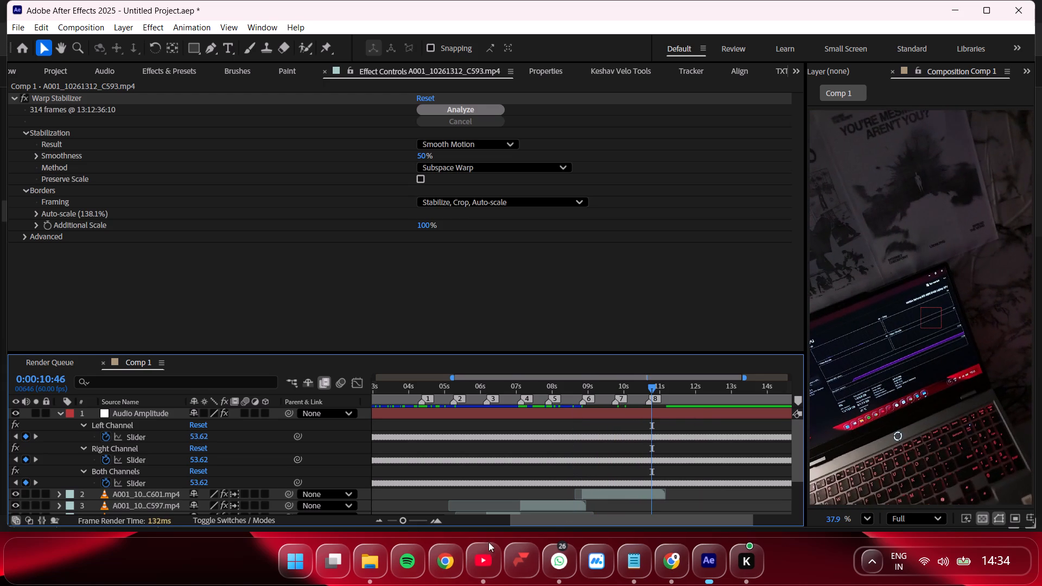
Split the C601 clip at marker 7, at 0:00:09:45.
{"action": "left_click_drag", "start_coordinate": [399, 520], "coordinate": [421, 526]}
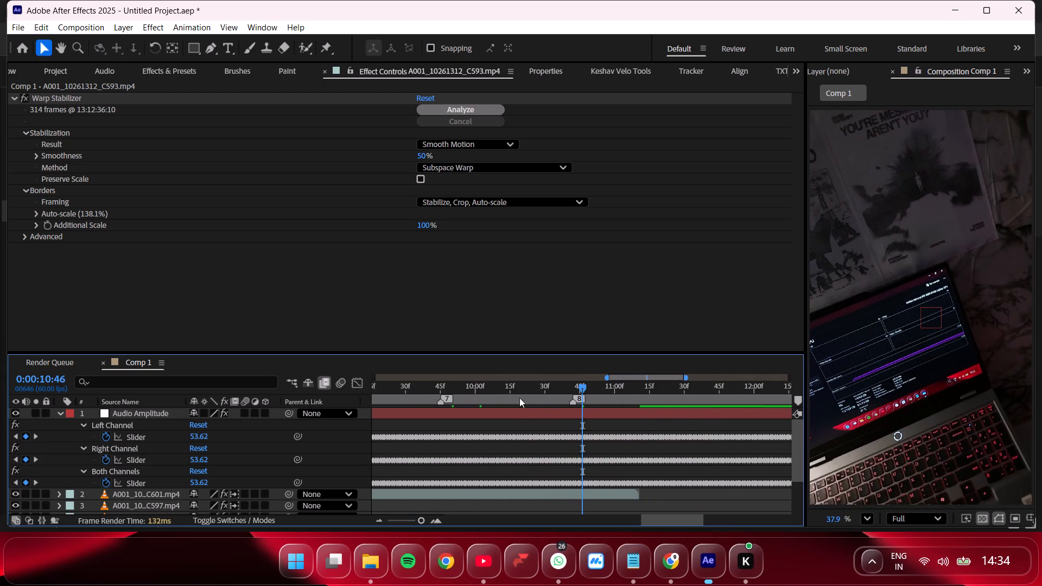
{"action": "left_click_drag", "start_coordinate": [495, 388], "coordinate": [440, 385]}
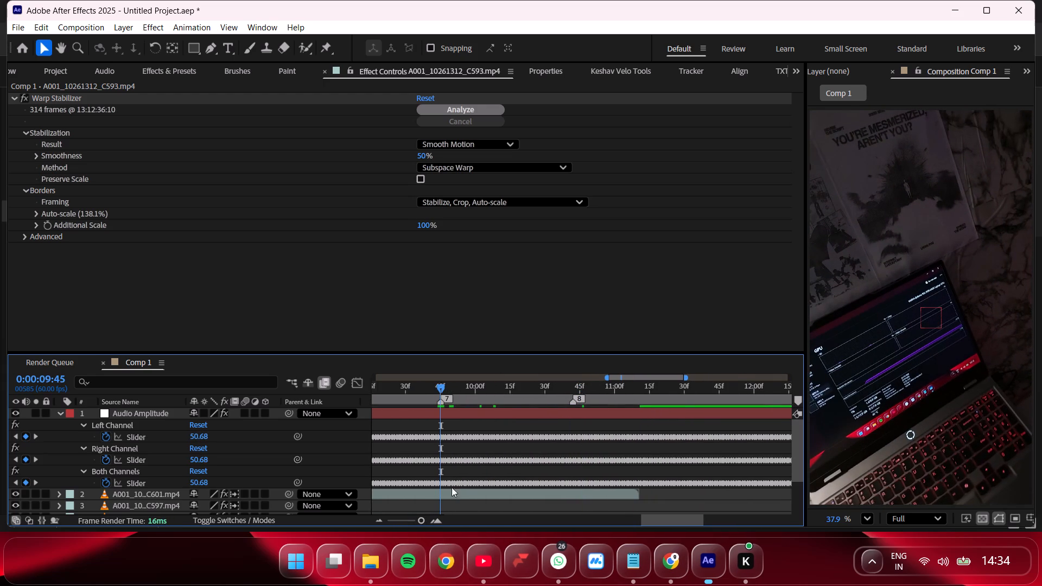
{"action": "left_click", "coordinate": [446, 493]}
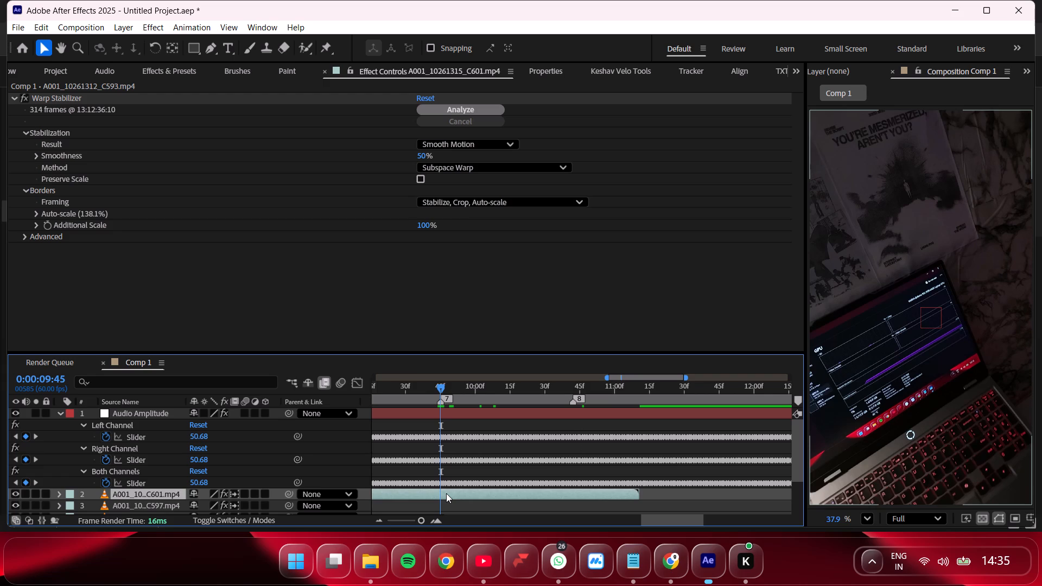
{"action": "key", "text": "ctrl+shift+d"}
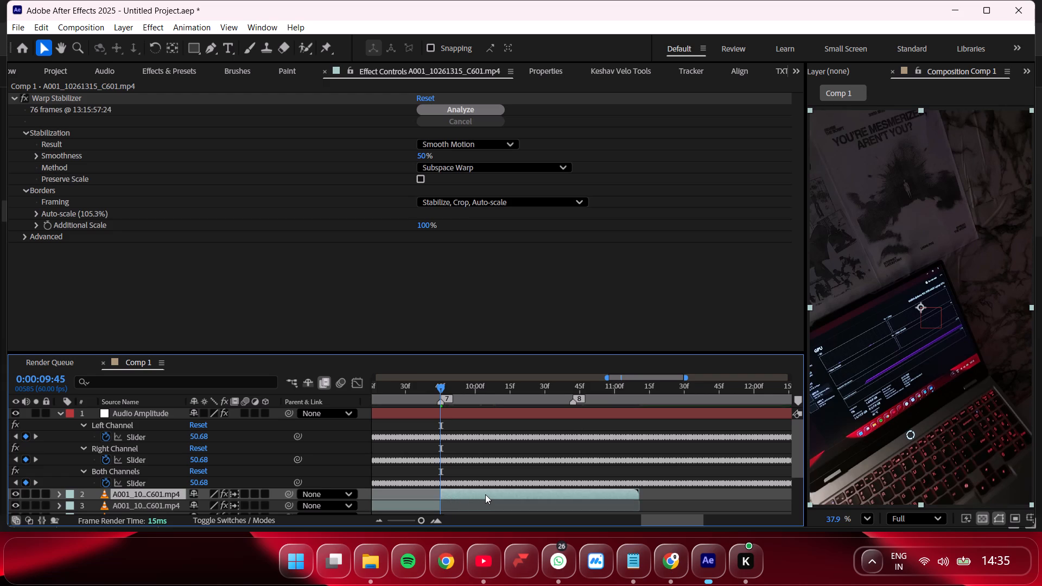
Slide the second C601 segment about 12 frames earlier, split it at 0:00:09:45 and delete its part before marker 7.
{"action": "left_click_drag", "start_coordinate": [486, 493], "coordinate": [463, 491]}
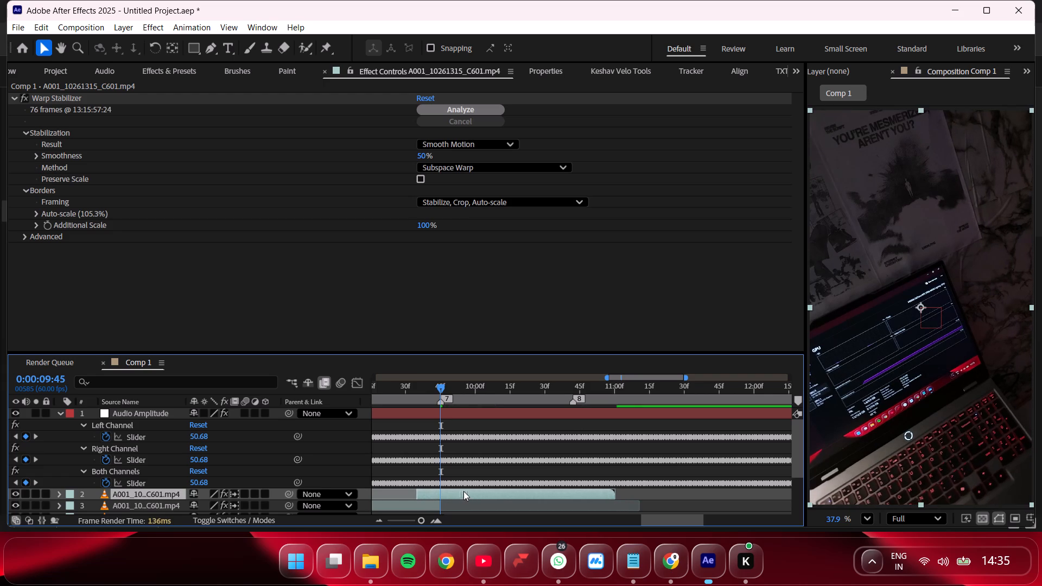
{"action": "left_click_drag", "start_coordinate": [463, 491], "coordinate": [458, 489]}
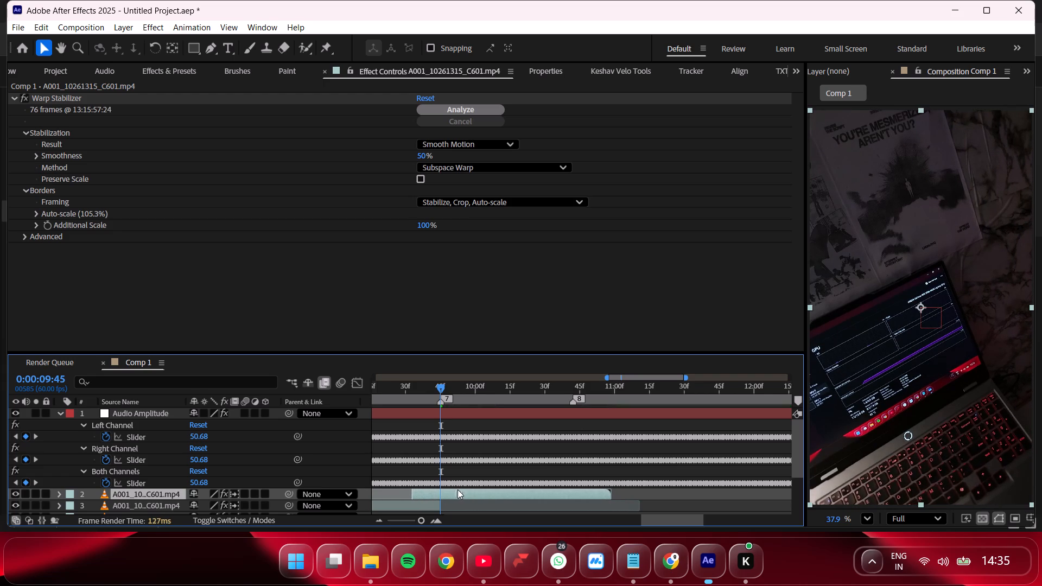
{"action": "left_click_drag", "start_coordinate": [458, 489], "coordinate": [459, 489]}
{"action": "key", "text": "ctrl+shift+d"}
{"action": "left_click", "coordinate": [429, 504]}
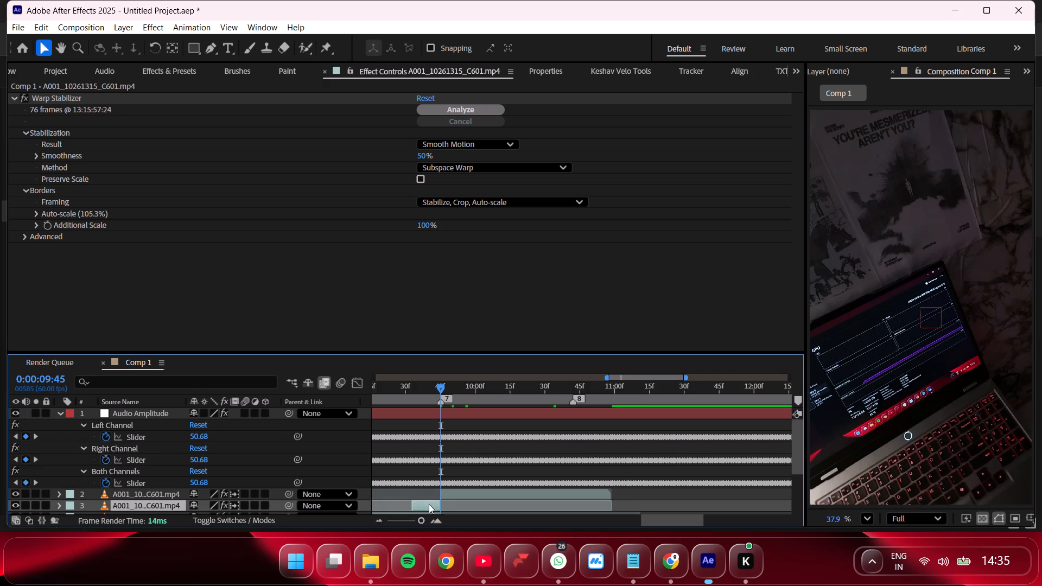
{"action": "key", "text": "Delete"}
Play Comp 1 from 0:00:05:55 and again from 0:00:07:43 to review the C597 and C601 cuts against the beats.
{"action": "left_click_drag", "start_coordinate": [423, 521], "coordinate": [395, 518]}
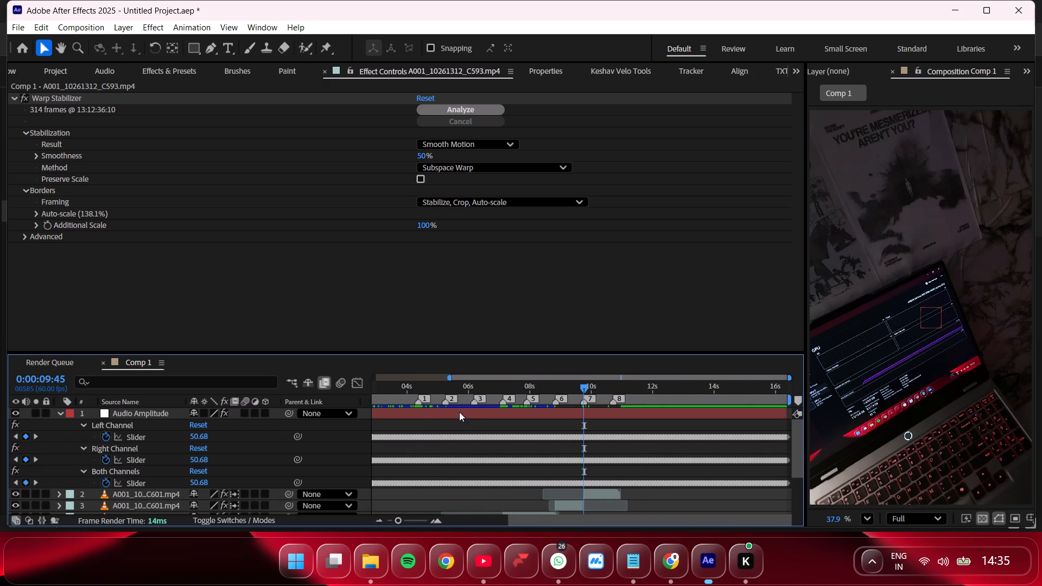
{"action": "left_click", "coordinate": [466, 393]}
{"action": "key", "text": "space"}
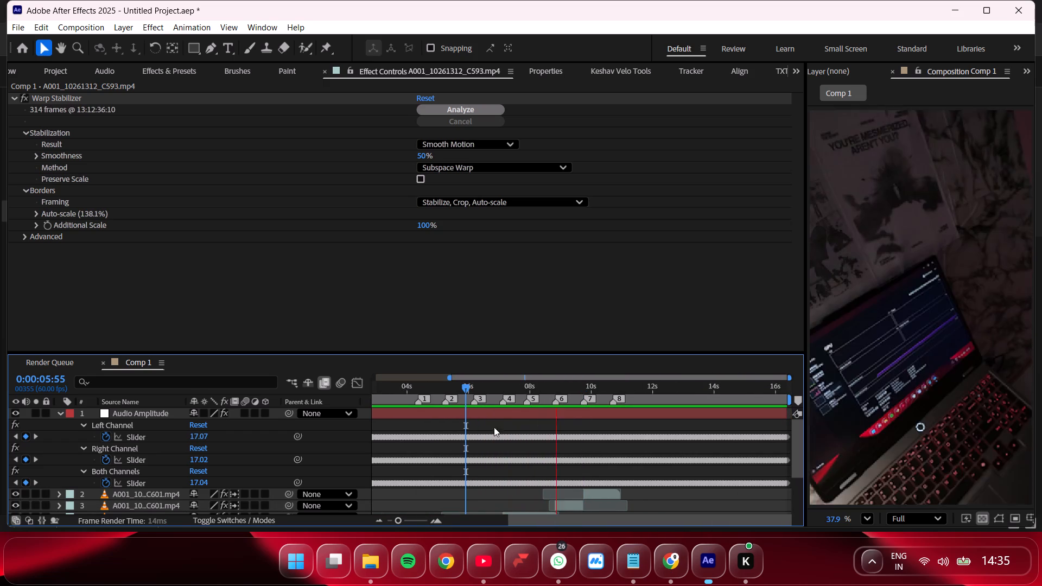
{"action": "left_click", "coordinate": [522, 386]}
{"action": "key", "text": "space"}
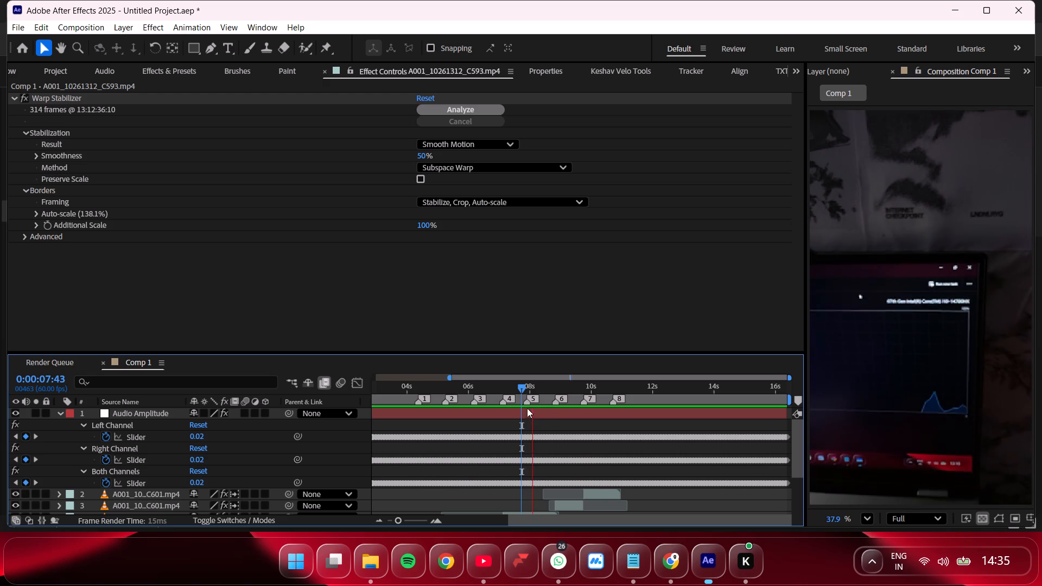
{"action": "left_click", "coordinate": [519, 391]}
{"action": "key", "text": "space"}
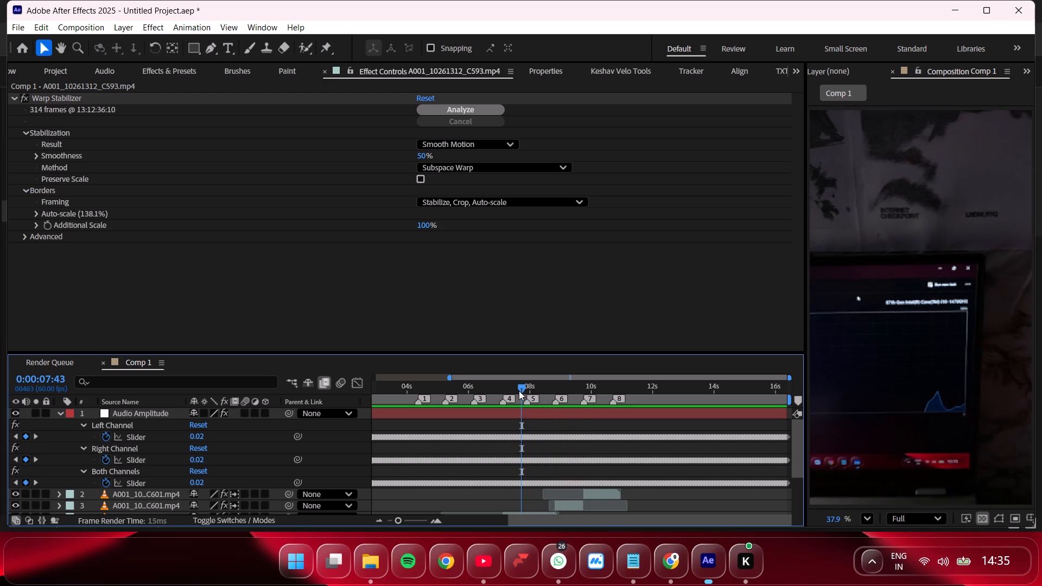
Play Comp 1 from 0:00:07:23, 0:00:07:43 and 0:00:06:52 to review the footage and beats around marker 5.
{"action": "left_click_drag", "start_coordinate": [523, 391], "coordinate": [512, 391]}
{"action": "key", "text": "space"}
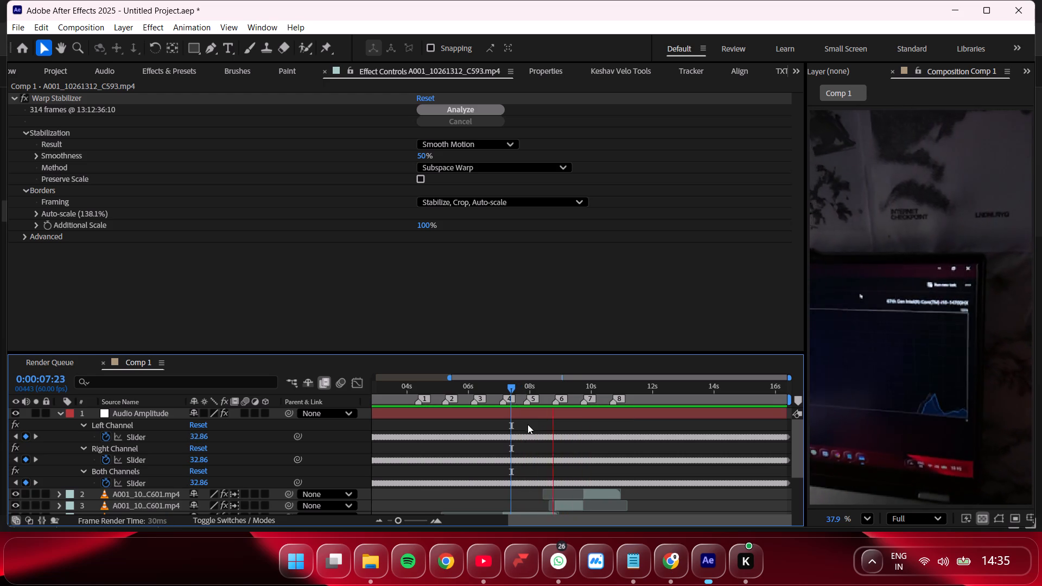
{"action": "scroll", "coordinate": [528, 424], "scroll_direction": "down", "scroll_amount": 1}
{"action": "left_click", "coordinate": [522, 392]}
{"action": "key", "text": "space"}
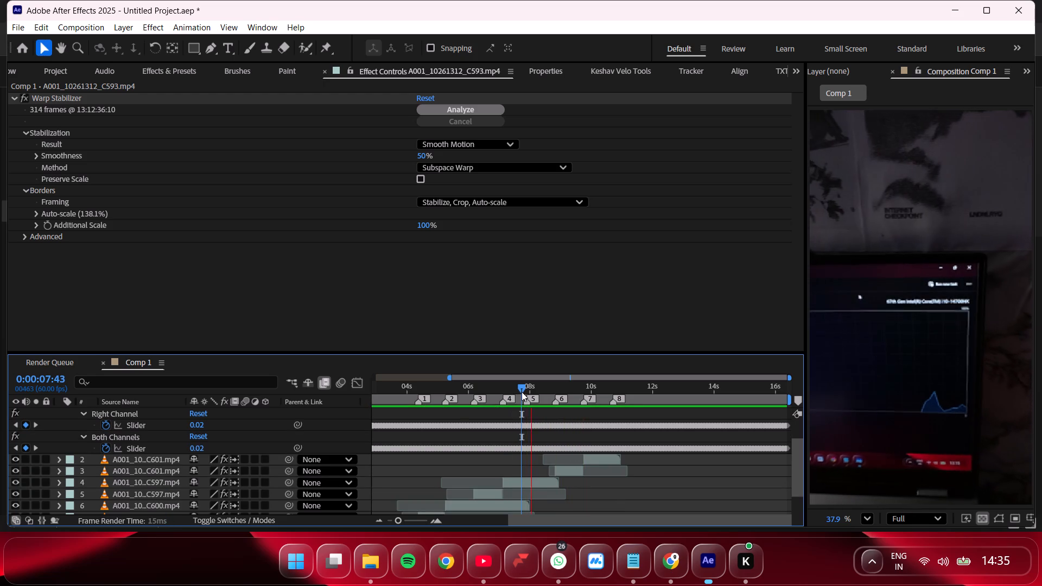
{"action": "left_click_drag", "start_coordinate": [522, 392], "coordinate": [495, 390]}
{"action": "key", "text": "space"}
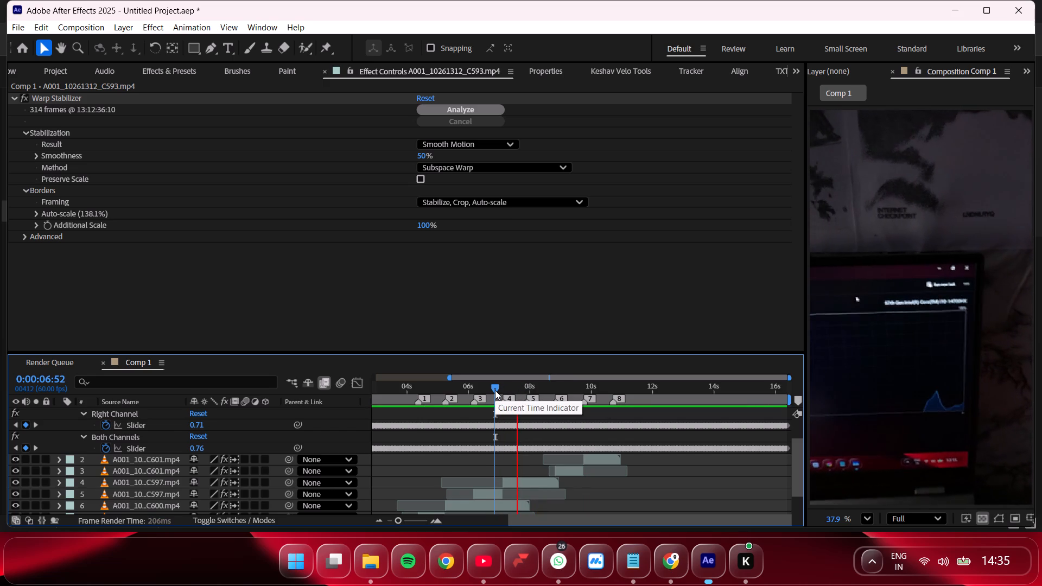
{"action": "key", "text": "space"}
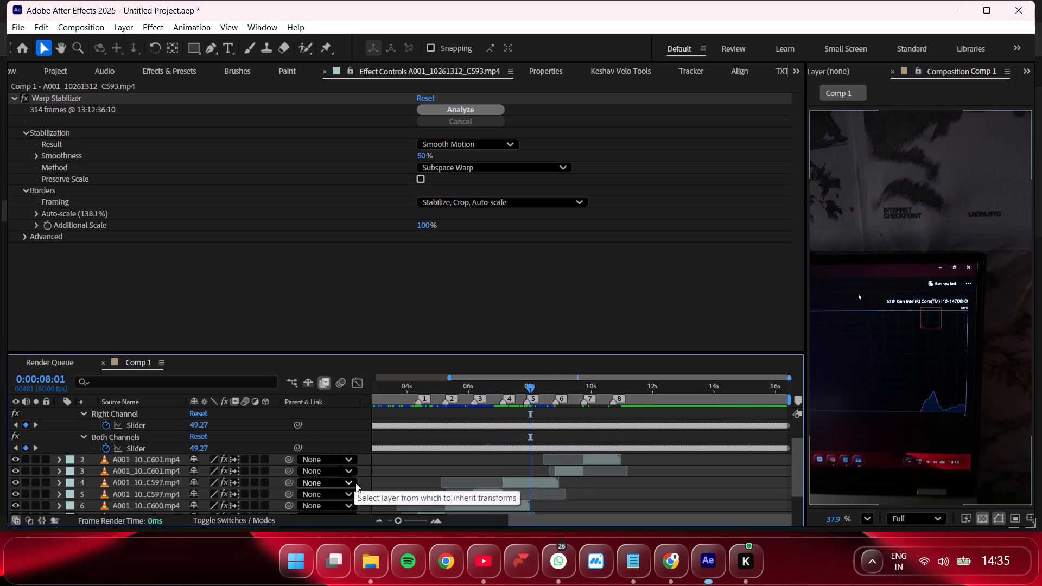
Slide both C601 segments together about 58 frames earlier, so the first one starts at marker 5, near 0:00:07:53.
{"action": "left_click_drag", "start_coordinate": [361, 479], "coordinate": [363, 463]}
{"action": "left_click", "coordinate": [368, 470]}
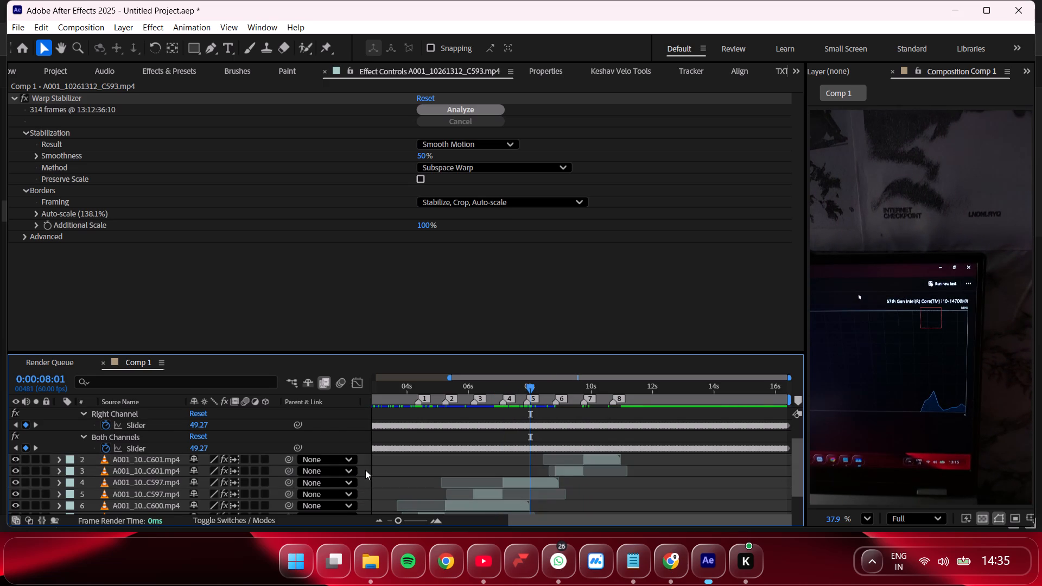
{"action": "left_click_drag", "start_coordinate": [365, 470], "coordinate": [365, 462]}
{"action": "left_click_drag", "start_coordinate": [570, 472], "coordinate": [562, 472]}
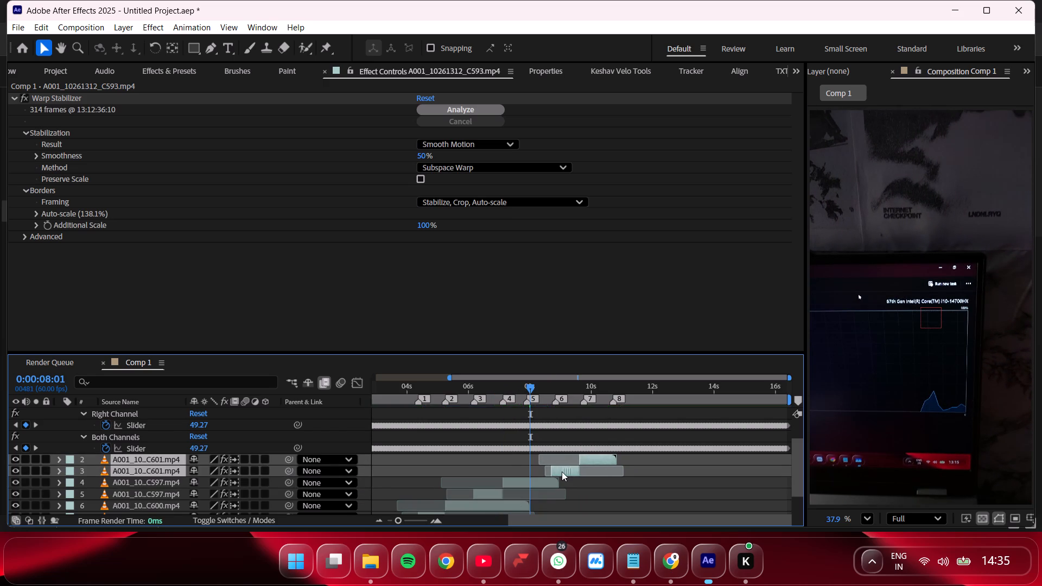
{"action": "left_click_drag", "start_coordinate": [562, 472], "coordinate": [546, 472]}
{"action": "left_click_drag", "start_coordinate": [399, 521], "coordinate": [421, 521]}
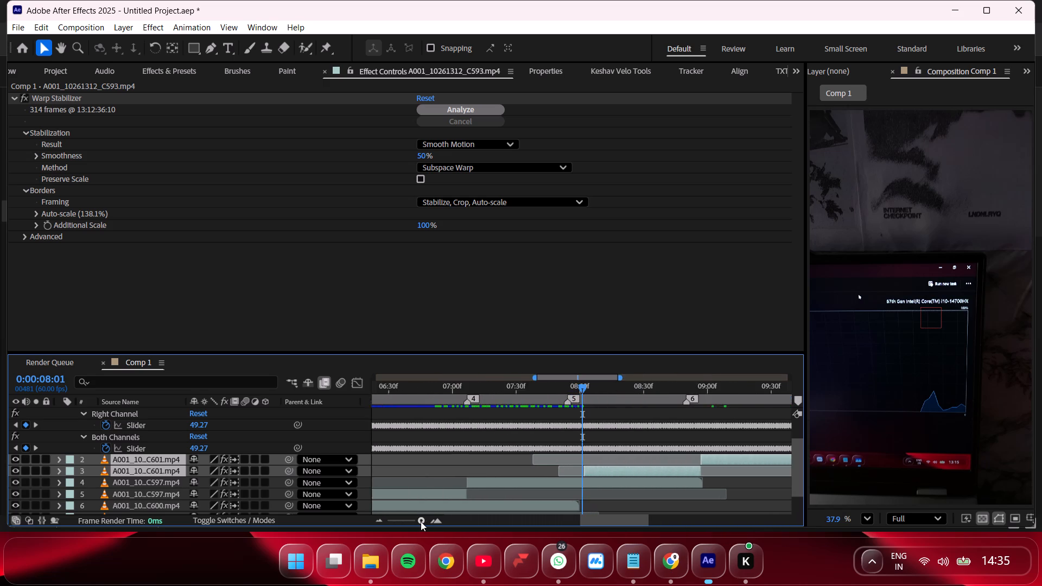
{"action": "left_click_drag", "start_coordinate": [421, 521], "coordinate": [427, 521]}
{"action": "left_click_drag", "start_coordinate": [573, 392], "coordinate": [554, 392]}
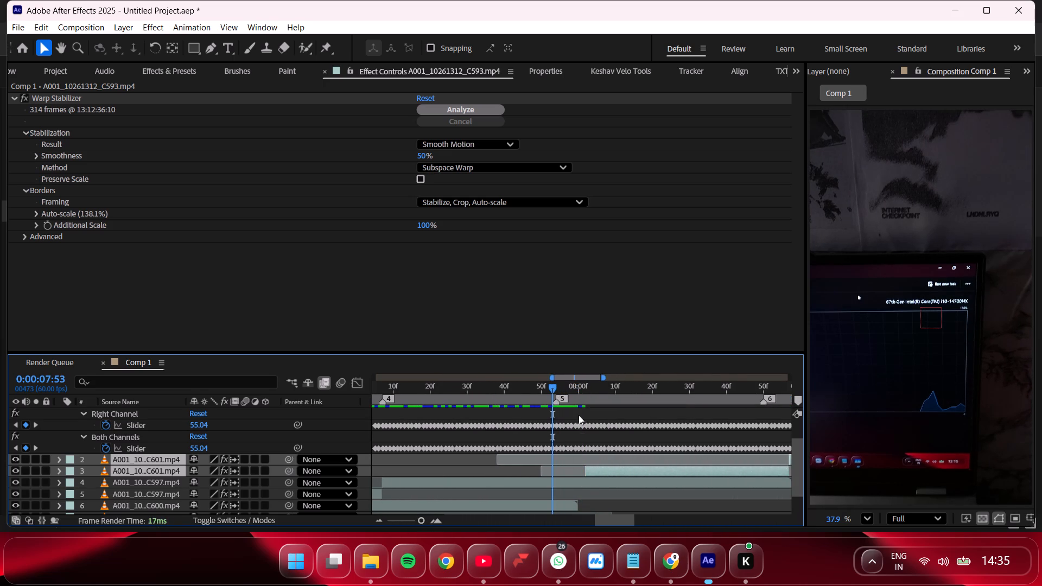
{"action": "left_click_drag", "start_coordinate": [604, 472], "coordinate": [567, 471]}
Split the second C601 segment at marker 6, at 0:00:08:50, and delete its part before the marker.
{"action": "left_click", "coordinate": [749, 393]}
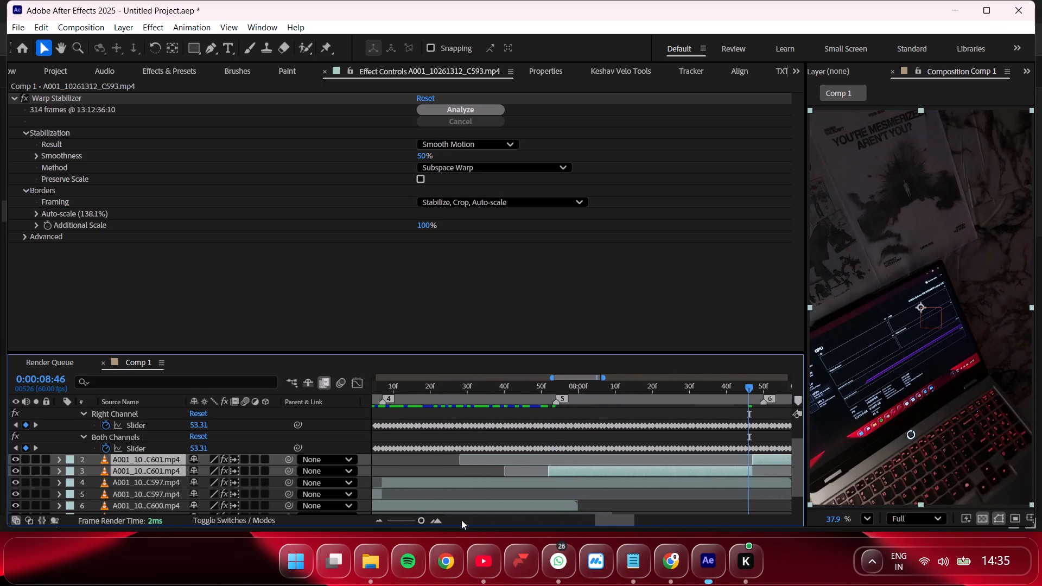
{"action": "left_click_drag", "start_coordinate": [423, 518], "coordinate": [414, 518]}
{"action": "left_click", "coordinate": [666, 505]}
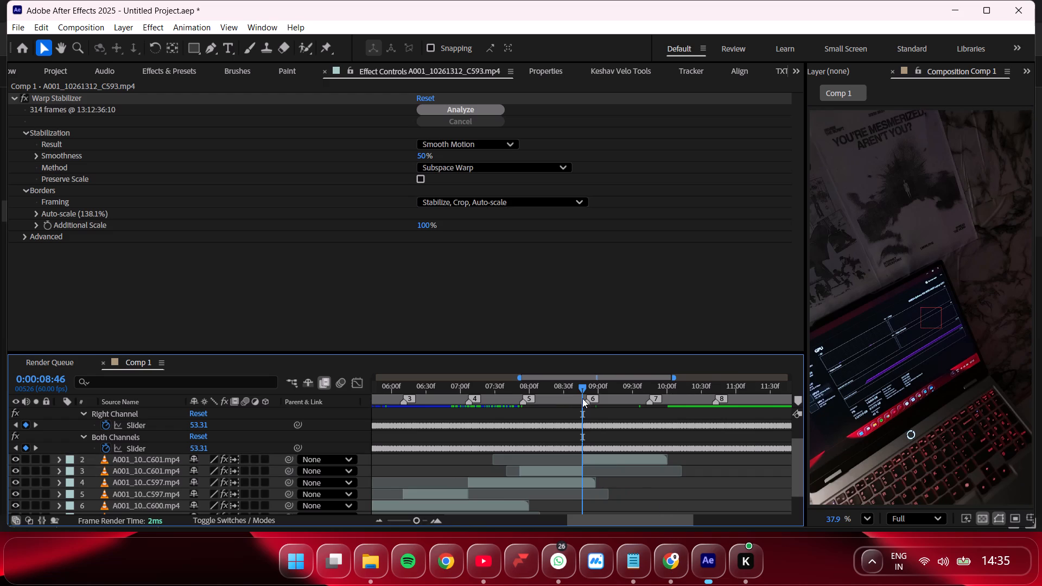
{"action": "left_click_drag", "start_coordinate": [424, 523], "coordinate": [426, 517]}
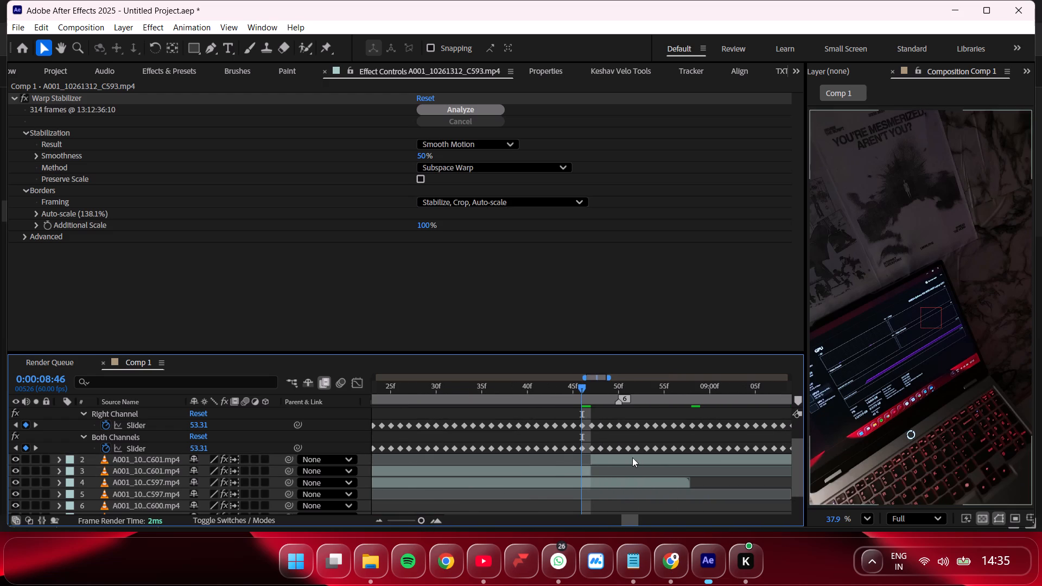
{"action": "left_click", "coordinate": [630, 457]}
{"action": "left_click", "coordinate": [423, 516]}
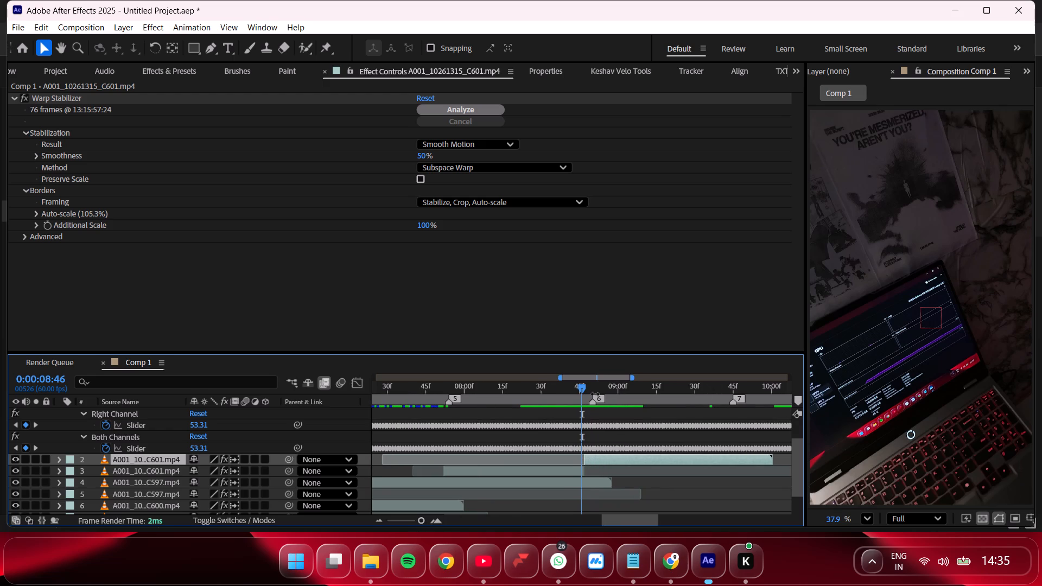
{"action": "left_click_drag", "start_coordinate": [583, 388], "coordinate": [594, 390]}
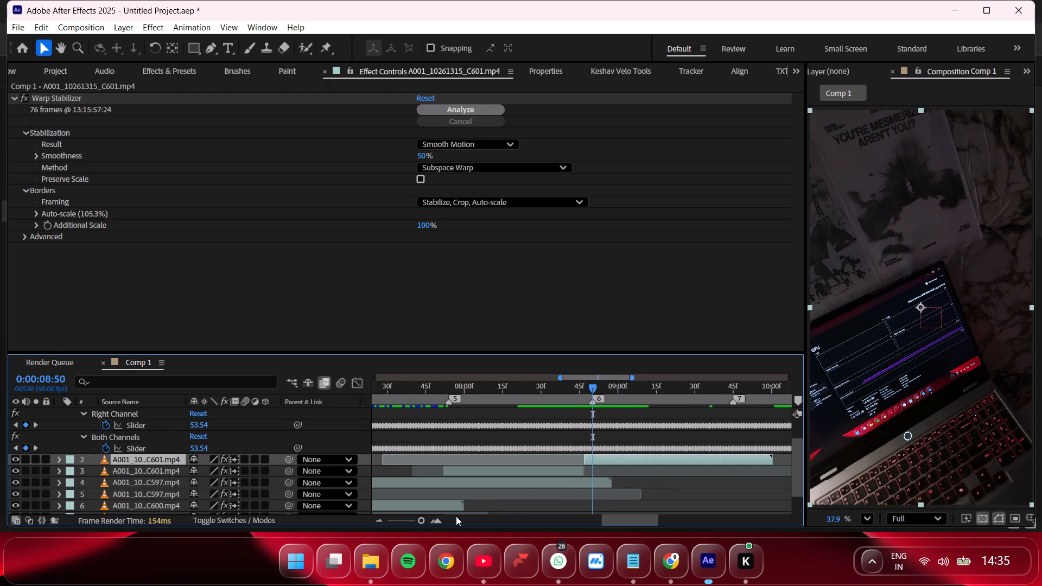
{"action": "left_click_drag", "start_coordinate": [421, 521], "coordinate": [430, 521]}
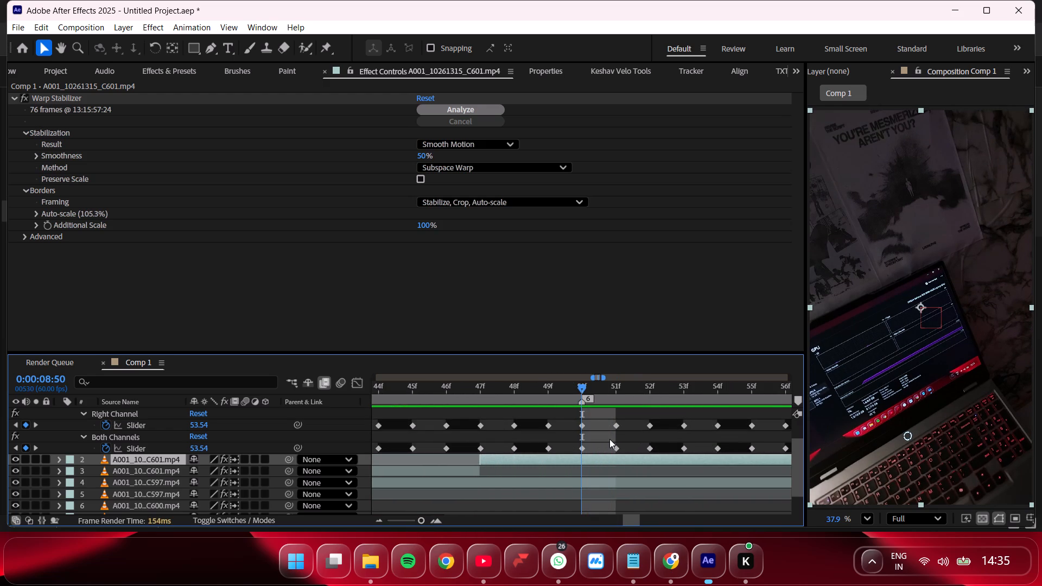
{"action": "key", "text": "ctrl+shift+d"}
{"action": "left_click", "coordinate": [557, 469]}
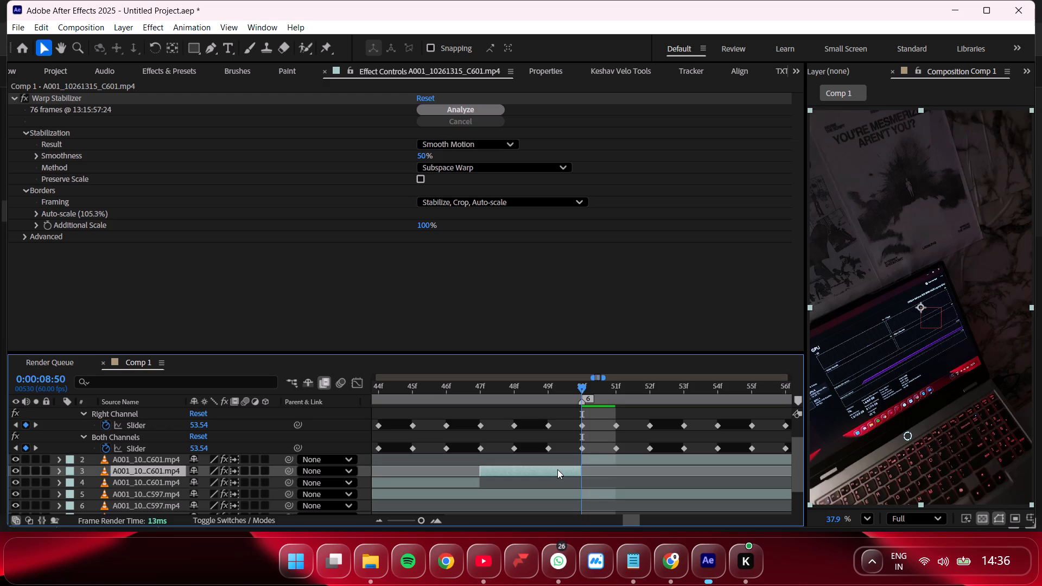
{"action": "key", "text": "Delete"}
Slide the remaining second C601 segment about 3 frames earlier to meet the end of the first segment at 0:00:08:47.
{"action": "left_click_drag", "start_coordinate": [594, 457], "coordinate": [511, 457]}
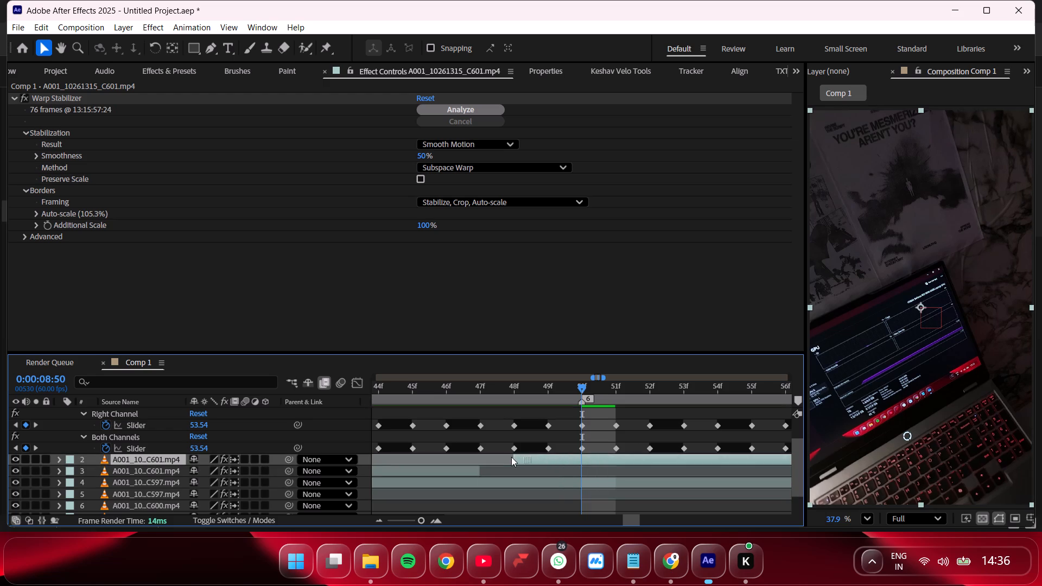
{"action": "left_click_drag", "start_coordinate": [511, 457], "coordinate": [499, 457]}
Play Comp 1 from 0:00:07:40 and again from 0:00:00:00 to review the retimed cuts, collapsing the Audio Amplitude layer.
{"action": "left_click_drag", "start_coordinate": [424, 520], "coordinate": [417, 517]}
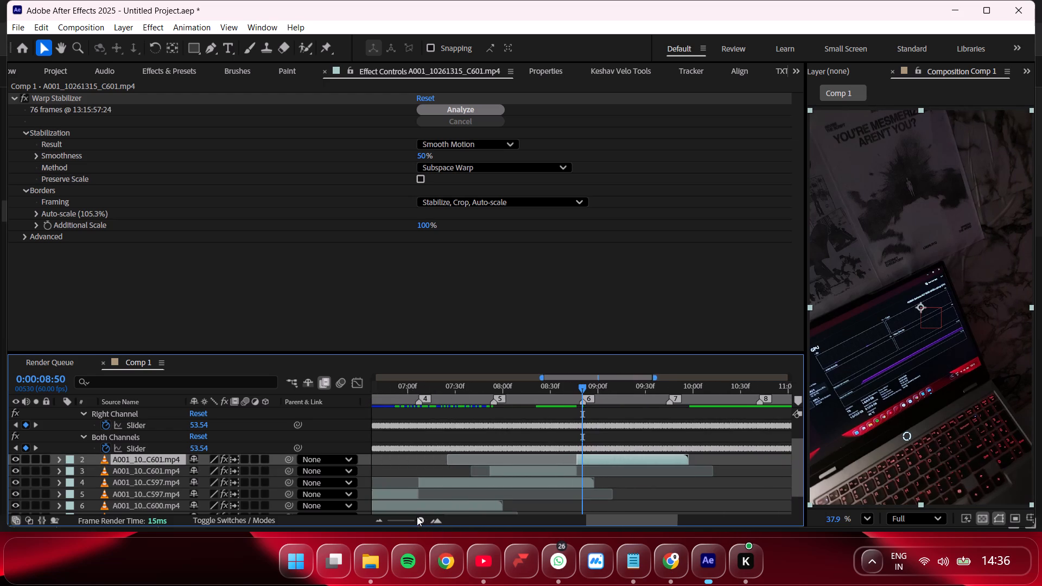
{"action": "left_click_drag", "start_coordinate": [417, 517], "coordinate": [417, 514]}
{"action": "left_click", "coordinate": [478, 394]}
{"action": "key", "text": "space"}
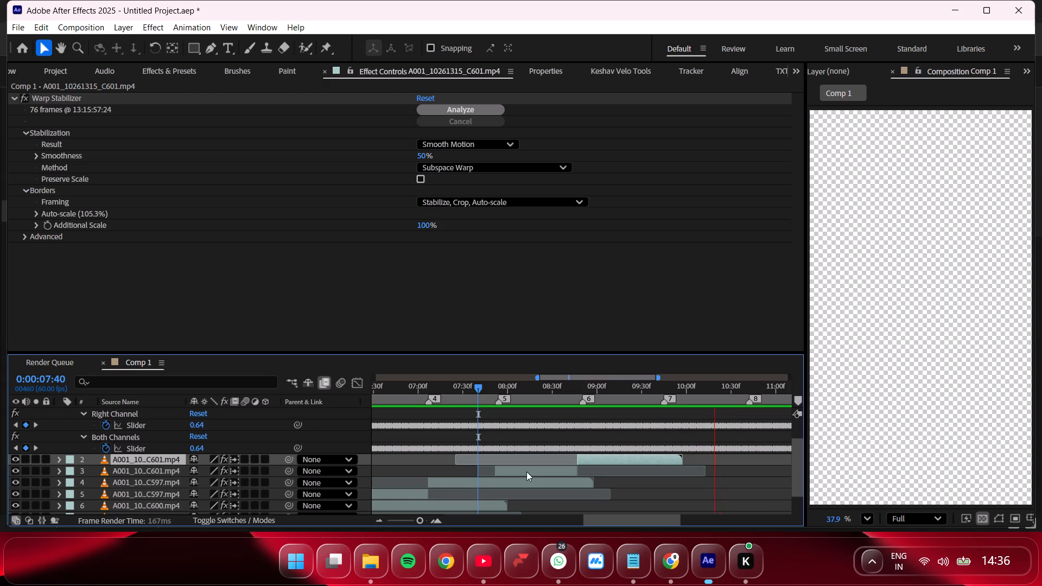
{"action": "left_click_drag", "start_coordinate": [423, 519], "coordinate": [363, 509]}
{"action": "left_click_drag", "start_coordinate": [410, 394], "coordinate": [356, 394]}
{"action": "key", "text": "space"}
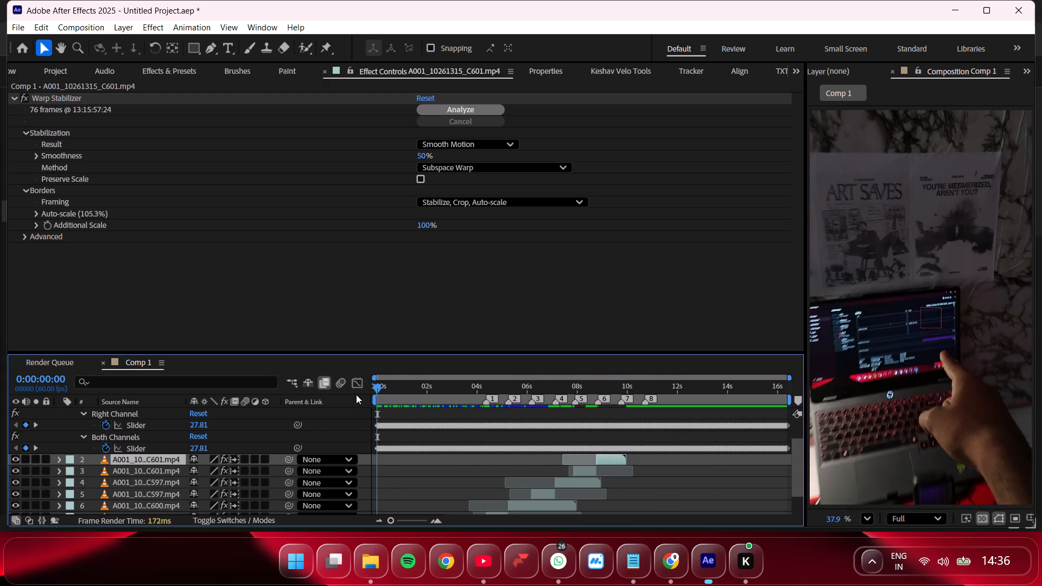
{"action": "scroll", "coordinate": [74, 455], "scroll_direction": "up", "scroll_amount": 5}
{"action": "left_click", "coordinate": [58, 412]}
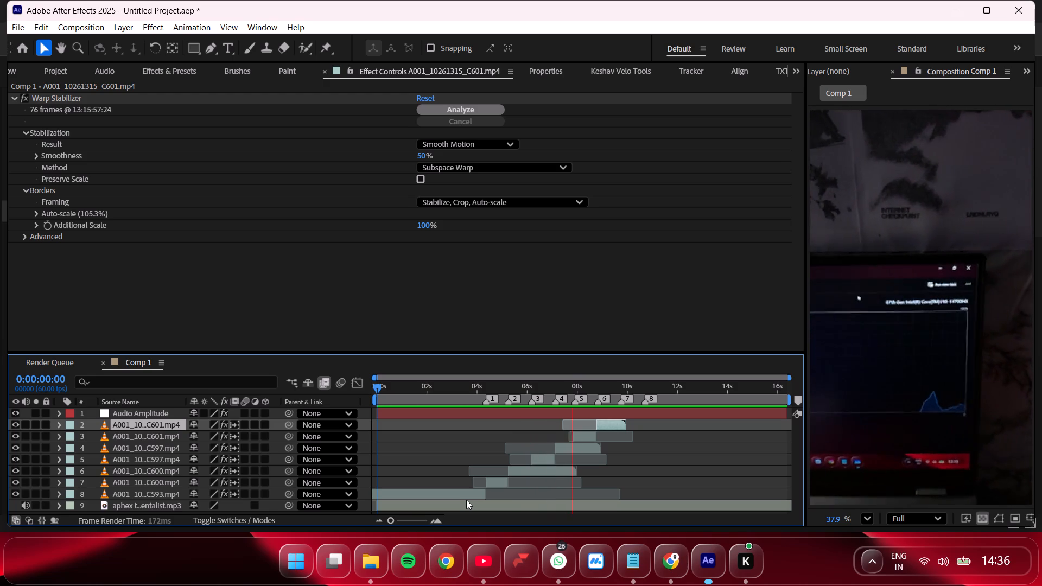
{"action": "key", "text": "space"}
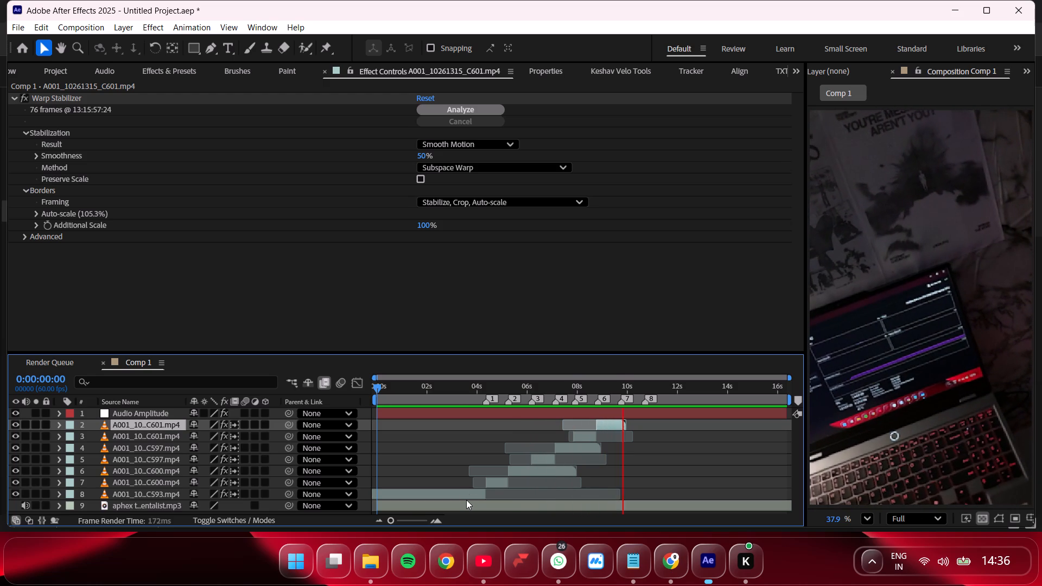
{"action": "key", "text": "space"}
{"action": "key", "text": "space"}
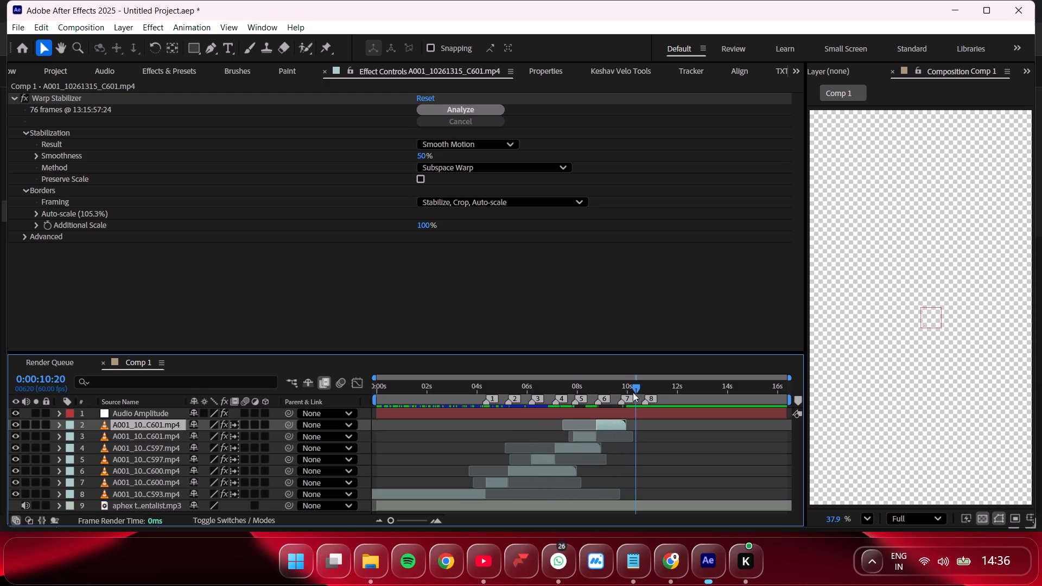
{"action": "key", "text": "space"}
Split the second C601 segment at marker 7, at 0:00:09:45, and delete its part after the marker.
{"action": "left_click_drag", "start_coordinate": [634, 388], "coordinate": [619, 387]}
{"action": "left_click_drag", "start_coordinate": [392, 519], "coordinate": [442, 525]}
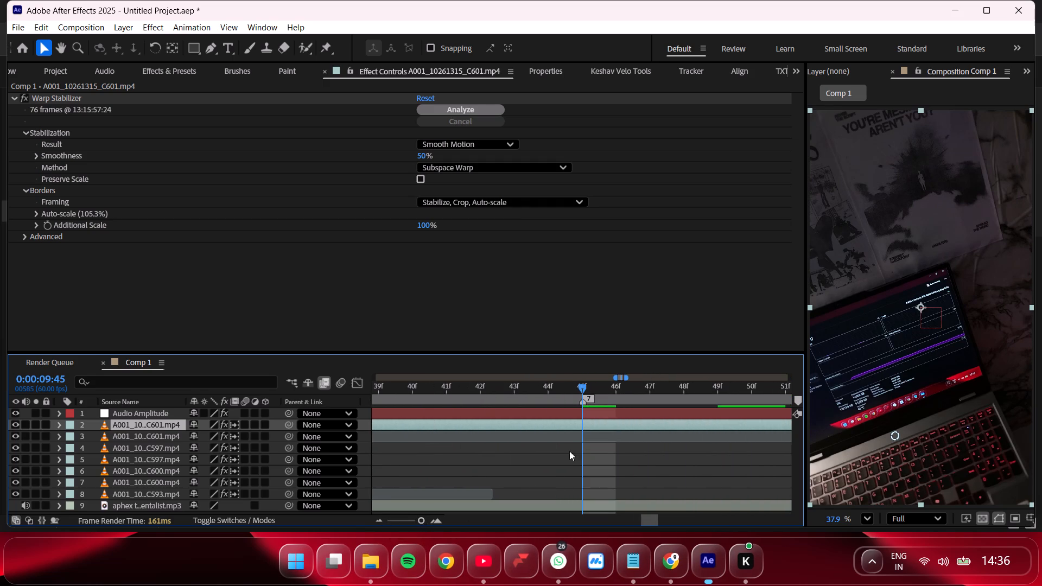
{"action": "left_click", "coordinate": [585, 425]}
{"action": "key", "text": "ctrl+shift+d"}
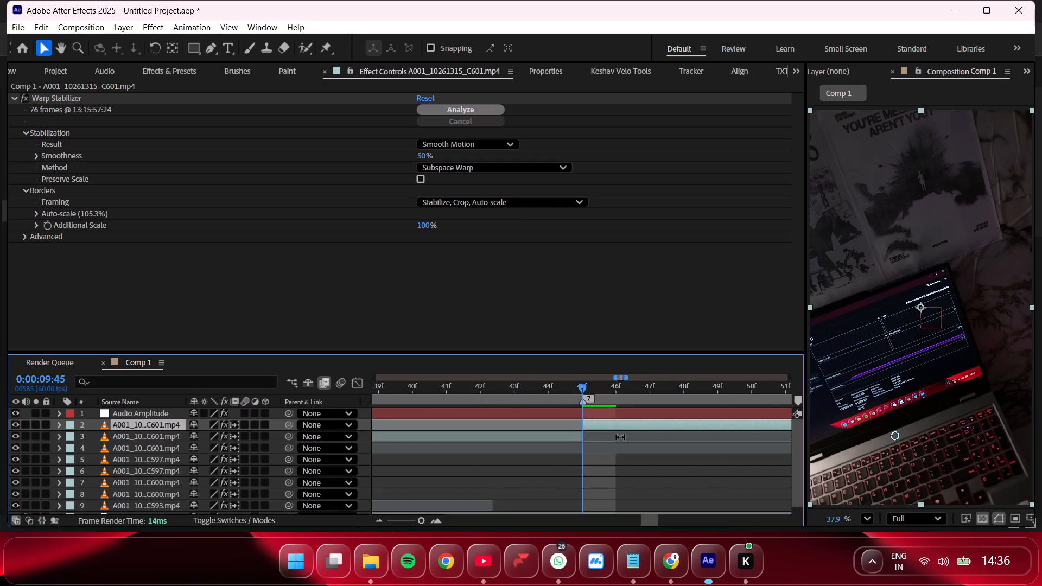
{"action": "key", "text": "Delete"}
{"action": "left_click_drag", "start_coordinate": [423, 518], "coordinate": [327, 482]}
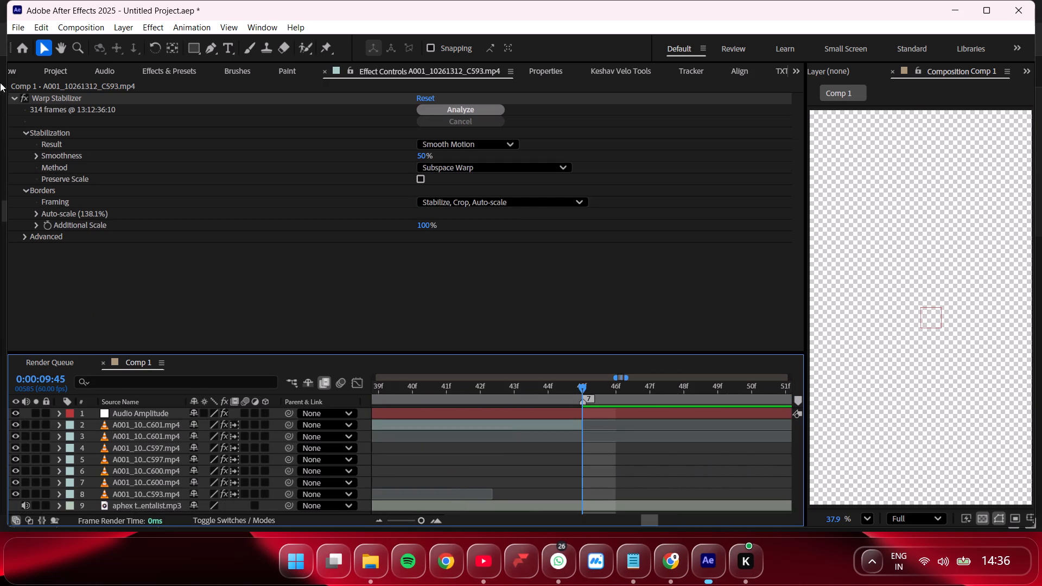
Import the clip A001_10261315_C598 from the Downloads folder as footage.
{"action": "left_click", "coordinate": [15, 30]}
{"action": "left_click", "coordinate": [23, 194]}
{"action": "left_click", "coordinate": [233, 193]}
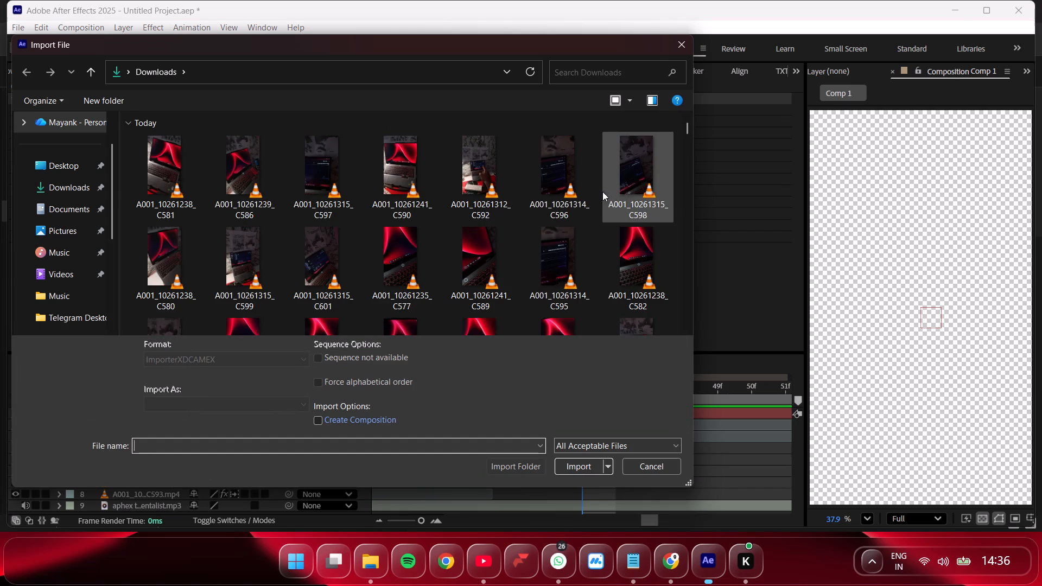
{"action": "left_click", "coordinate": [653, 190]}
{"action": "left_click", "coordinate": [581, 466]}
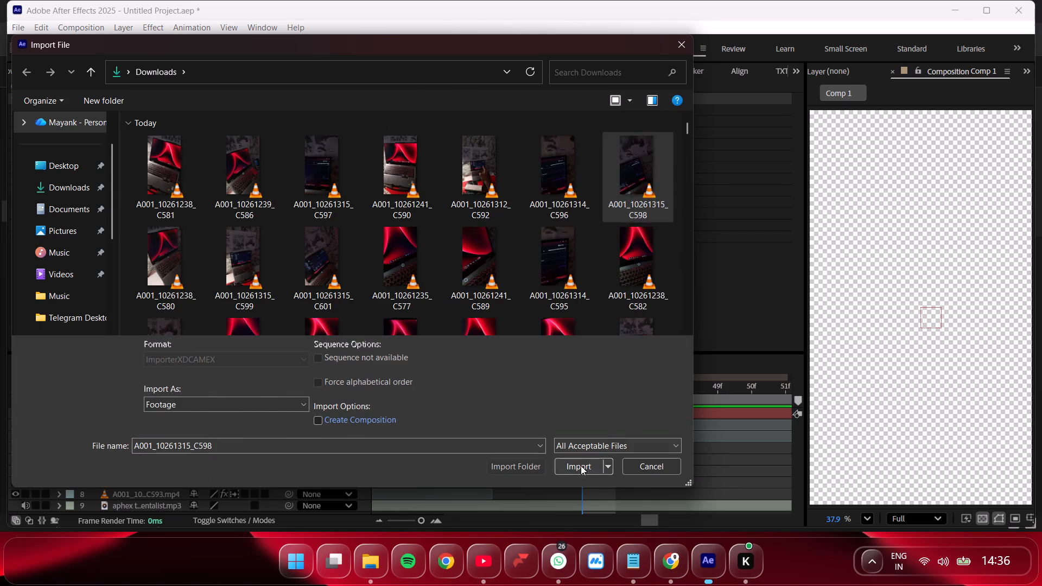
Place the C598 clip in Comp 1 just above the C601 layers, starting at 0:00:09:40, and mute its audio.
{"action": "left_click_drag", "start_coordinate": [111, 285], "coordinate": [517, 434]}
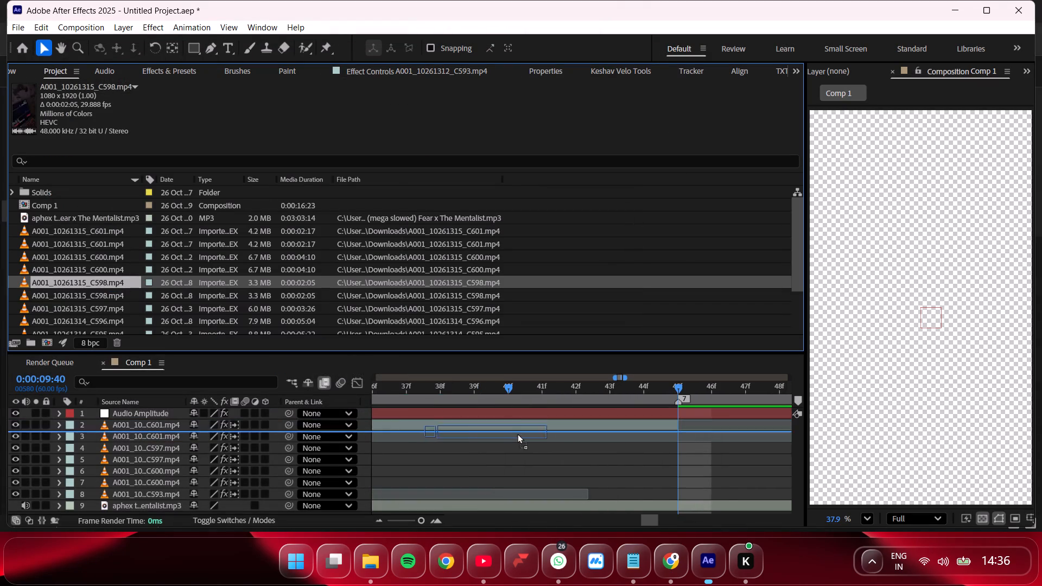
{"action": "left_click_drag", "start_coordinate": [517, 434], "coordinate": [523, 420]}
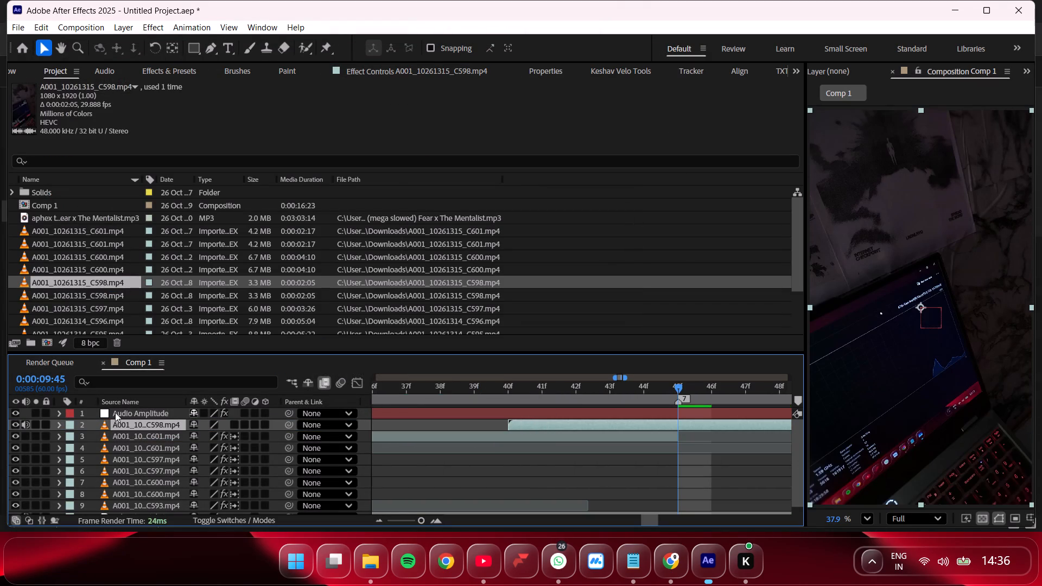
{"action": "left_click", "coordinate": [26, 426]}
Apply Warp Stabilizer to the C598 layer.
{"action": "left_click_drag", "start_coordinate": [415, 519], "coordinate": [405, 517]}
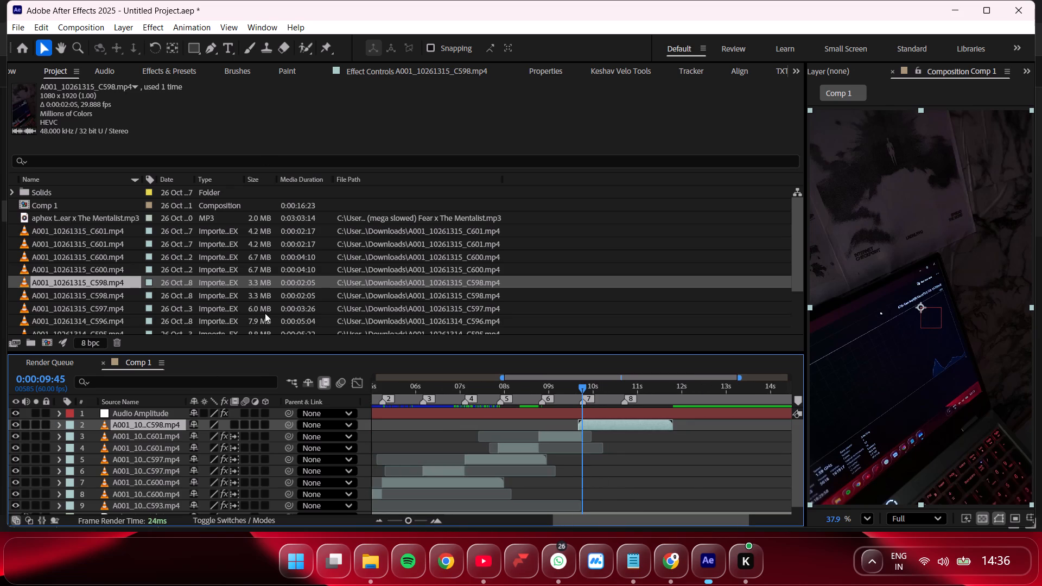
{"action": "left_click", "coordinate": [695, 68]}
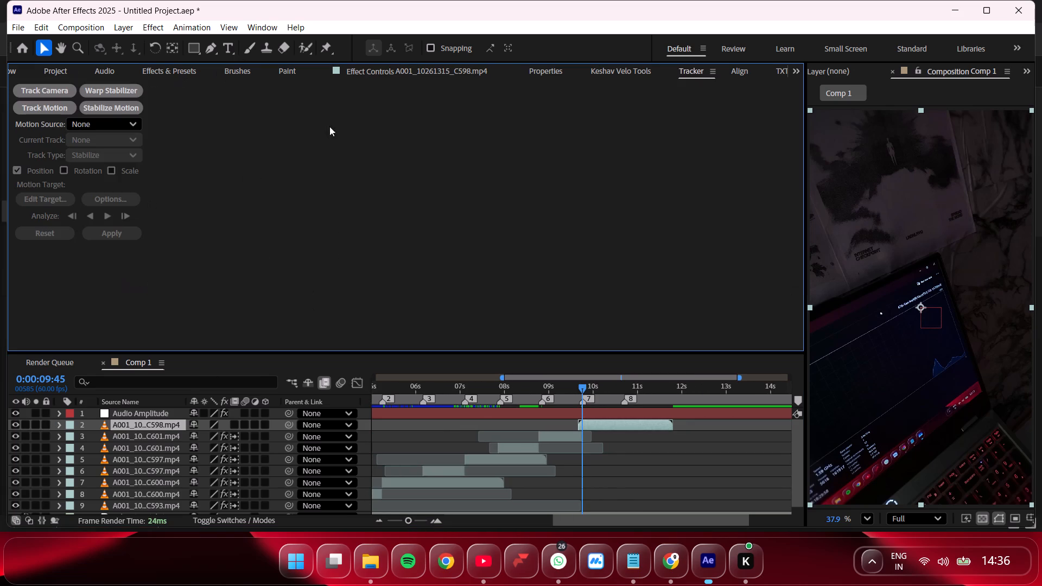
{"action": "left_click", "coordinate": [123, 92]}
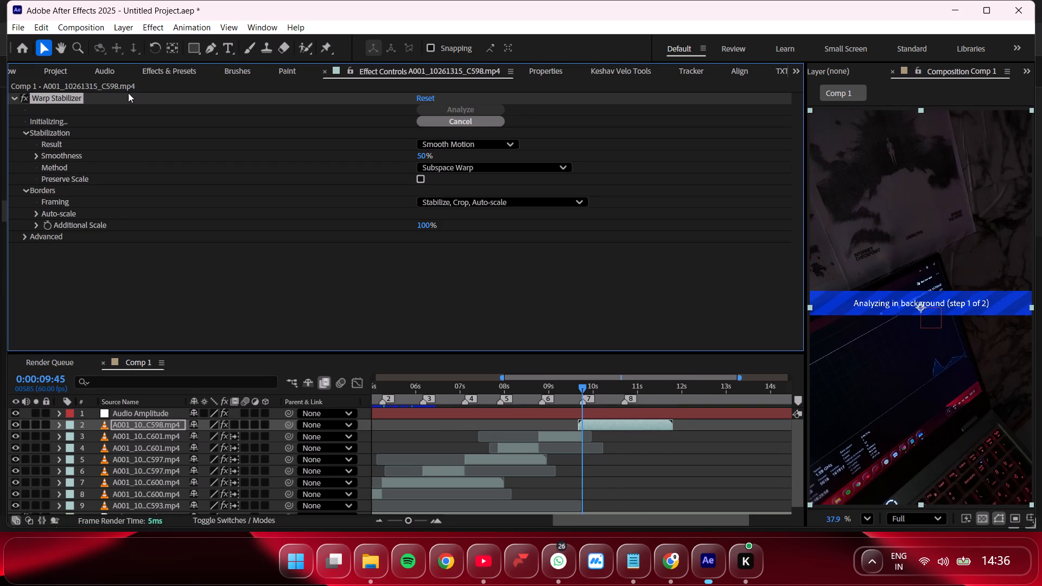
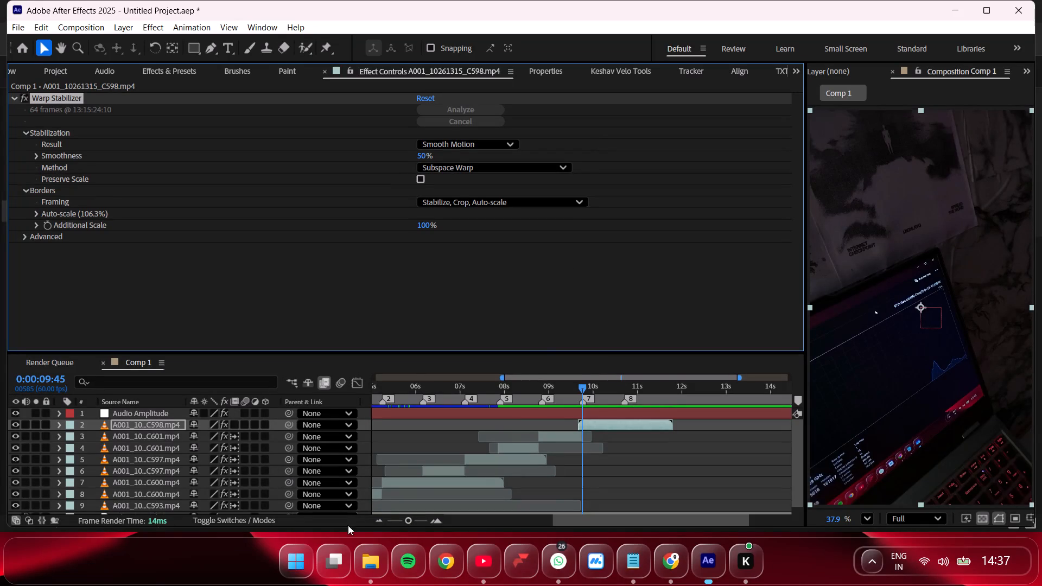
Split the C598 layer at marker 7, at 0:00:09:45, and delete its part before the marker.
{"action": "left_click_drag", "start_coordinate": [408, 520], "coordinate": [431, 521]}
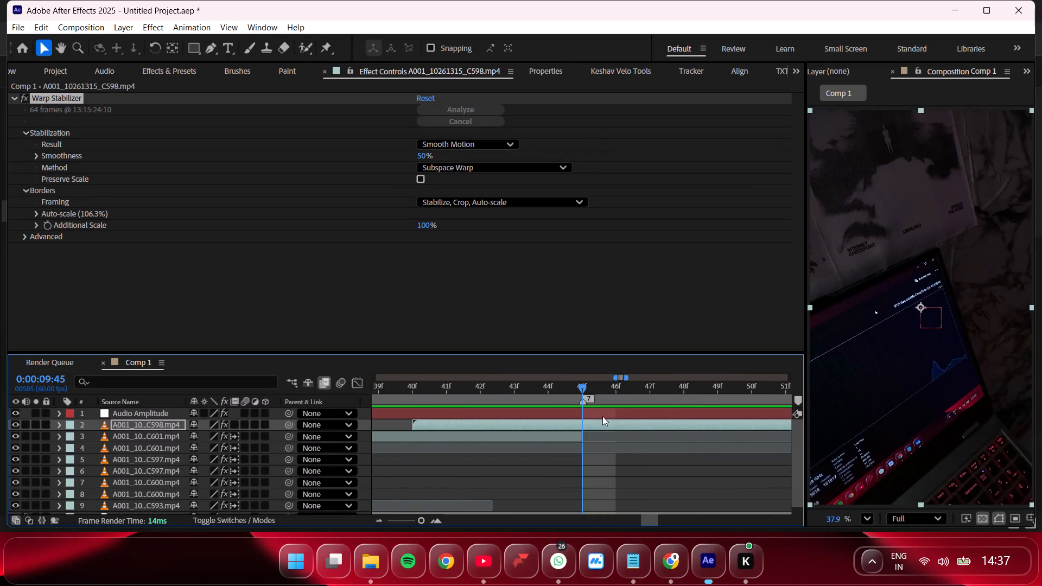
{"action": "key", "text": "ctrl+shift+d"}
{"action": "left_click", "coordinate": [549, 434]}
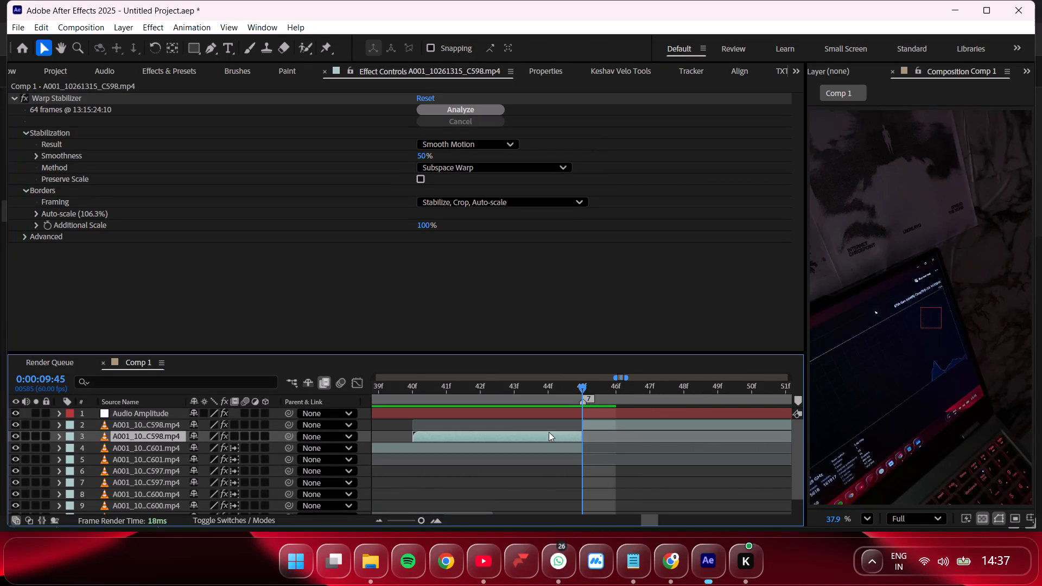
{"action": "key", "text": "Delete"}
Play back the sequence around markers 5 to 8 to check how the C598 clip follows the C601 segments.
{"action": "left_click_drag", "start_coordinate": [414, 524], "coordinate": [399, 520]}
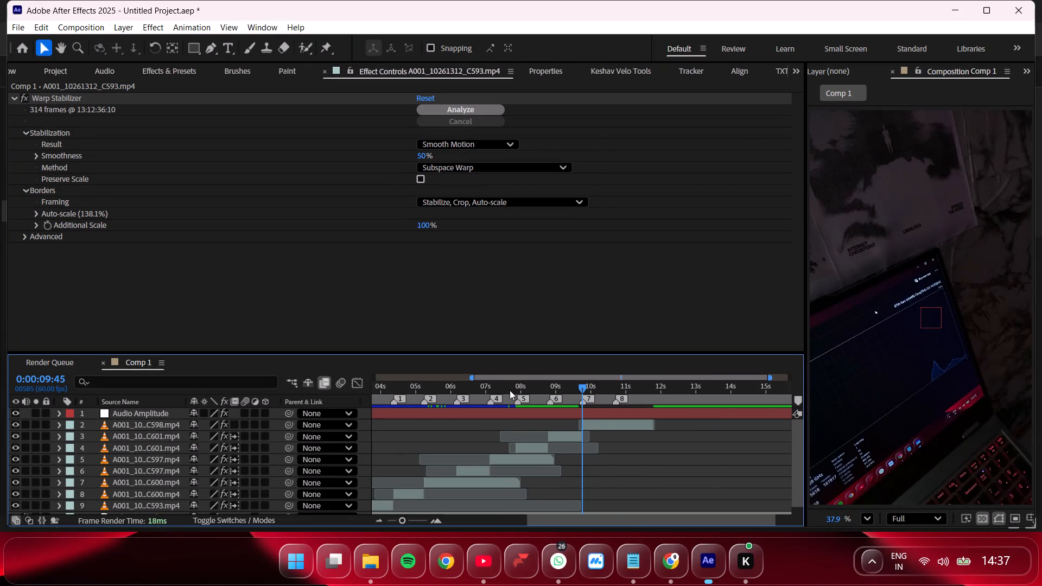
{"action": "left_click", "coordinate": [505, 389]}
{"action": "key", "text": "space"}
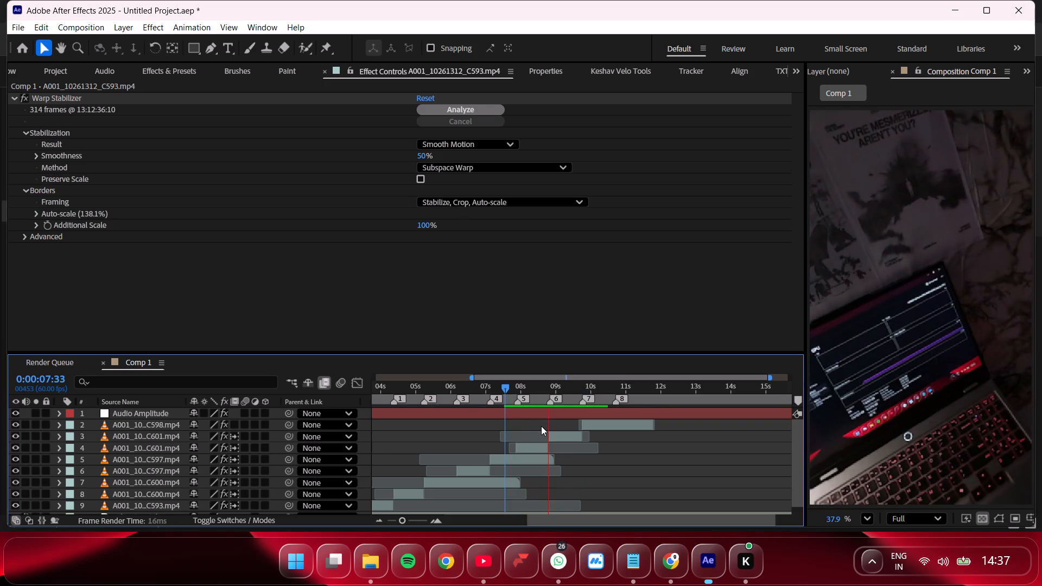
{"action": "key", "text": "space"}
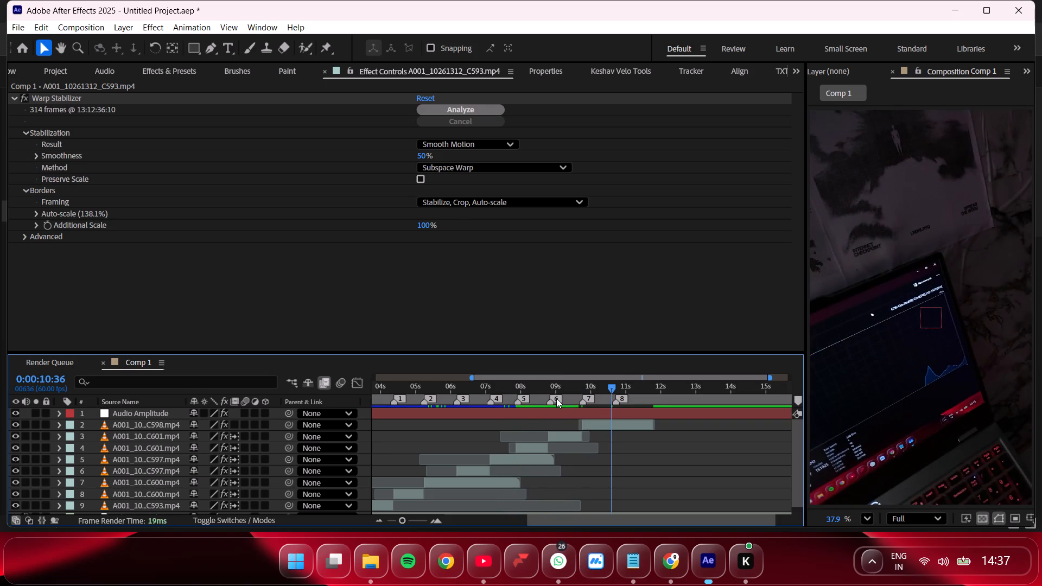
{"action": "left_click", "coordinate": [545, 391]}
{"action": "key", "text": "space"}
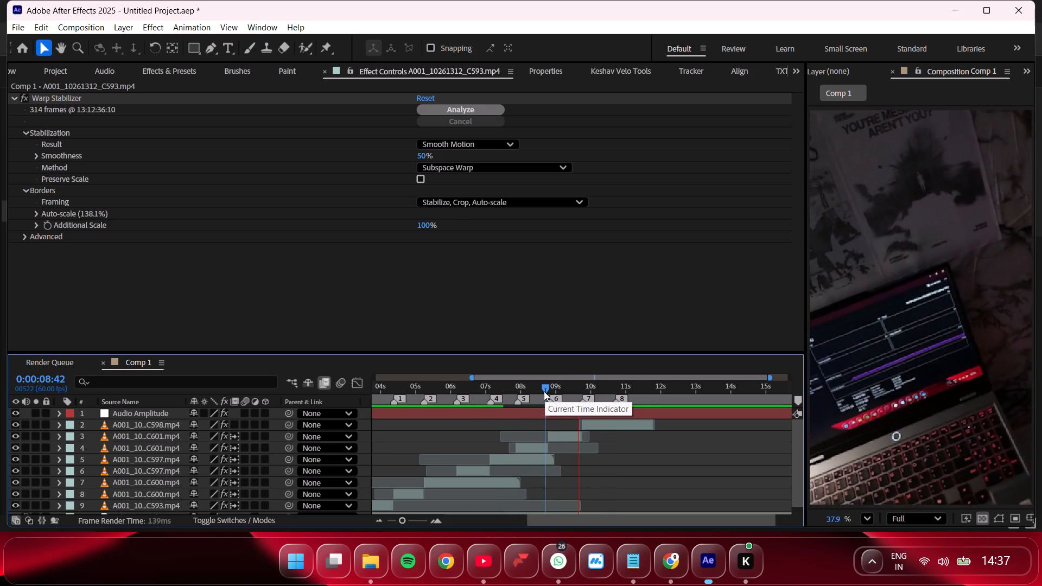
{"action": "key", "text": "space"}
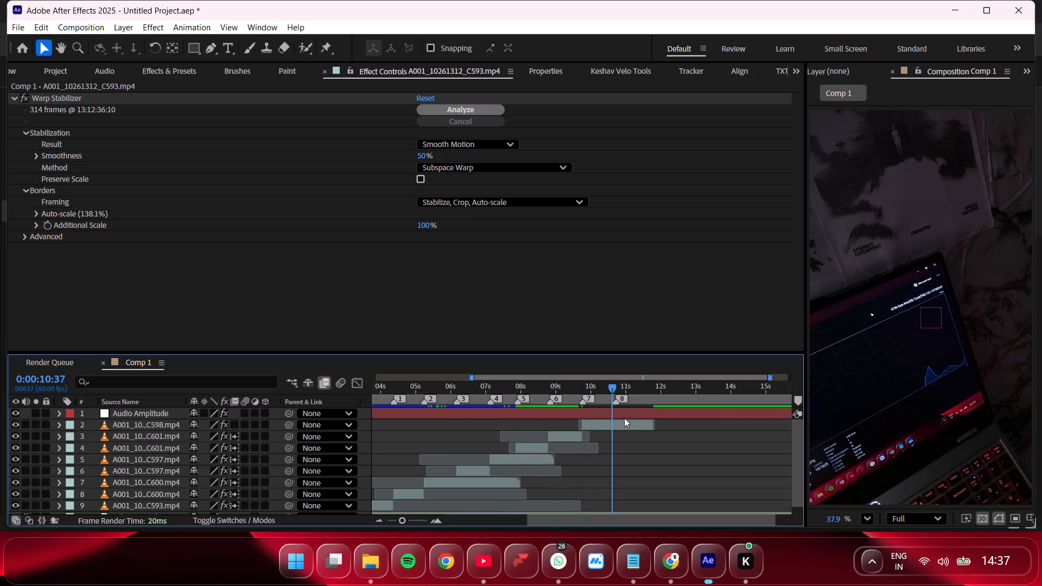
{"action": "key", "text": "space"}
{"action": "key", "text": "space"}
Time-reverse the C598 layer.
{"action": "left_click_drag", "start_coordinate": [401, 520], "coordinate": [409, 521]}
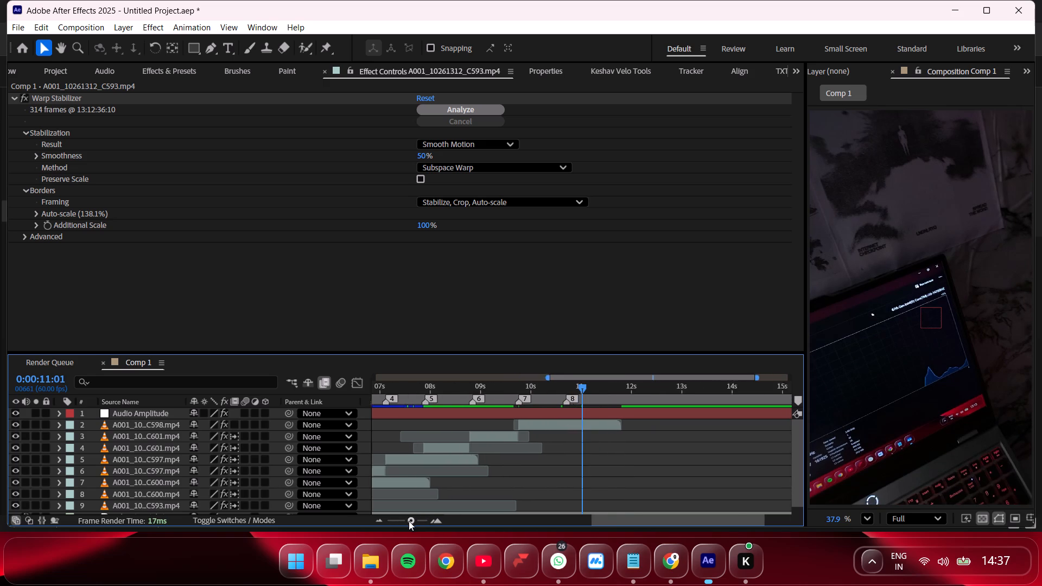
{"action": "left_click_drag", "start_coordinate": [409, 521], "coordinate": [418, 522]}
{"action": "left_click", "coordinate": [533, 424]}
{"action": "right_click", "coordinate": [533, 424]}
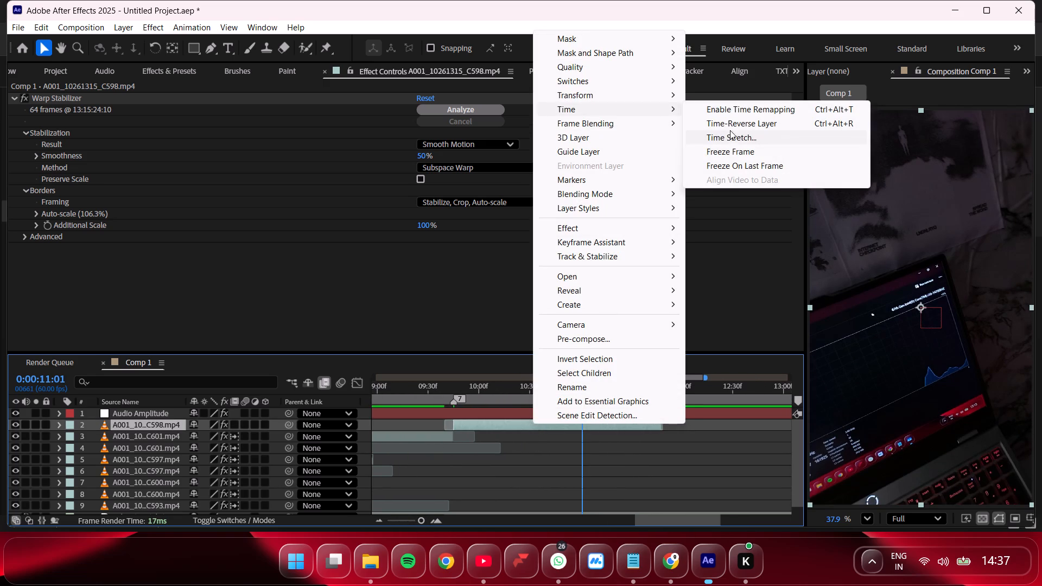
{"action": "left_click", "coordinate": [737, 125]}
Play back the reversed C598 clip from marker 7 and from just before marker 6 to check its timing.
{"action": "left_click", "coordinate": [454, 391]}
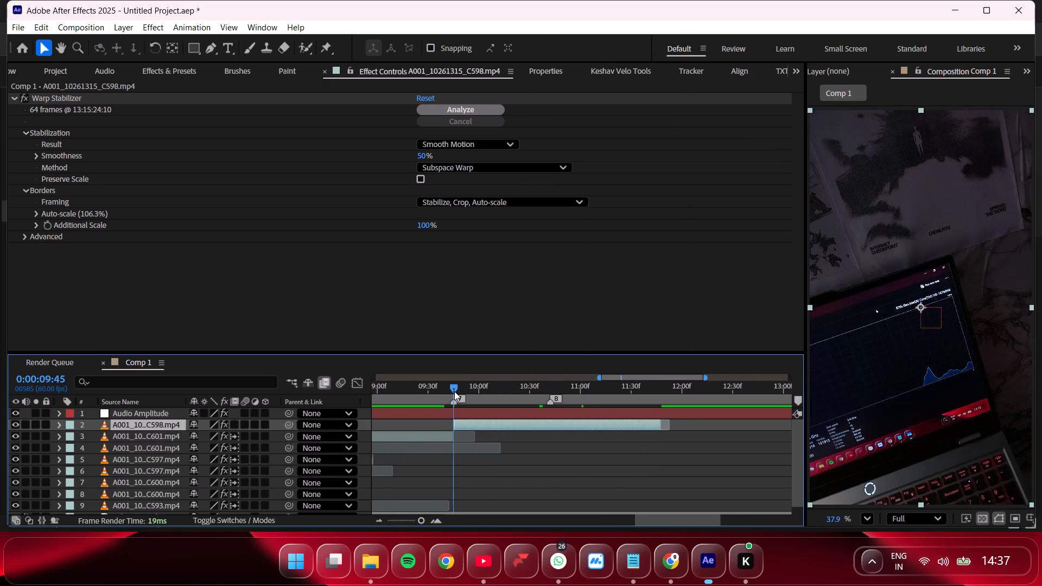
{"action": "left_click_drag", "start_coordinate": [416, 523], "coordinate": [410, 519]}
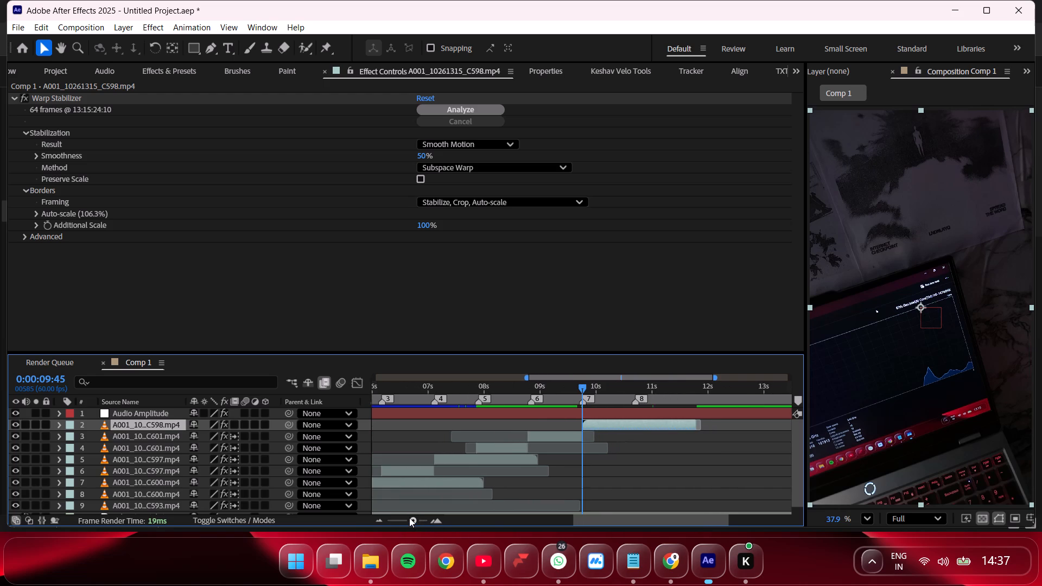
{"action": "key", "text": "space"}
{"action": "key", "text": "space"}
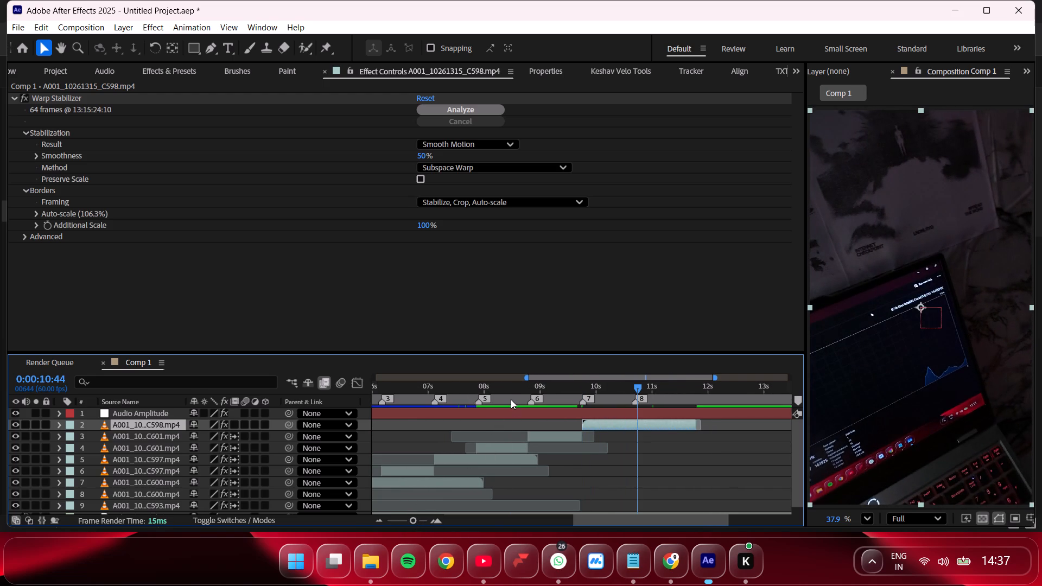
{"action": "left_click", "coordinate": [511, 399]}
{"action": "key", "text": "space"}
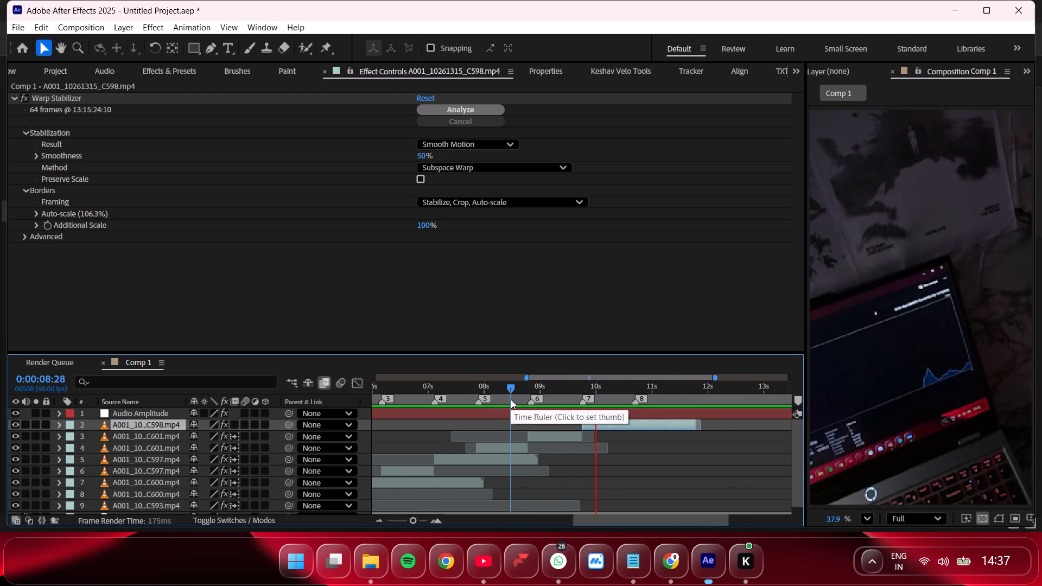
{"action": "key", "text": "space"}
Split the reversed C598 layer at marker 8, at 0:00:10:42.
{"action": "left_click_drag", "start_coordinate": [644, 388], "coordinate": [638, 390]}
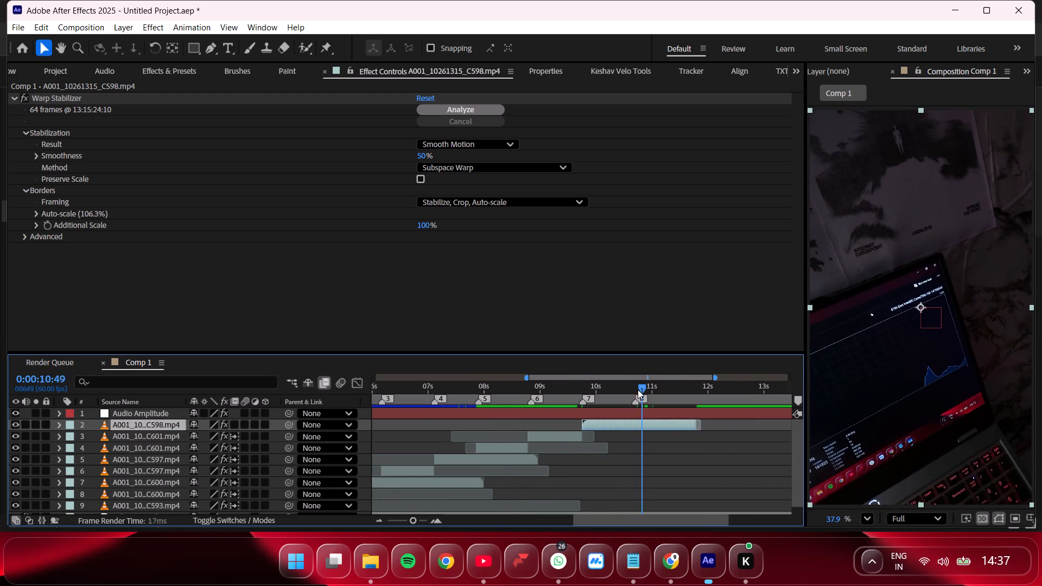
{"action": "left_click_drag", "start_coordinate": [638, 390], "coordinate": [632, 388]}
{"action": "left_click_drag", "start_coordinate": [402, 521], "coordinate": [428, 521]}
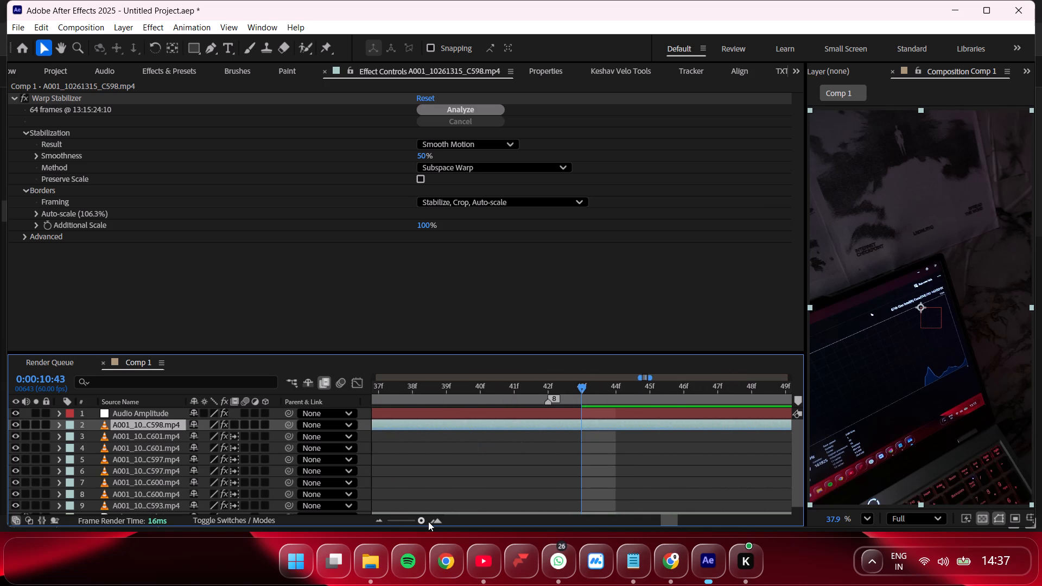
{"action": "left_click_drag", "start_coordinate": [428, 521], "coordinate": [437, 519]}
{"action": "left_click_drag", "start_coordinate": [566, 387], "coordinate": [552, 387]}
{"action": "left_click", "coordinate": [565, 429]}
{"action": "left_click", "coordinate": [564, 424]}
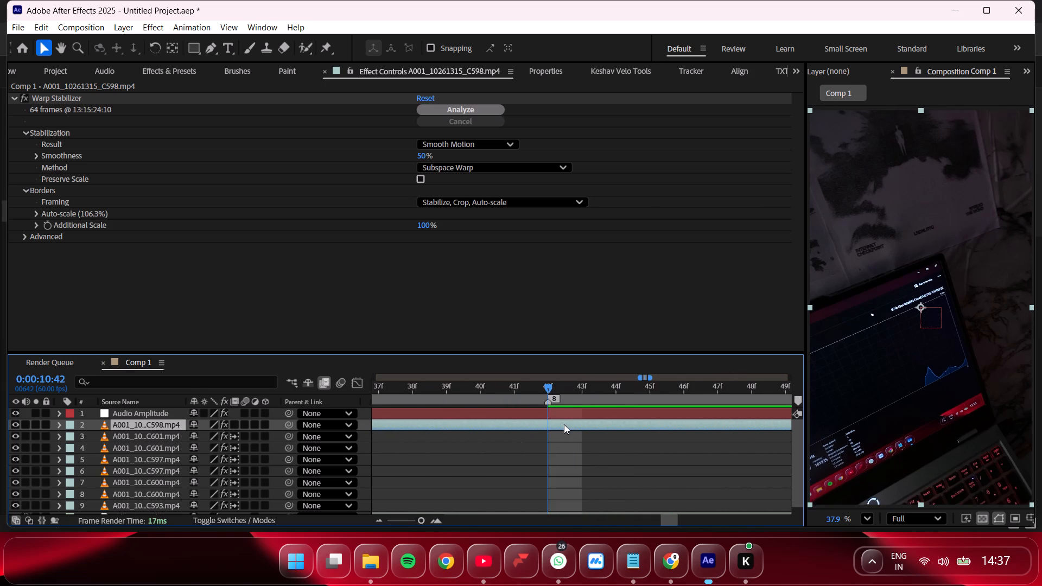
{"action": "key", "text": "ctrl+shift+d"}
Shift the second C598 segment three frames earlier, split it at marker 8 (0:00:10:42), and delete its part before the marker.
{"action": "left_click_drag", "start_coordinate": [421, 523], "coordinate": [416, 520]}
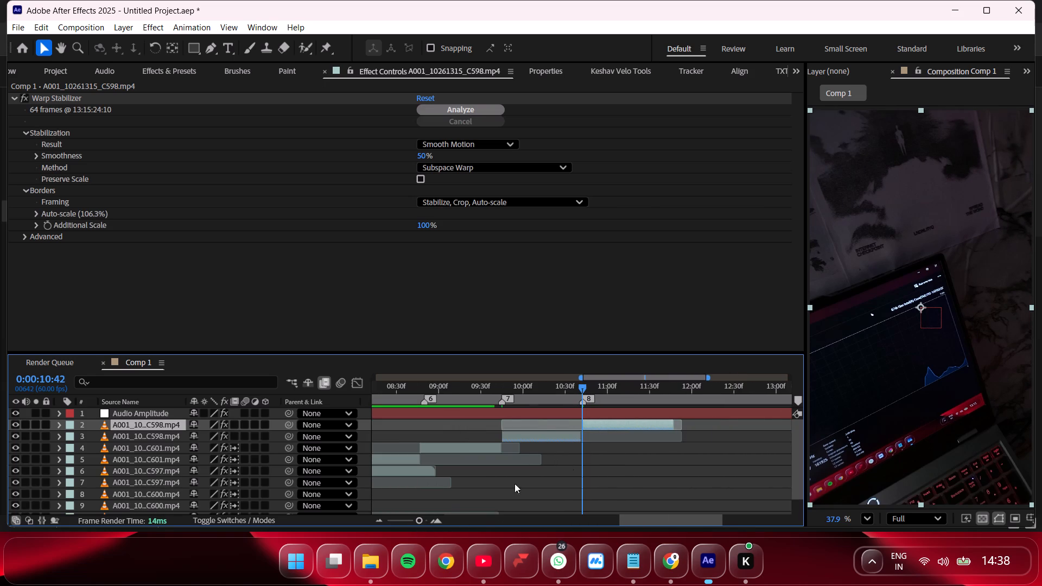
{"action": "left_click_drag", "start_coordinate": [424, 522], "coordinate": [465, 517]}
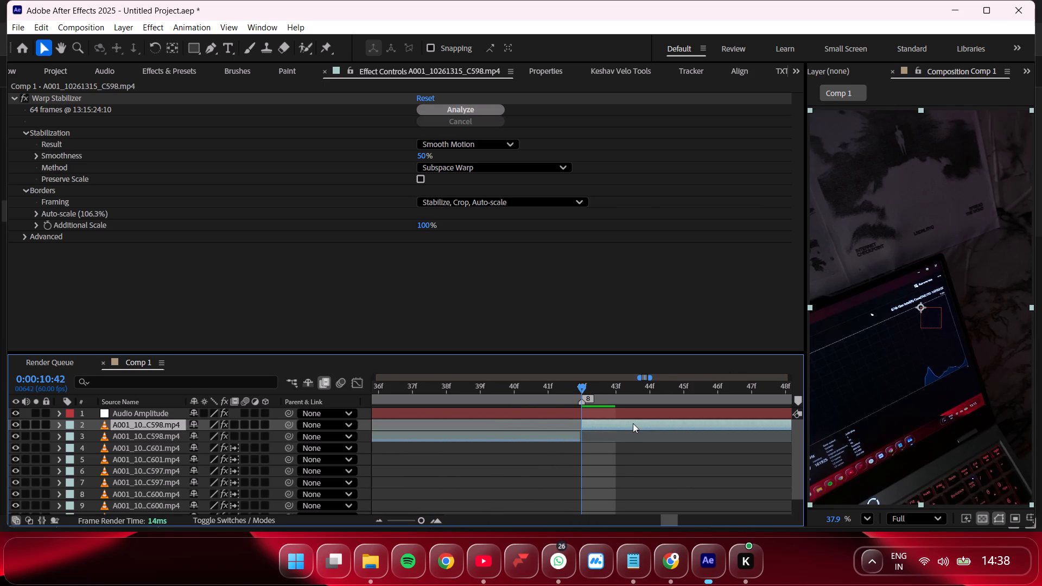
{"action": "left_click_drag", "start_coordinate": [633, 423], "coordinate": [537, 422]}
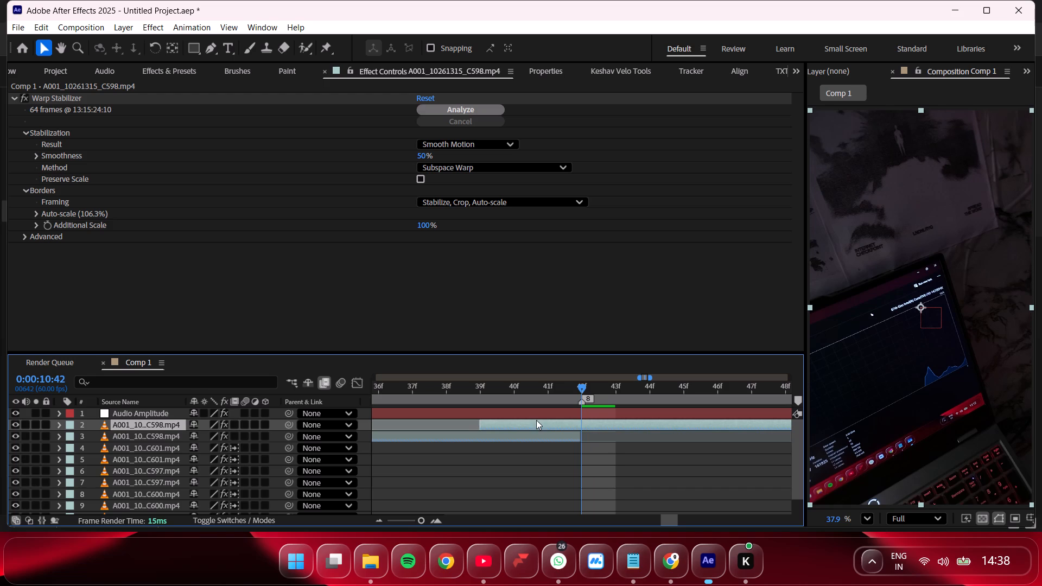
{"action": "key", "text": "ctrl+shift+d"}
{"action": "left_click", "coordinate": [557, 434]}
{"action": "key", "text": "Delete"}
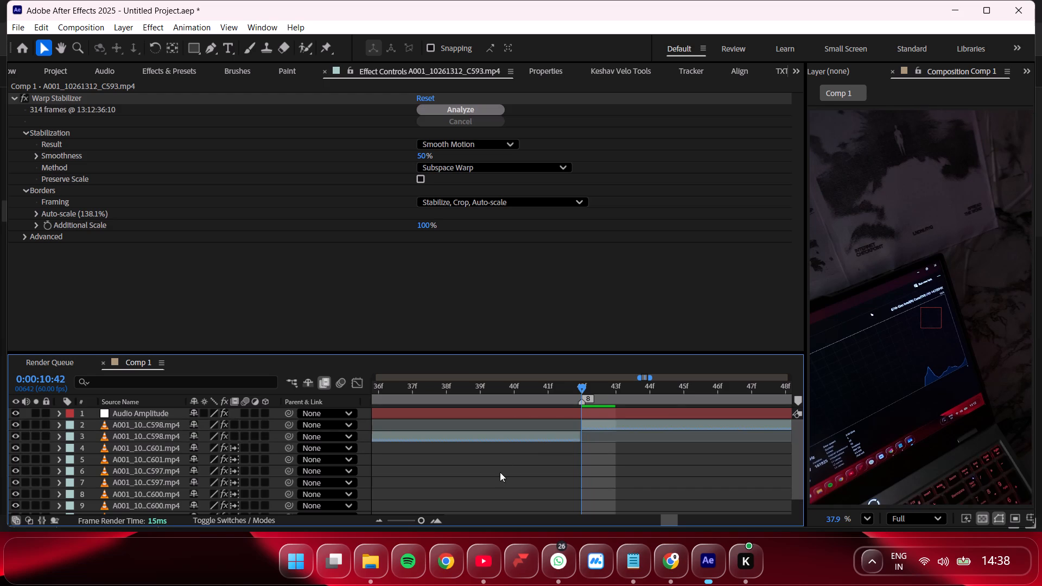
Move the second C598 segment seven frames earlier, split it at marker 8 (0:00:10:42), and delete its part before the marker.
{"action": "left_click_drag", "start_coordinate": [415, 523], "coordinate": [386, 511]}
{"action": "left_click_drag", "start_coordinate": [461, 393], "coordinate": [329, 409]}
{"action": "key", "text": "space"}
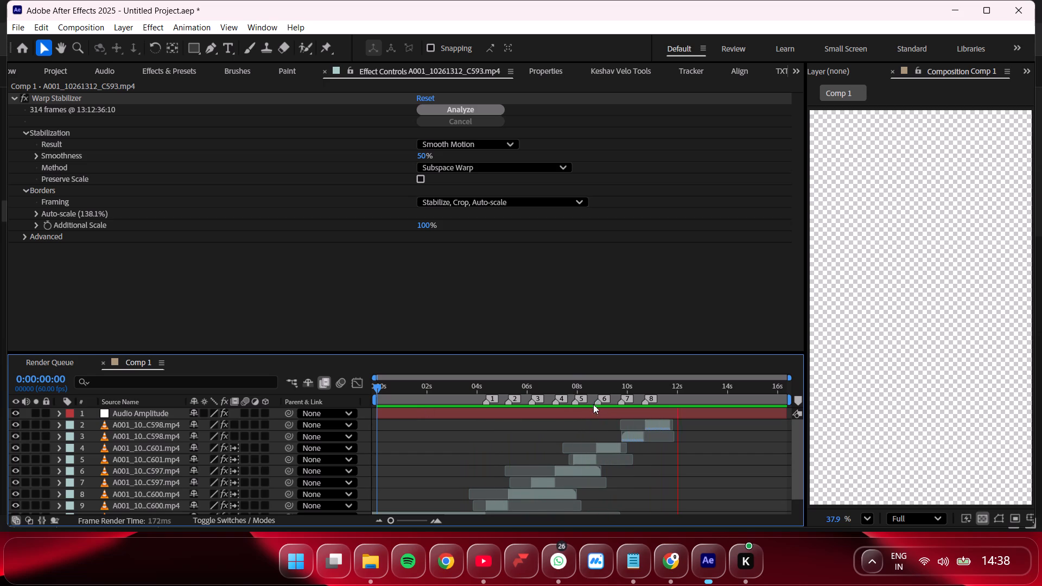
{"action": "left_click_drag", "start_coordinate": [625, 389], "coordinate": [644, 396]}
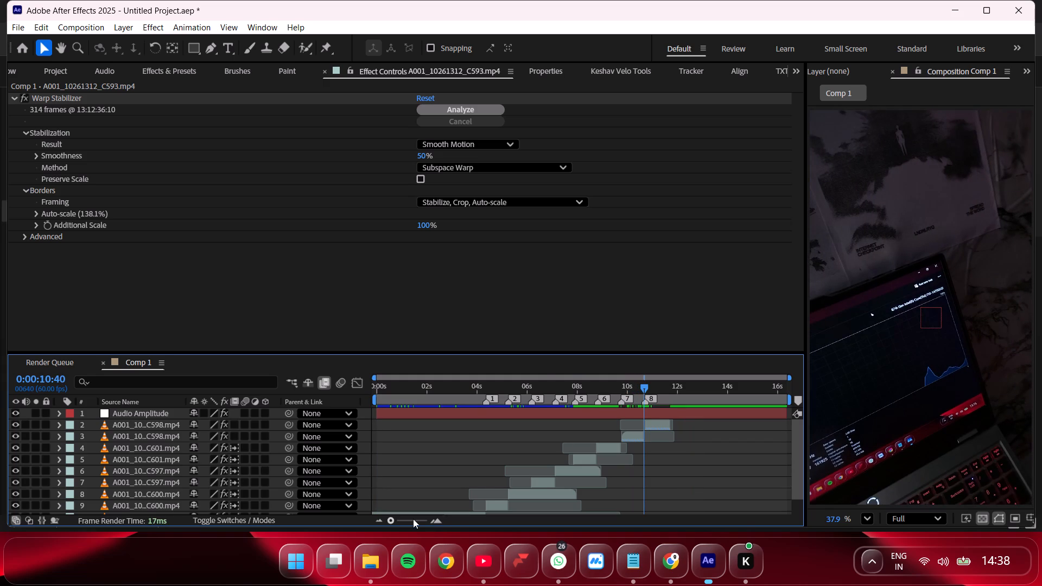
{"action": "left_click_drag", "start_coordinate": [399, 519], "coordinate": [463, 521]}
{"action": "left_click_drag", "start_coordinate": [670, 424], "coordinate": [662, 424]}
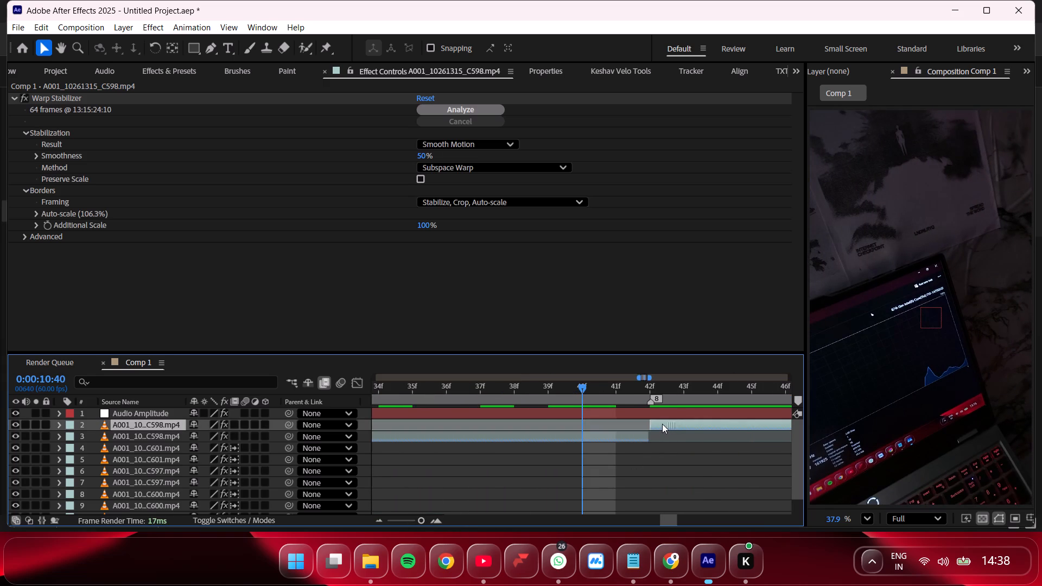
{"action": "left_click_drag", "start_coordinate": [662, 424], "coordinate": [475, 429]}
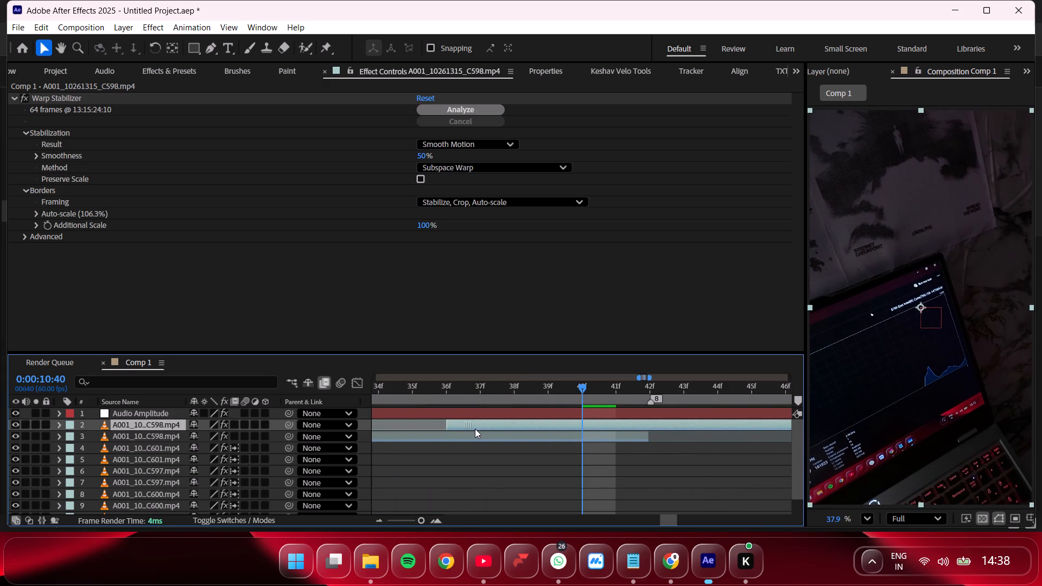
{"action": "left_click_drag", "start_coordinate": [475, 429], "coordinate": [425, 429]}
{"action": "left_click_drag", "start_coordinate": [628, 390], "coordinate": [651, 390]}
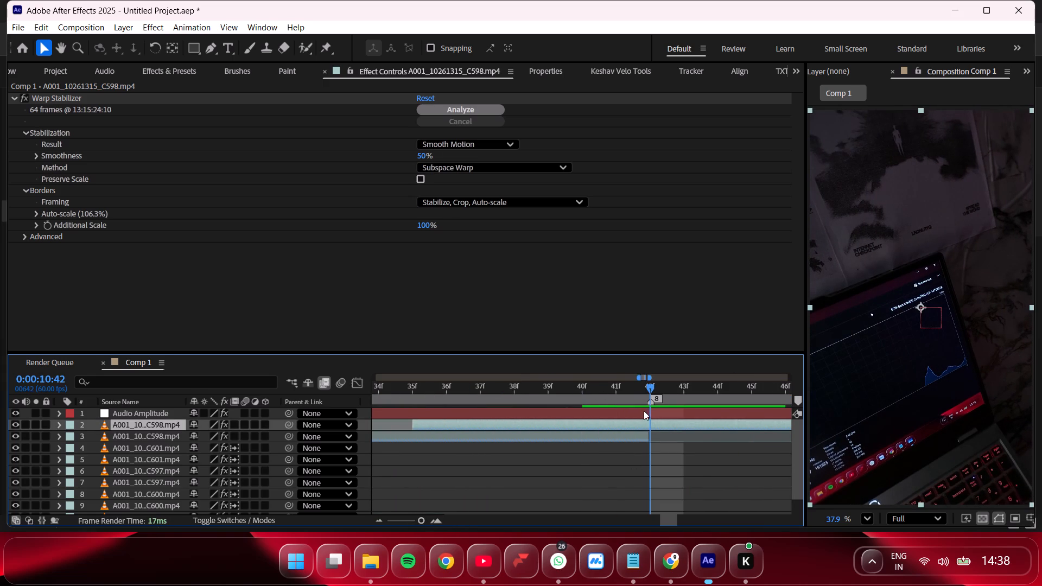
{"action": "key", "text": "ctrl+shift+d"}
{"action": "left_click", "coordinate": [615, 432]}
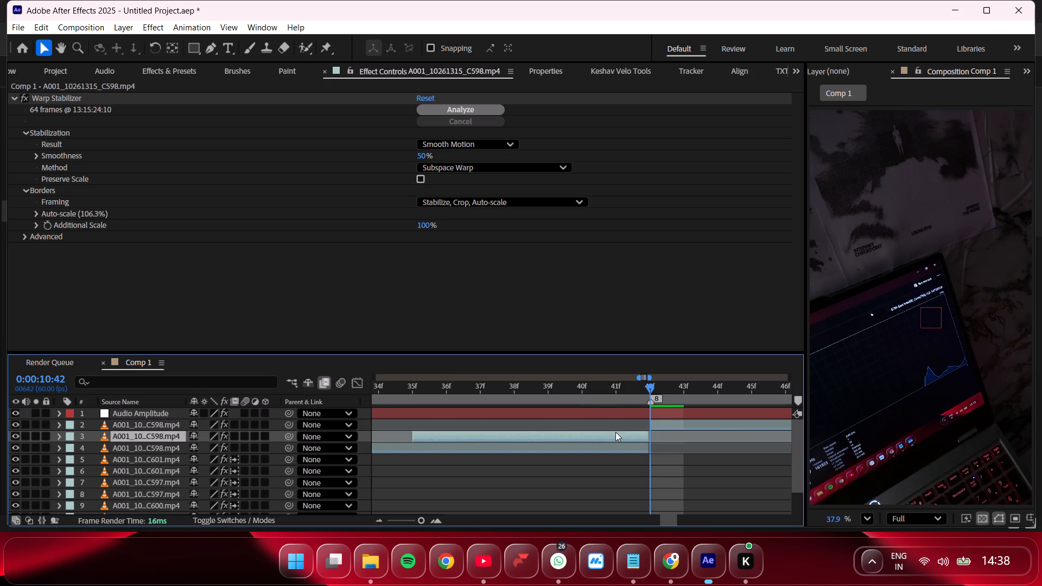
{"action": "key", "text": "Delete"}
Play back Comp 1 around marker 8 and from the start to examine the cuts against the music and the layer stack.
{"action": "left_click_drag", "start_coordinate": [414, 519], "coordinate": [393, 518]}
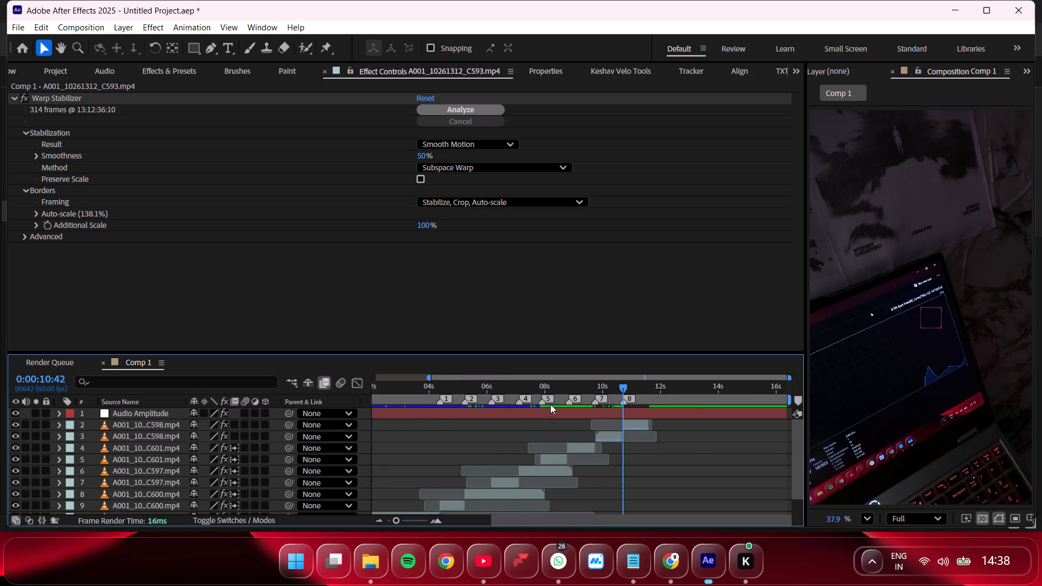
{"action": "left_click", "coordinate": [583, 388]}
{"action": "key", "text": "space"}
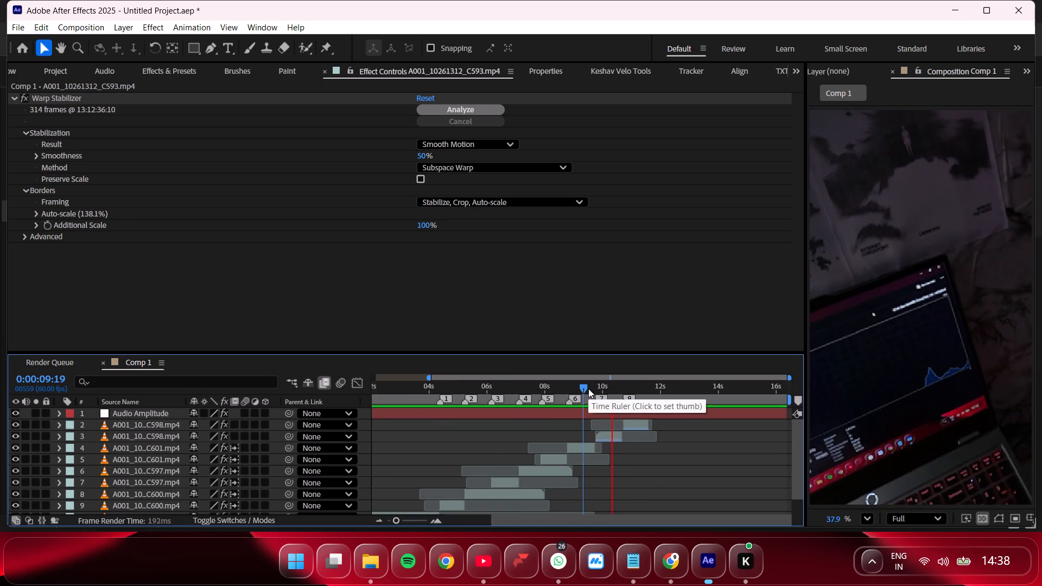
{"action": "left_click_drag", "start_coordinate": [581, 387], "coordinate": [323, 404]}
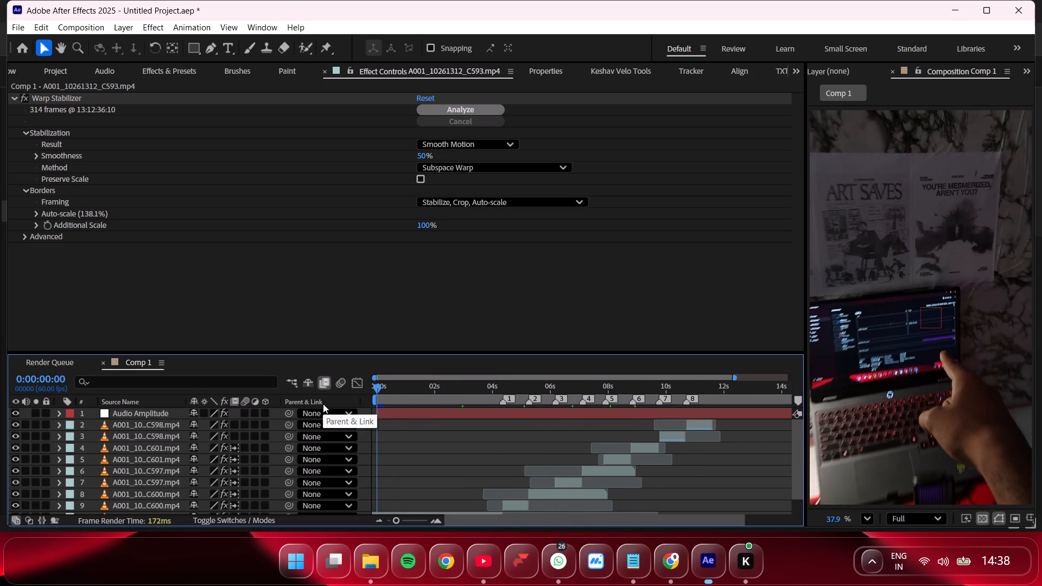
{"action": "key", "text": "space"}
{"action": "left_click_drag", "start_coordinate": [405, 519], "coordinate": [404, 519]}
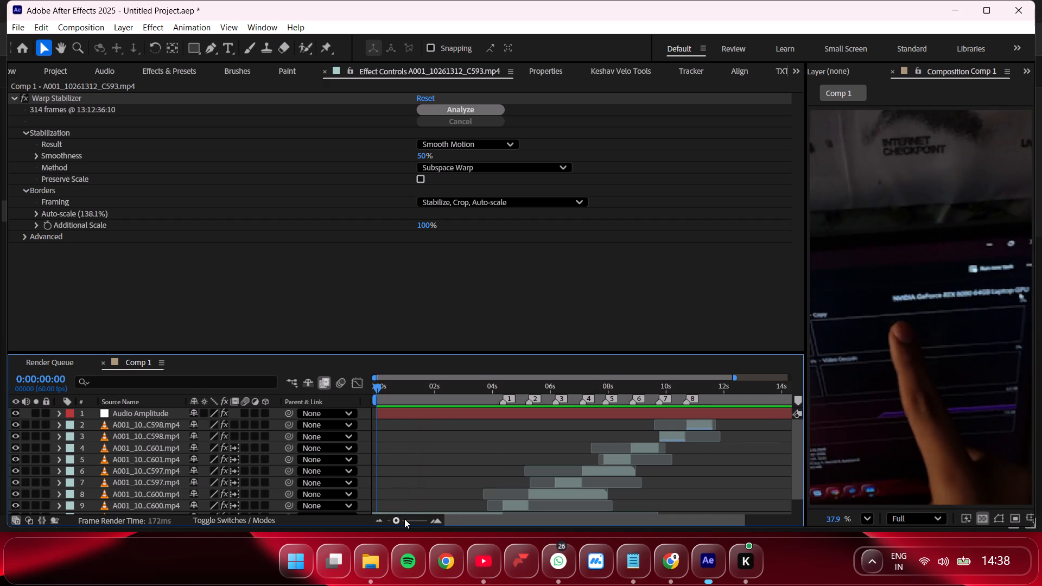
{"action": "left_click_drag", "start_coordinate": [404, 519], "coordinate": [334, 520]}
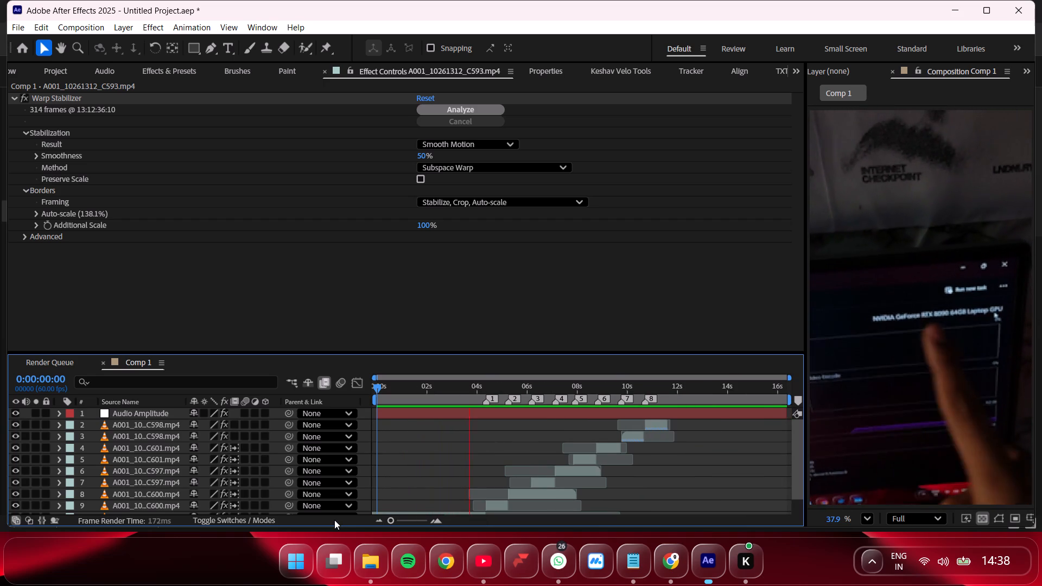
{"action": "key", "text": "space"}
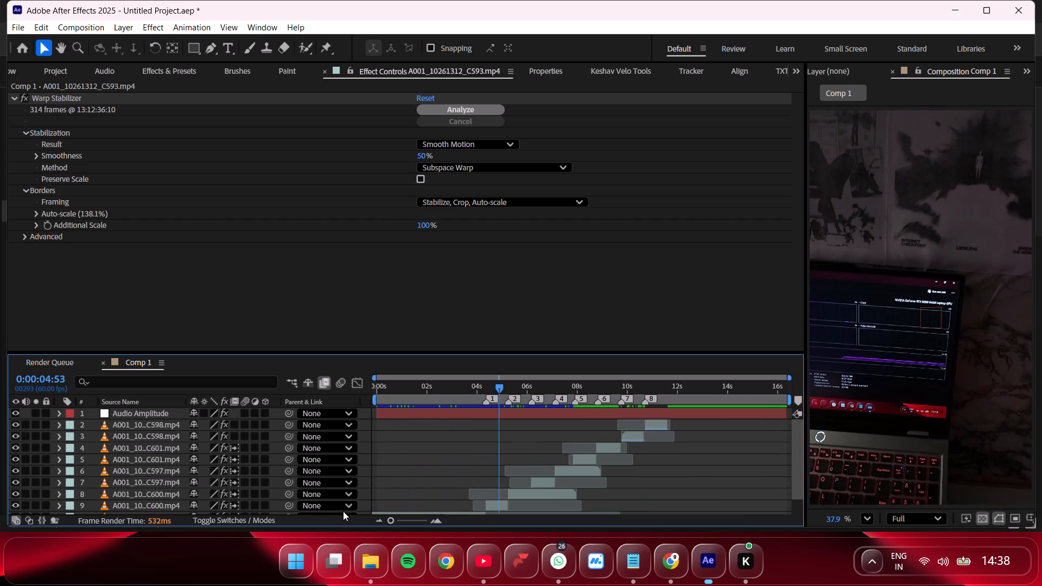
{"action": "key", "text": "space"}
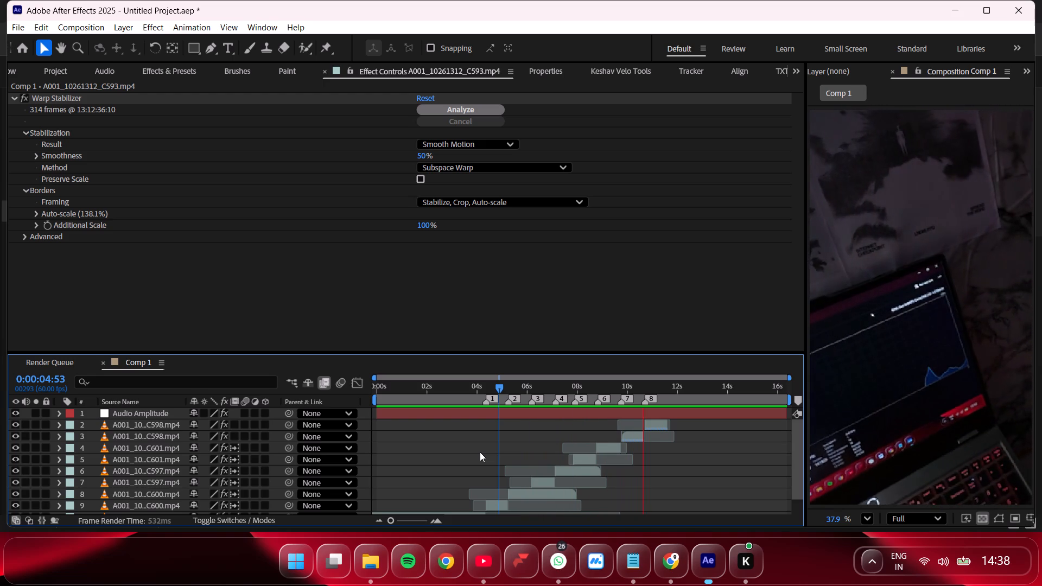
{"action": "key", "text": "space"}
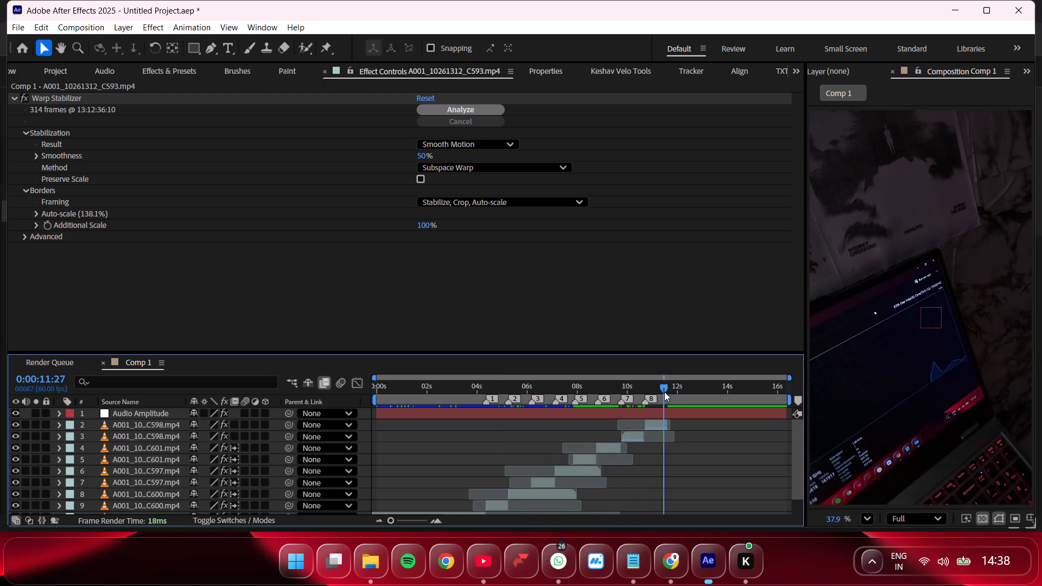
{"action": "scroll", "coordinate": [672, 432], "scroll_direction": "down", "scroll_amount": 7}
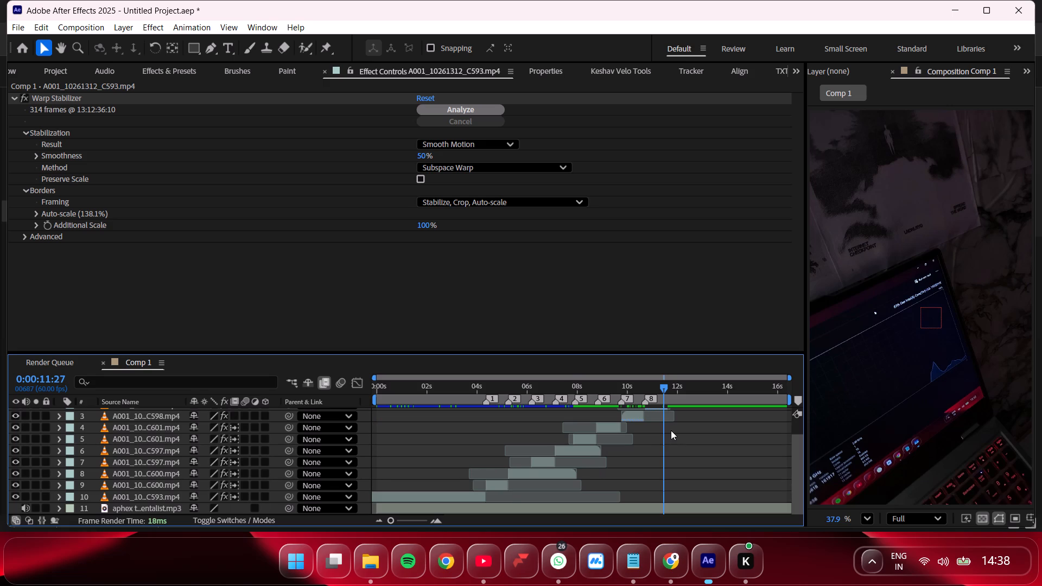
Import the clip A001_10261315_C599 from the Downloads folder into the project.
{"action": "left_click", "coordinate": [23, 25]}
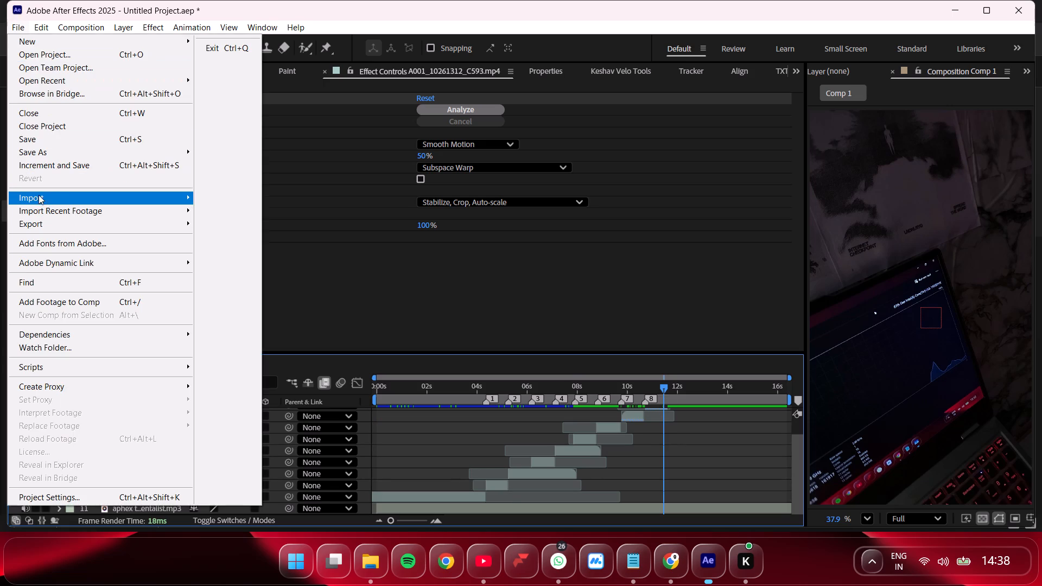
{"action": "left_click", "coordinate": [40, 199]}
{"action": "left_click", "coordinate": [258, 202]}
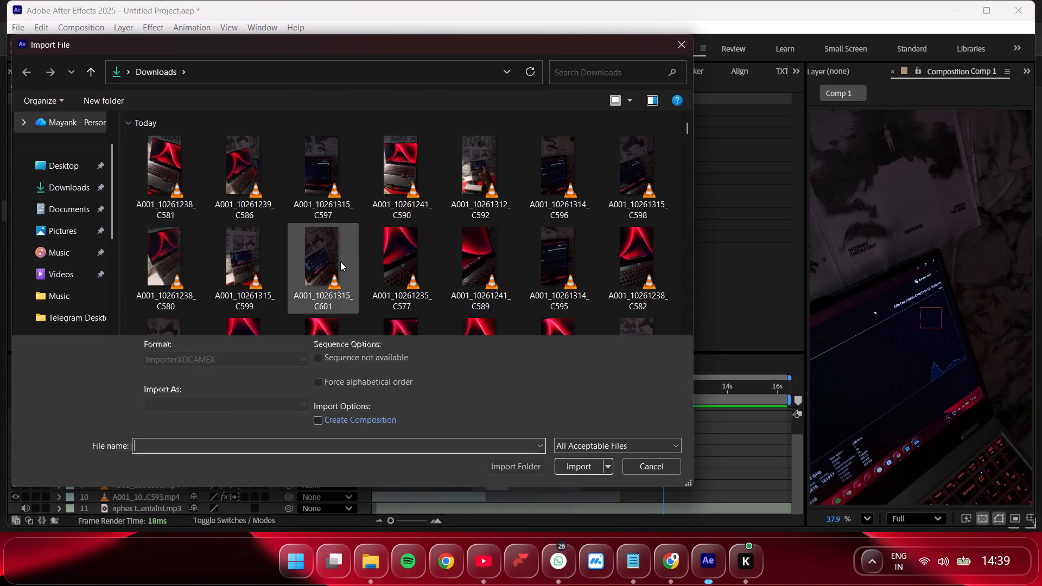
{"action": "left_click", "coordinate": [251, 259]}
{"action": "left_click", "coordinate": [579, 472]}
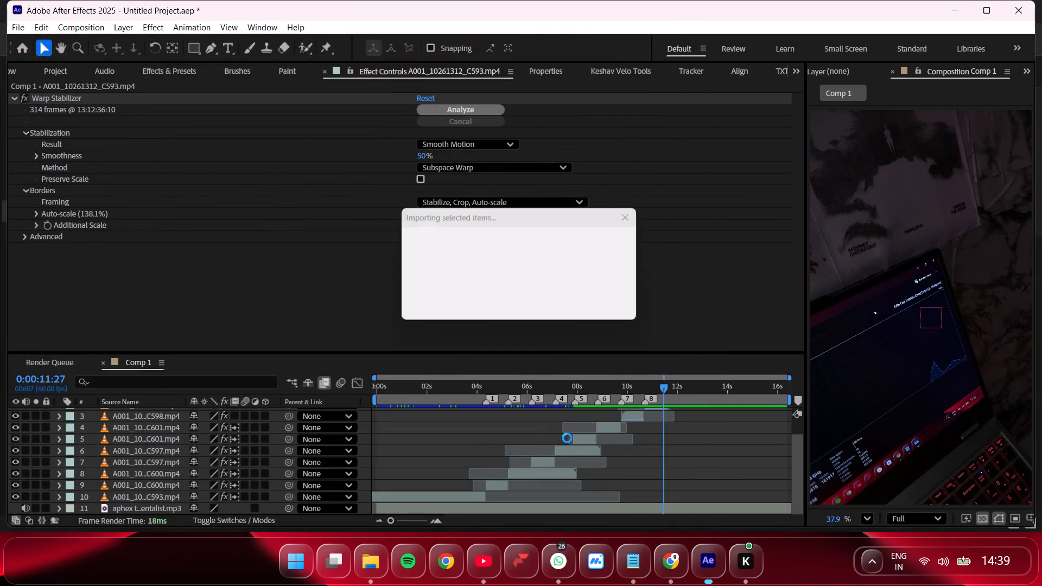
Add the C599 clip to Comp 1 just below the Audio Amplitude layer, with its start at marker 8.
{"action": "left_click_drag", "start_coordinate": [113, 279], "coordinate": [580, 409]}
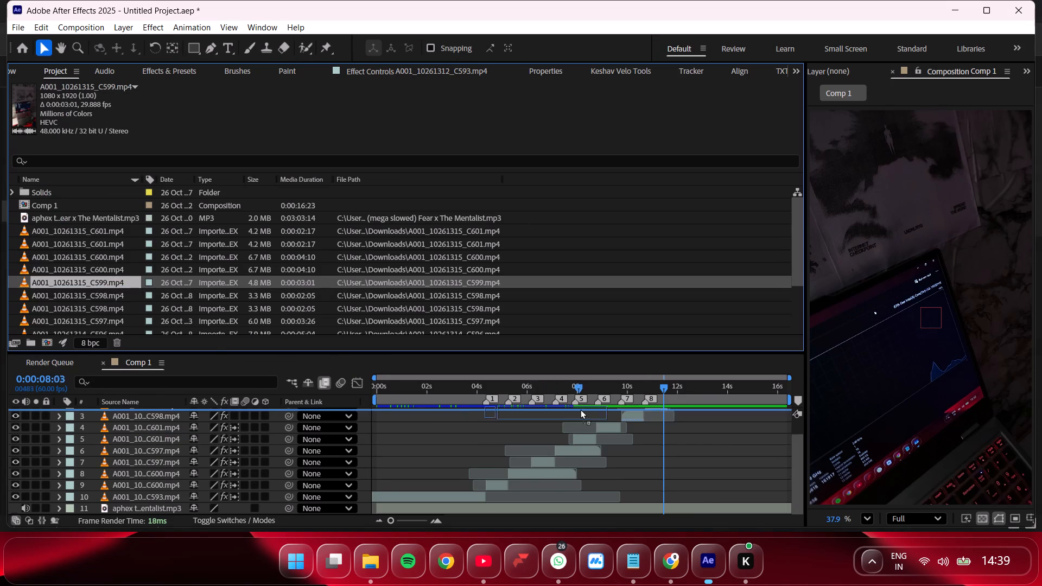
{"action": "left_click_drag", "start_coordinate": [580, 409], "coordinate": [621, 420]}
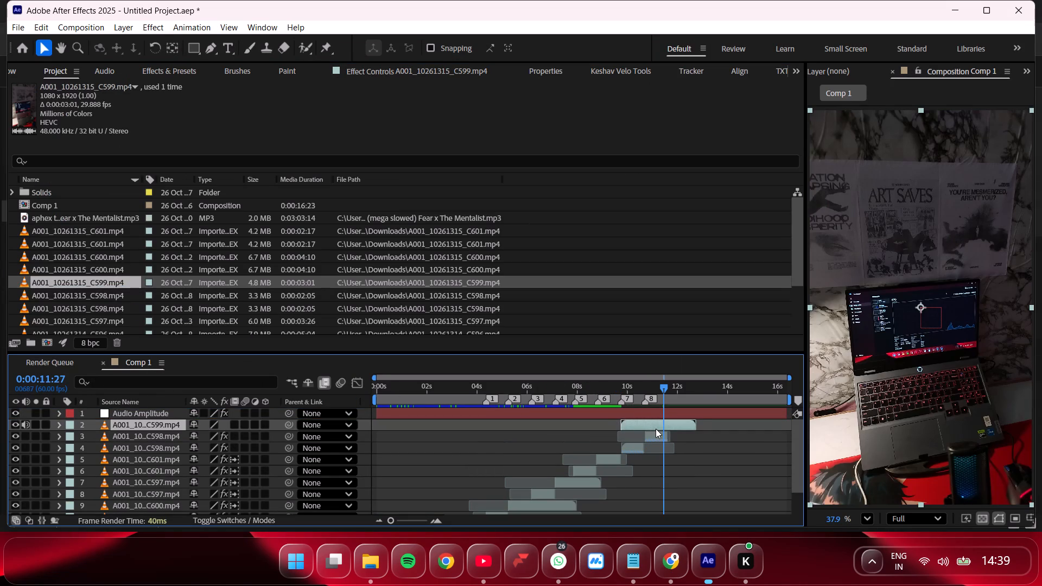
{"action": "left_click_drag", "start_coordinate": [657, 425], "coordinate": [683, 426]}
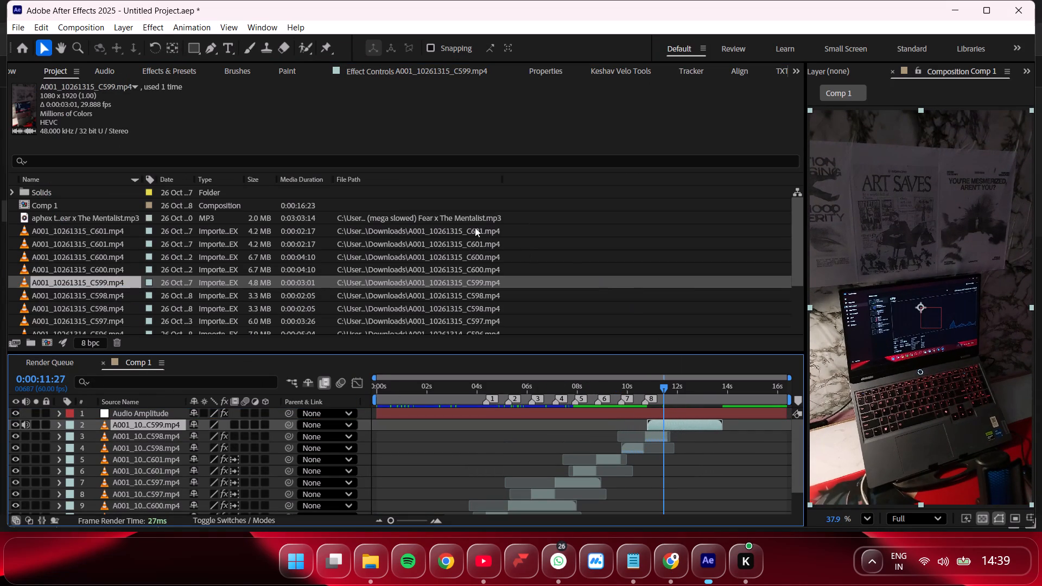
Apply Warp Stabilizer to the C599 layer and set its frame blending to Pixel Motion, as on the C601 layers.
{"action": "left_click", "coordinate": [702, 71]}
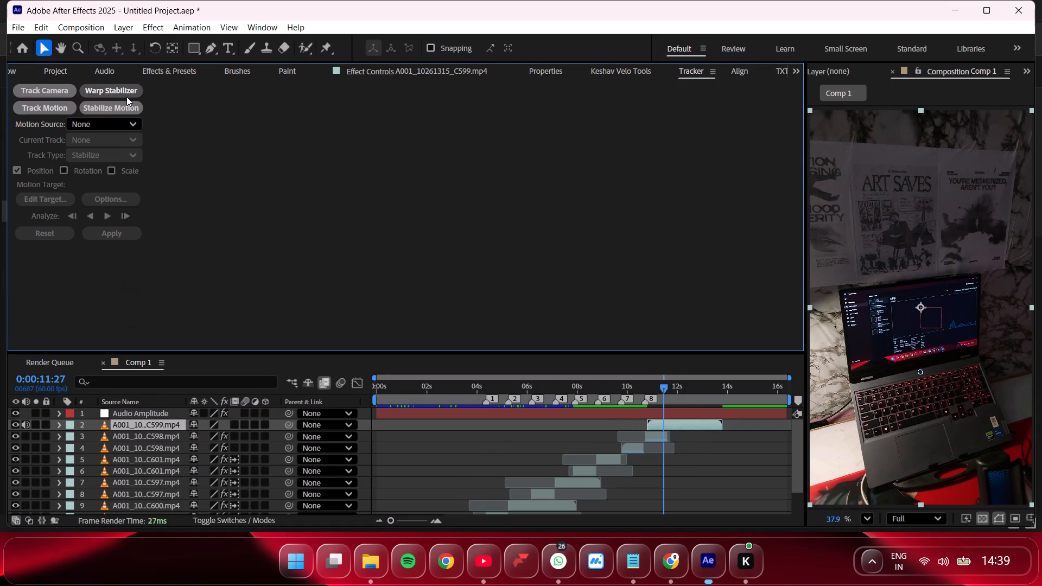
{"action": "left_click", "coordinate": [122, 95]}
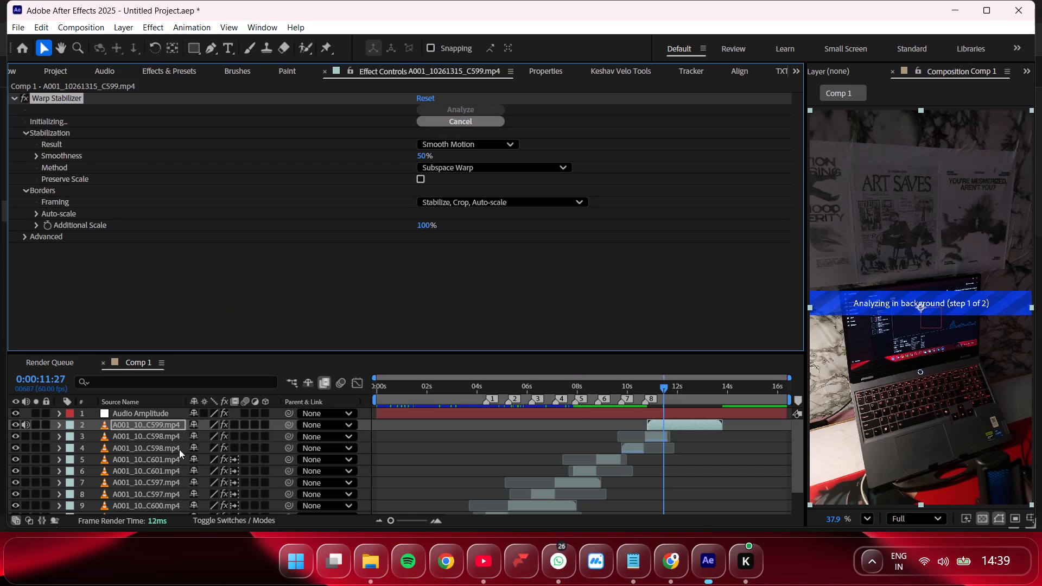
{"action": "double_click", "coordinate": [239, 426]}
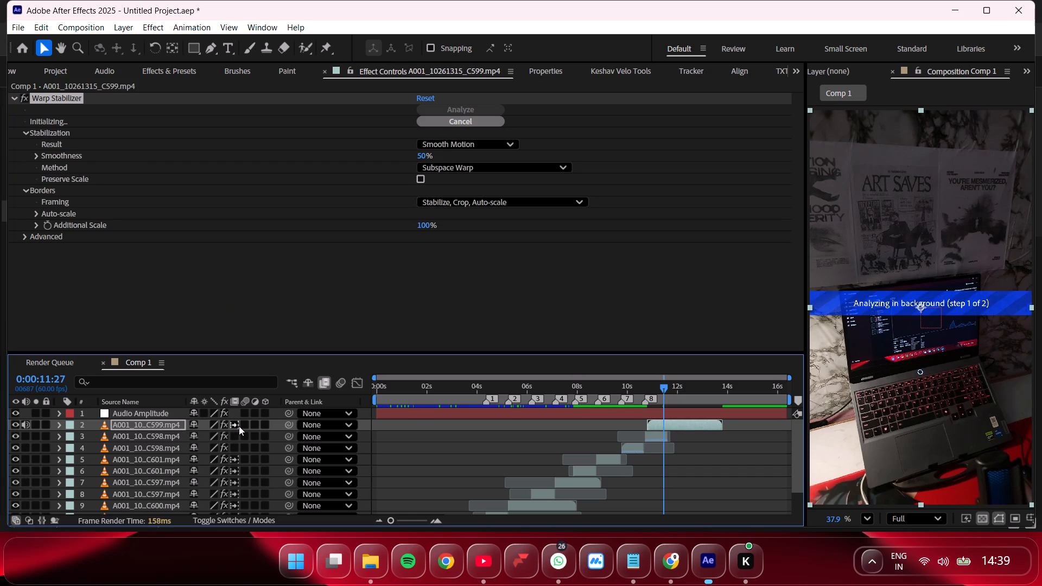
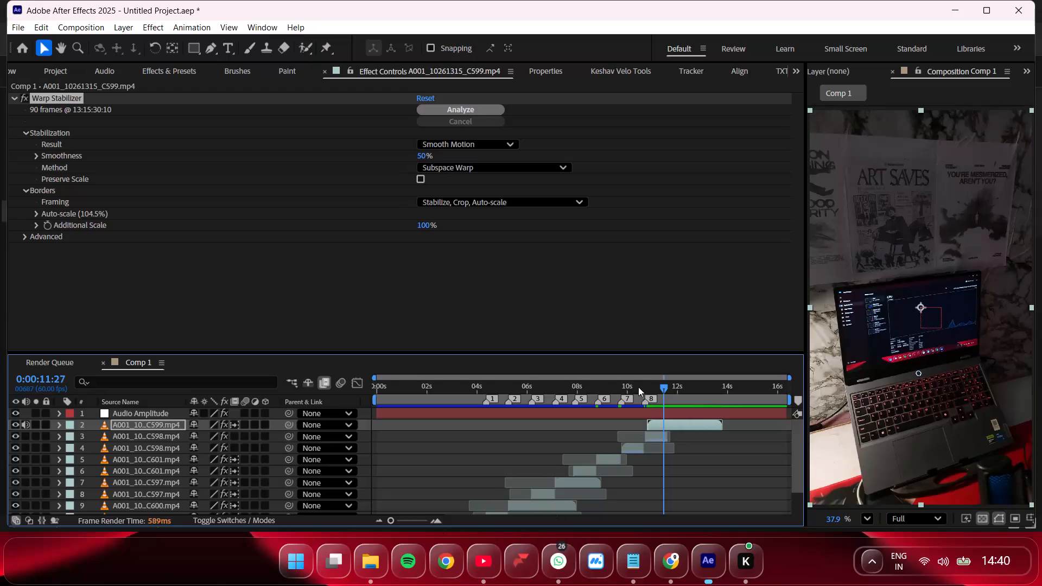
Preview the cut around marker 8 and mute the audio of the C599 layer.
{"action": "left_click", "coordinate": [638, 386]}
{"action": "key", "text": "space"}
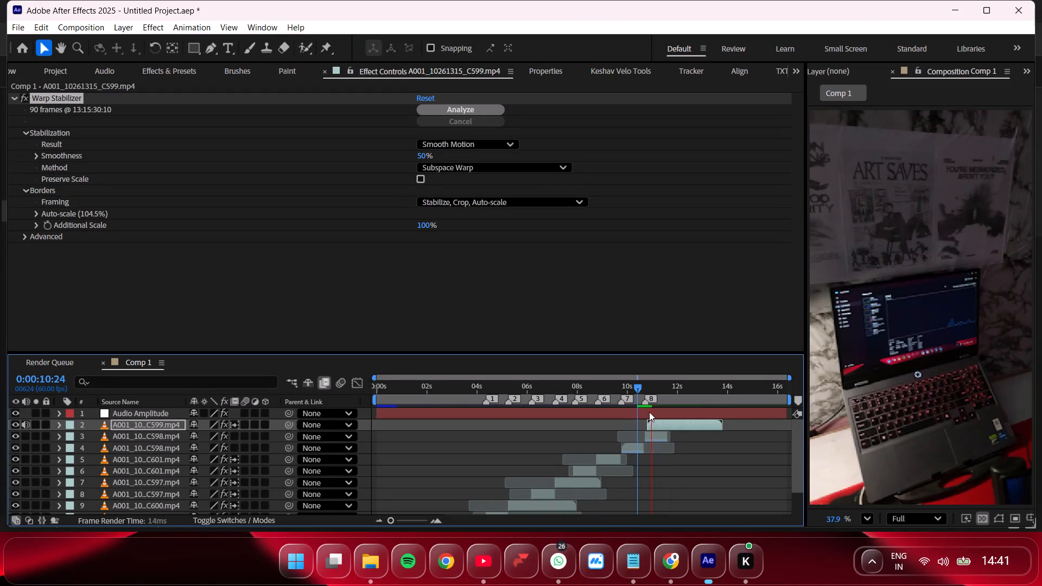
{"action": "key", "text": "space"}
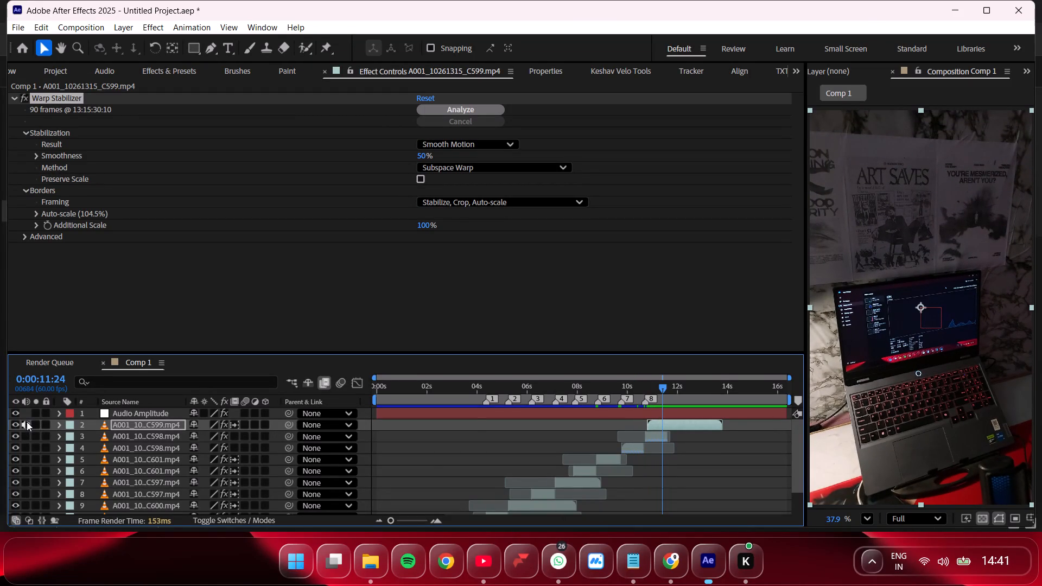
{"action": "left_click", "coordinate": [27, 422]}
Try rotations of -1° and 1° on the C599 layer, and settle on 2°.
{"action": "left_click_drag", "start_coordinate": [401, 523], "coordinate": [425, 522]}
{"action": "key", "text": "r"}
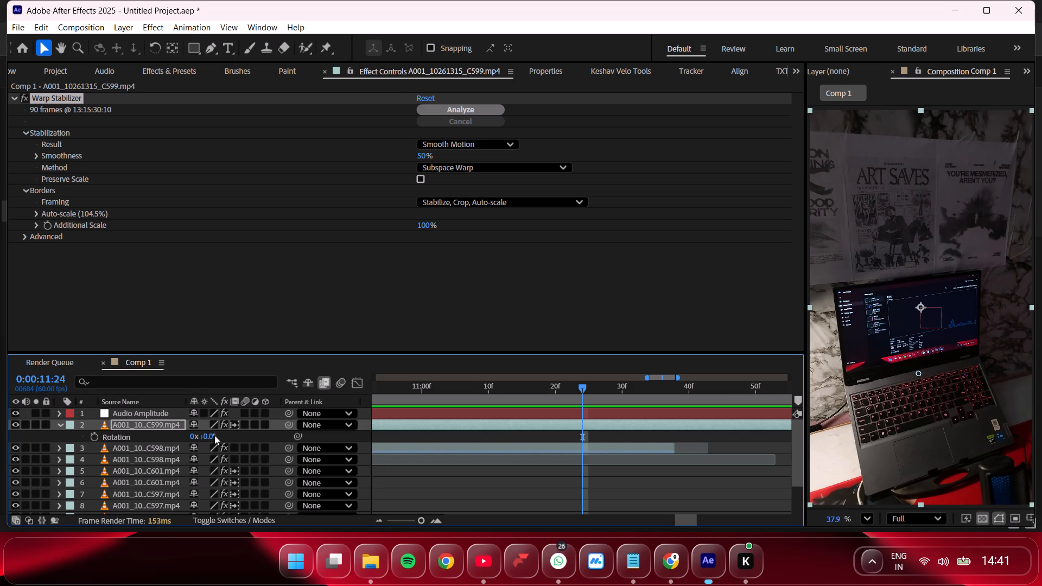
{"action": "left_click", "coordinate": [211, 435]}
{"action": "key", "text": "BackSpace"}
{"action": "type", "text": "-1"}
{"action": "key", "text": "Return"}
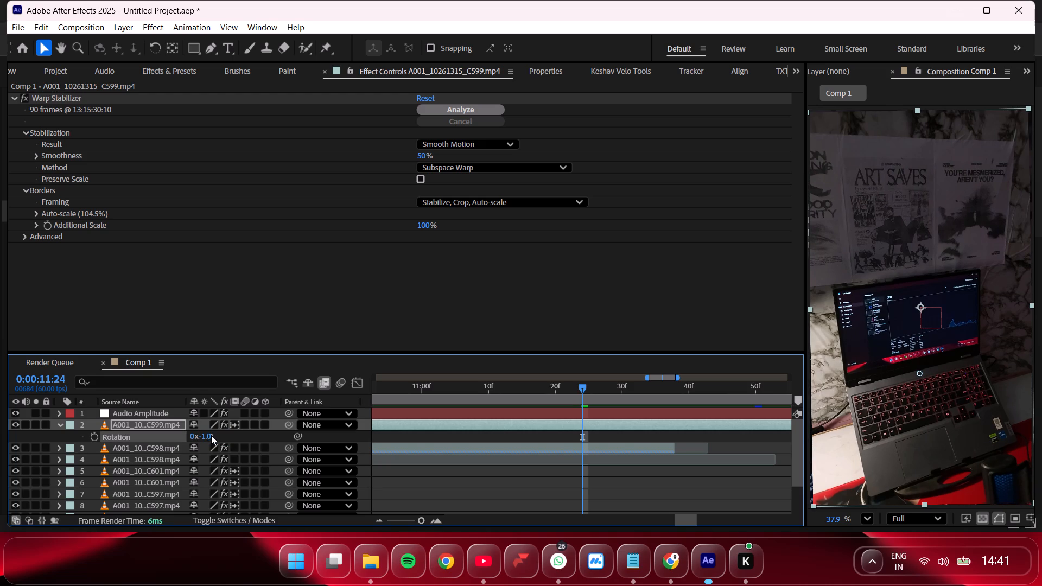
{"action": "left_click", "coordinate": [202, 436]}
{"action": "key", "text": "BackSpace"}
{"action": "key", "text": "BackSpace"}
{"action": "key", "text": "1"}
{"action": "key", "text": "Return"}
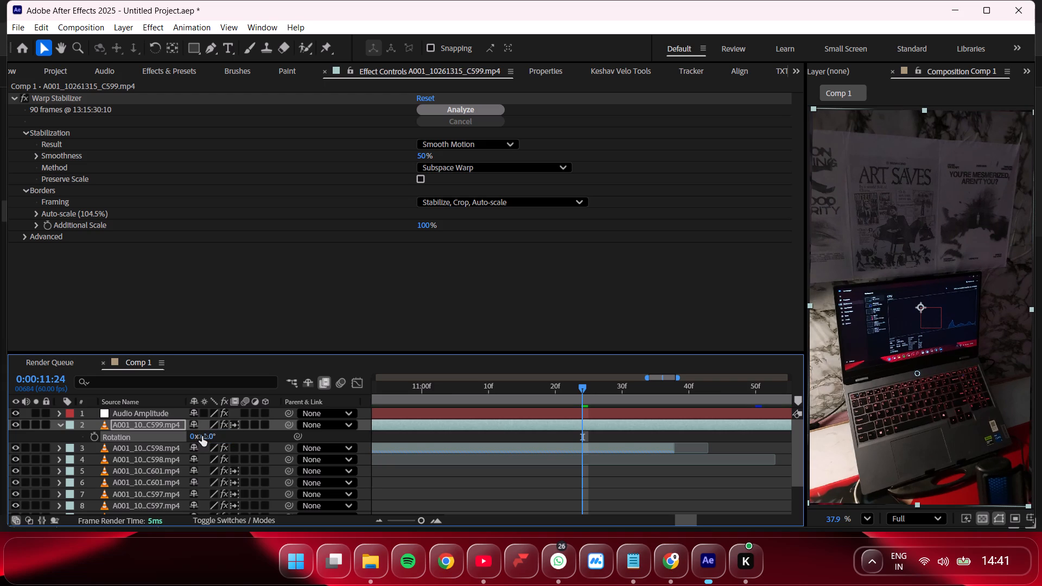
{"action": "left_click", "coordinate": [210, 438]}
{"action": "key", "text": "BackSpace"}
{"action": "key", "text": "BackSpace"}
{"action": "key", "text": "2"}
{"action": "key", "text": "Return"}
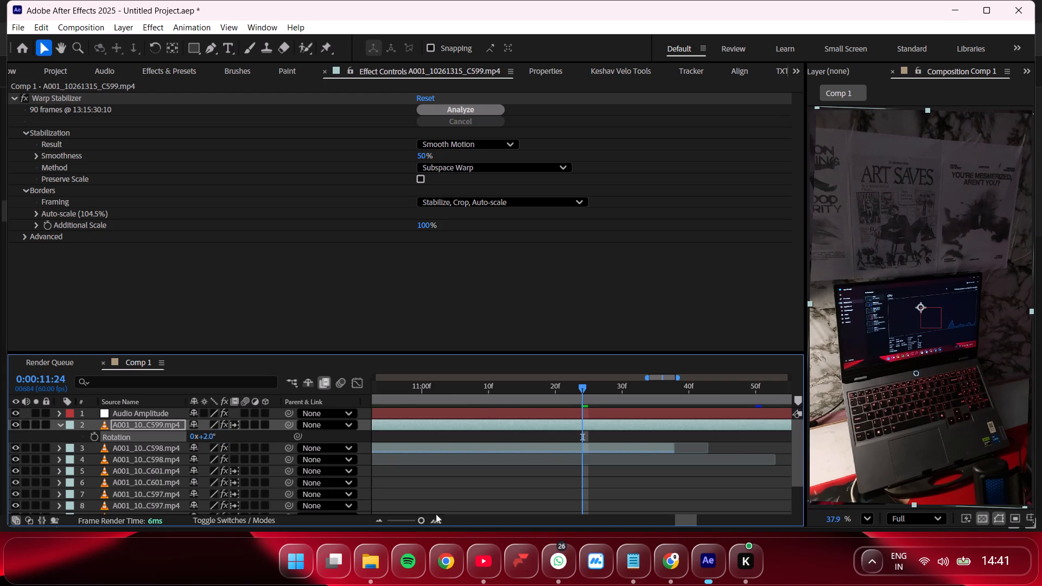
Scale the C599 layer up to 107% so that the rotated clip fills the frame.
{"action": "left_click_drag", "start_coordinate": [423, 521], "coordinate": [416, 520]}
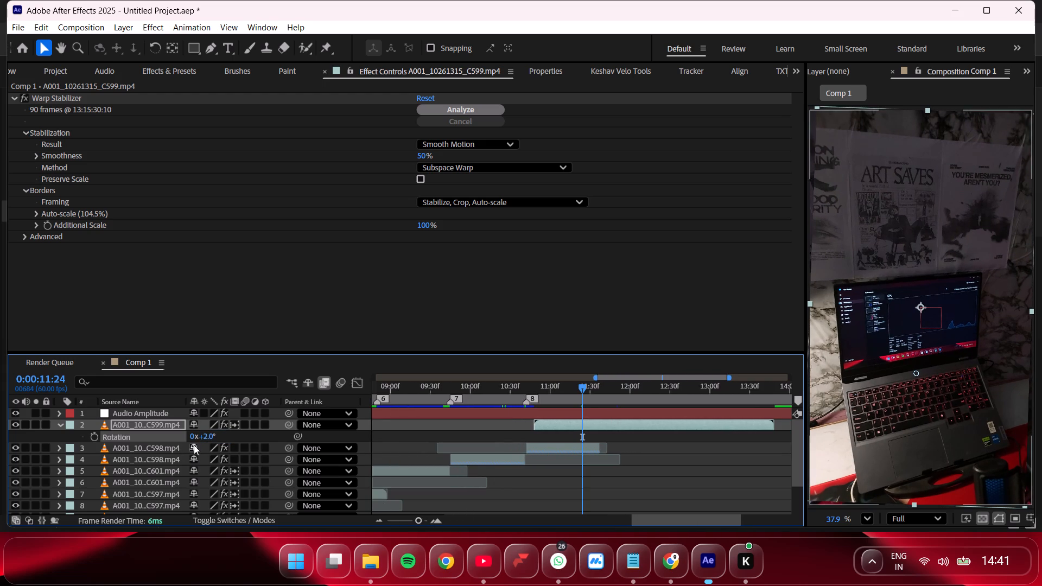
{"action": "left_click", "coordinate": [171, 427]}
{"action": "key", "text": "s"}
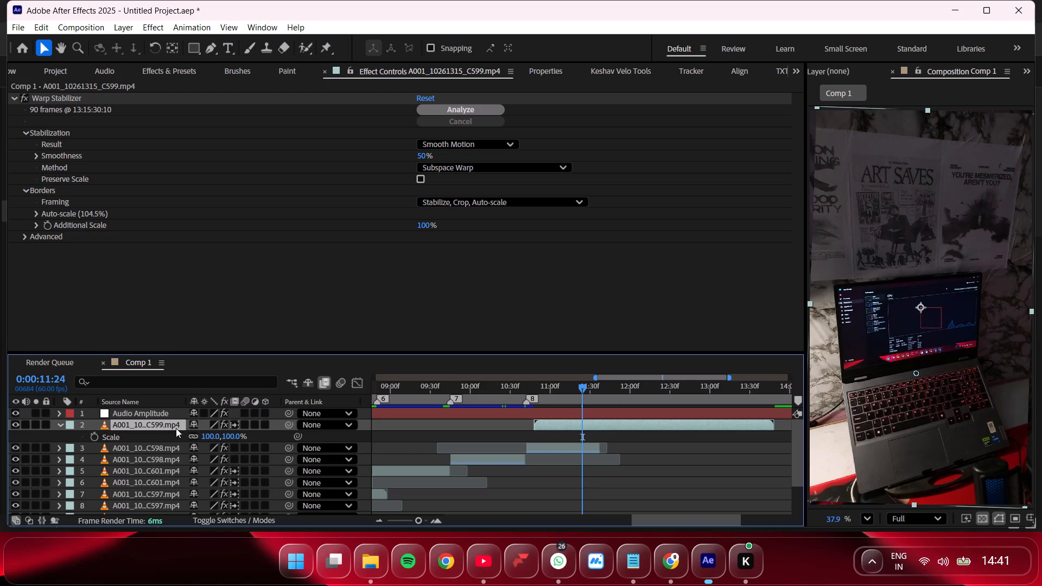
{"action": "left_click_drag", "start_coordinate": [210, 439], "coordinate": [215, 440]}
Shift the C599 layer later so it starts at about 0:00:11:31, just before the end of the topmost C598 layer.
{"action": "left_click_drag", "start_coordinate": [542, 392], "coordinate": [528, 390]}
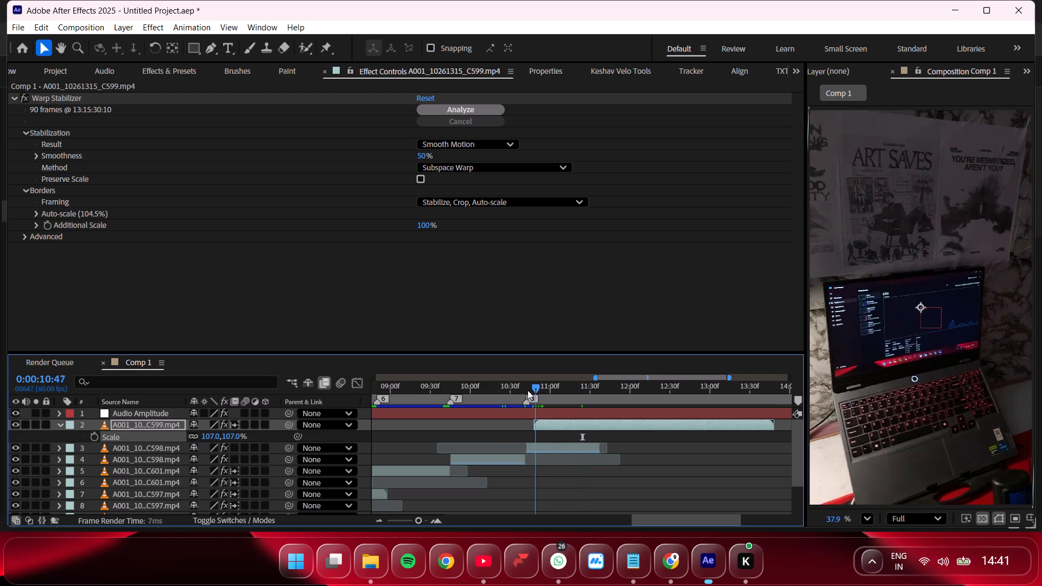
{"action": "left_click_drag", "start_coordinate": [528, 390], "coordinate": [525, 390]}
{"action": "left_click_drag", "start_coordinate": [562, 426], "coordinate": [598, 428]}
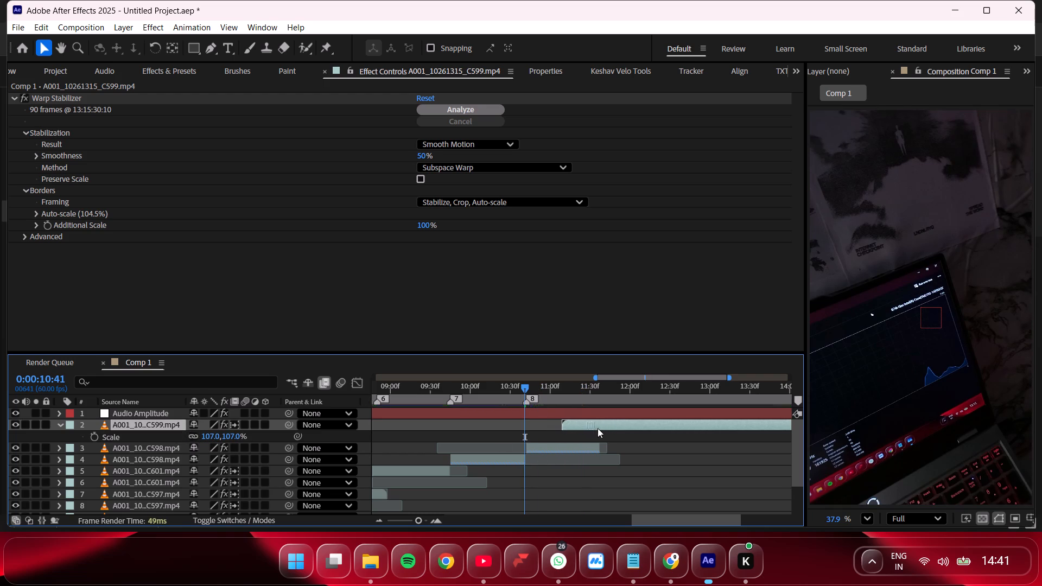
{"action": "left_click_drag", "start_coordinate": [598, 428], "coordinate": [619, 431]}
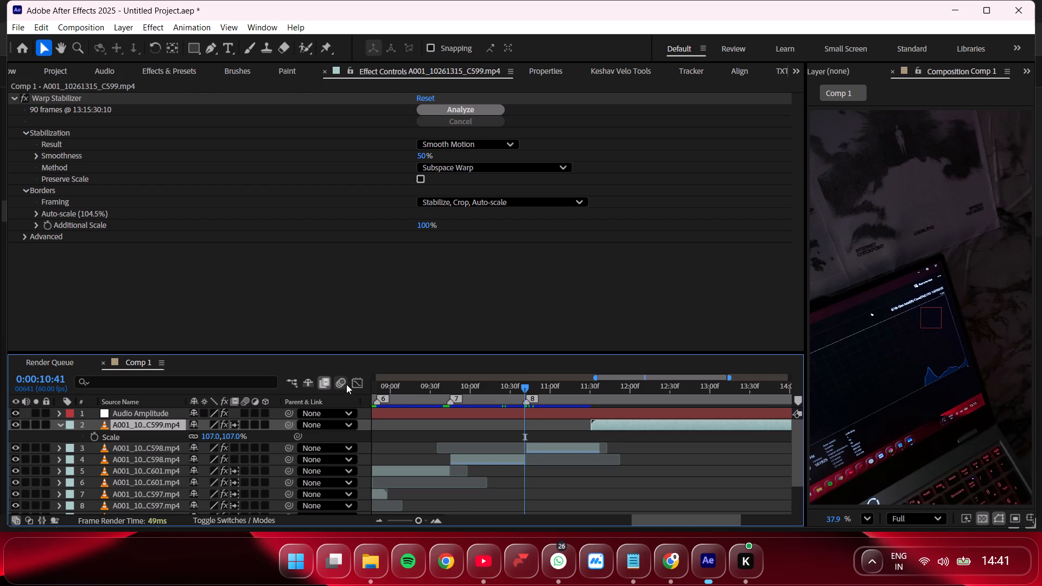
Graph the Audio Amplitude layer's Both Channels slider and add marker 9 on the beat at 0:00:11:37.
{"action": "left_click", "coordinate": [351, 384]}
{"action": "left_click", "coordinate": [359, 378]}
{"action": "left_click", "coordinate": [404, 411]}
{"action": "left_click", "coordinate": [357, 380]}
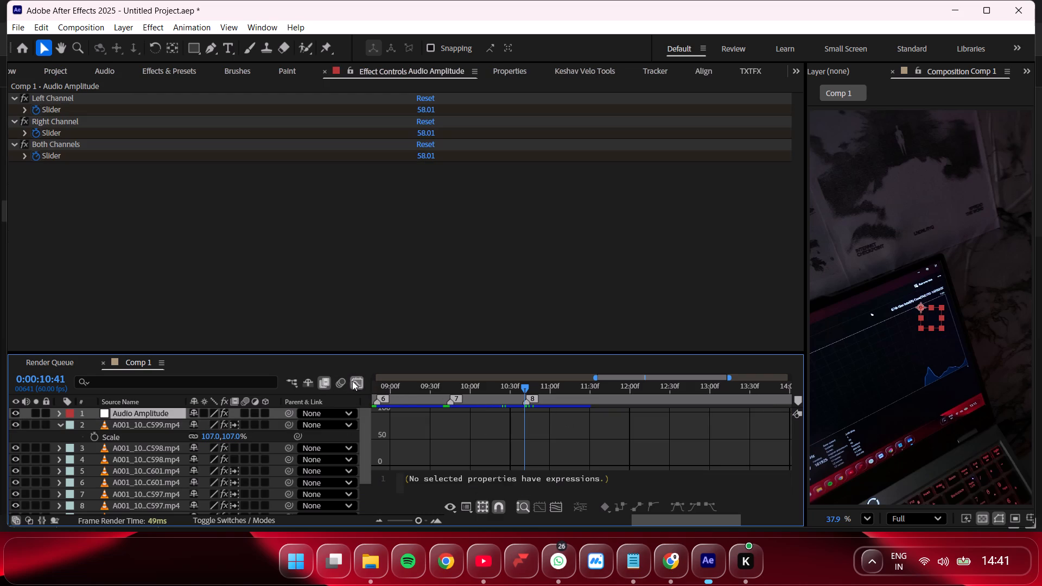
{"action": "left_click", "coordinate": [351, 381]}
{"action": "key", "text": "u"}
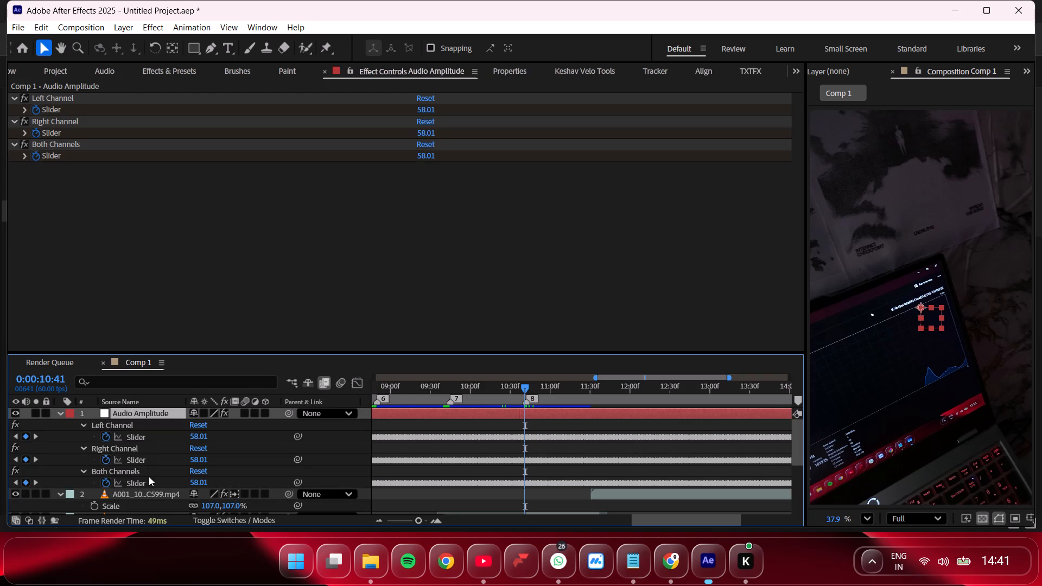
{"action": "left_click", "coordinate": [149, 479]}
{"action": "left_click", "coordinate": [366, 385]}
{"action": "left_click", "coordinate": [363, 383]}
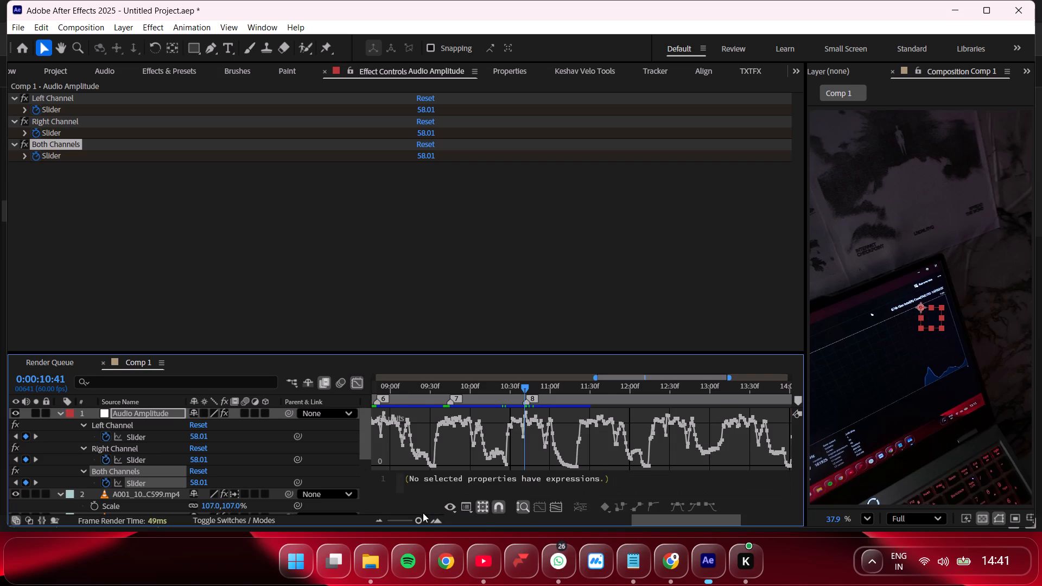
{"action": "left_click", "coordinate": [418, 518]}
{"action": "left_click_drag", "start_coordinate": [581, 387], "coordinate": [617, 388]}
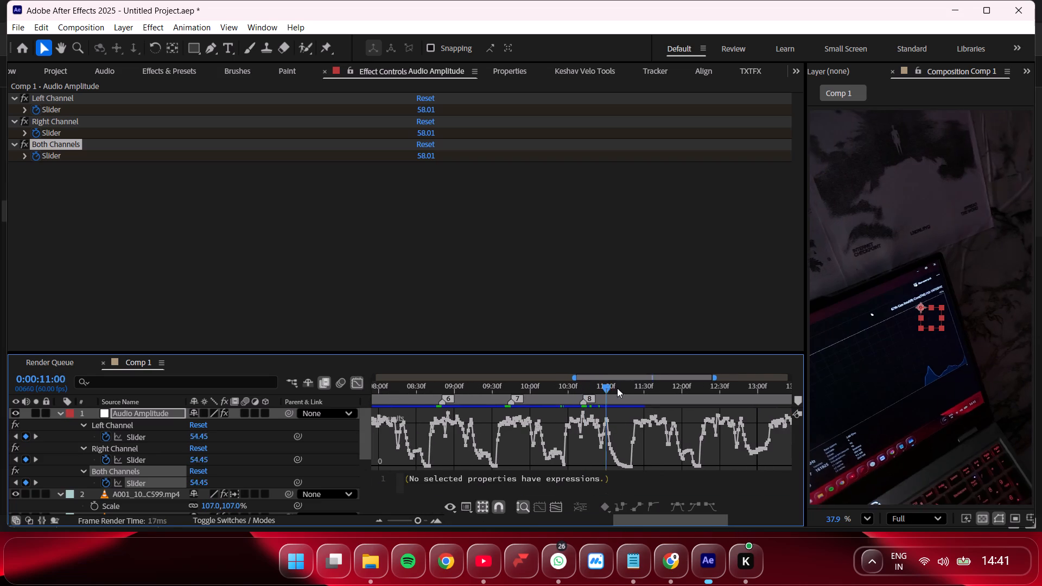
{"action": "left_click_drag", "start_coordinate": [617, 388], "coordinate": [652, 390]}
{"action": "left_click", "coordinate": [798, 402]}
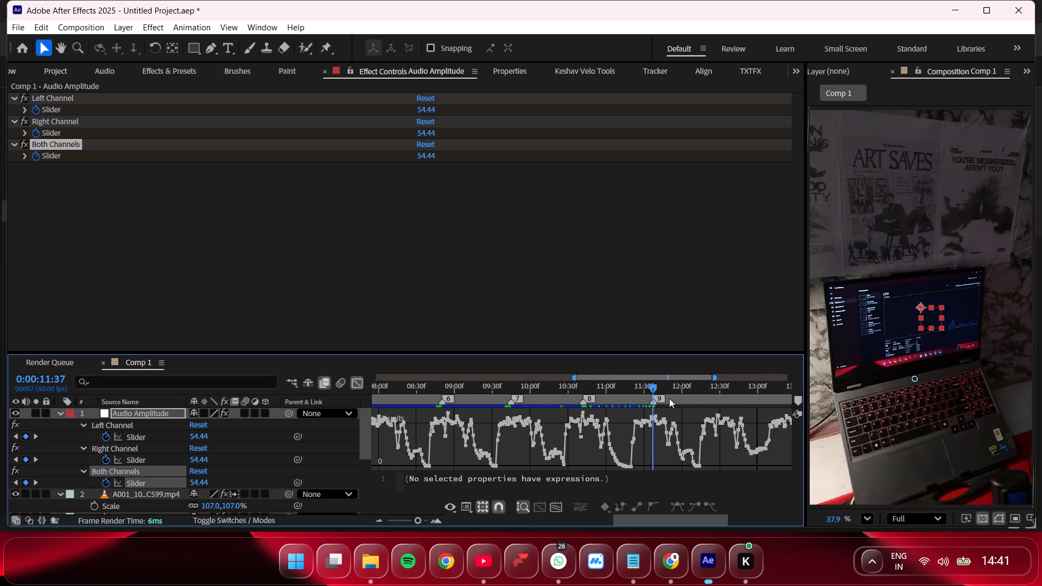
Add marker 10 on the beat at 0:00:12:32, close the graph view and collapse the Audio Amplitude layer.
{"action": "left_click_drag", "start_coordinate": [655, 391], "coordinate": [728, 390]}
{"action": "left_click", "coordinate": [729, 388]}
{"action": "left_click", "coordinate": [799, 398]}
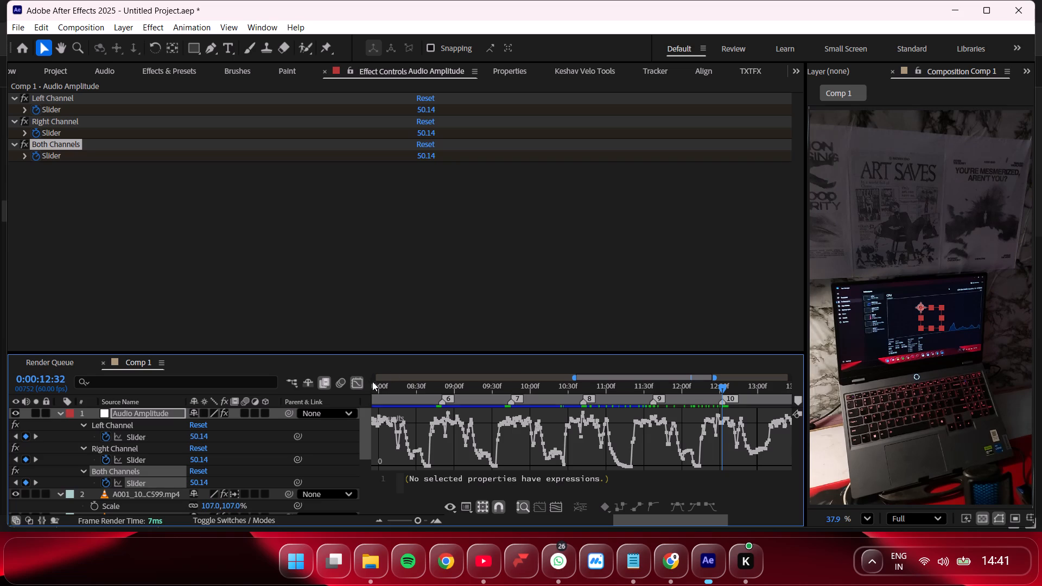
{"action": "left_click", "coordinate": [363, 381]}
{"action": "left_click", "coordinate": [59, 413]}
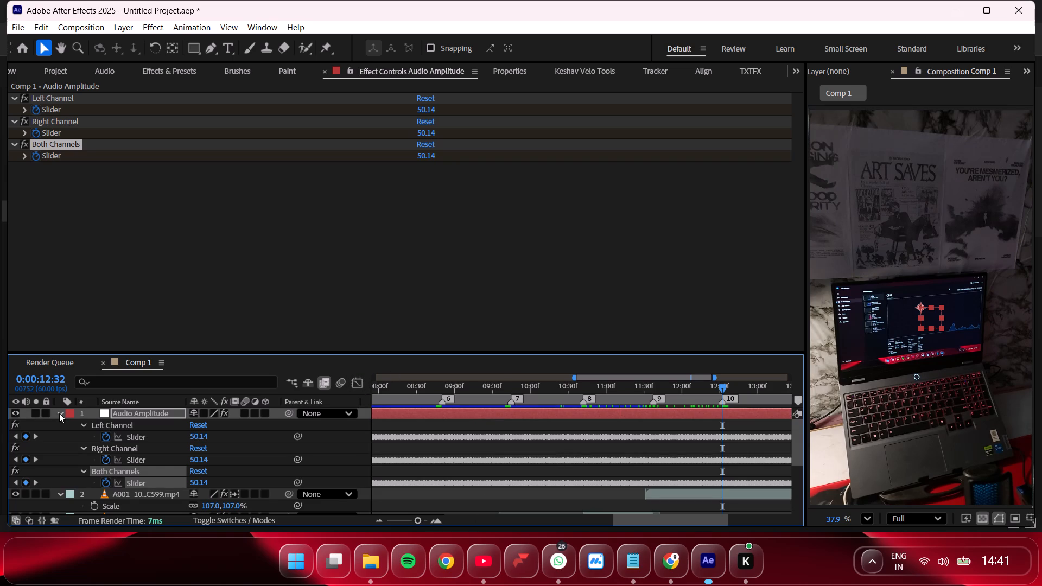
Split the C599 layer at marker 9 (0:00:11:37) and delete the part before it.
{"action": "left_click", "coordinate": [421, 520]}
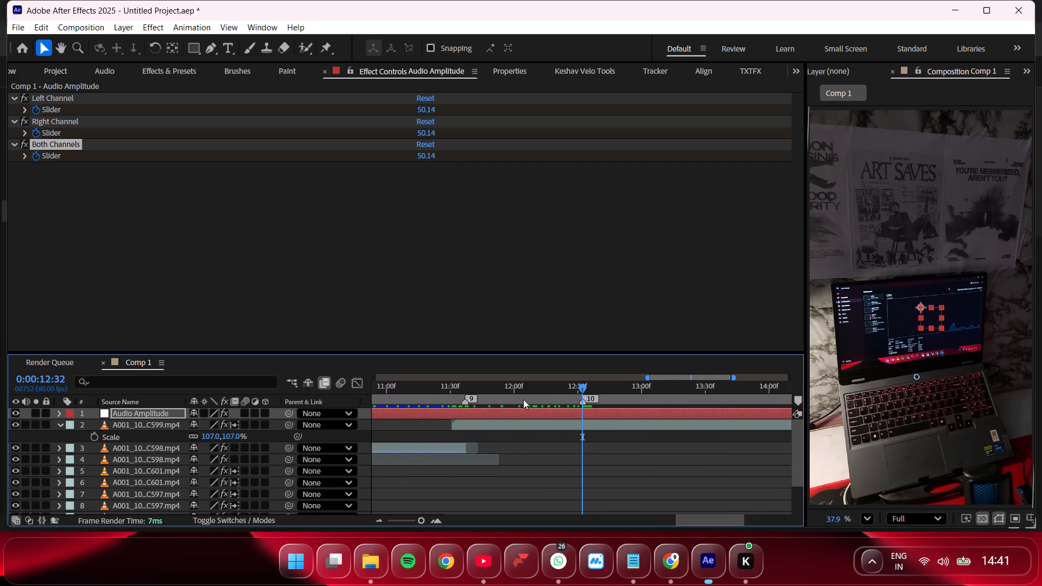
{"action": "left_click_drag", "start_coordinate": [494, 392], "coordinate": [463, 390]}
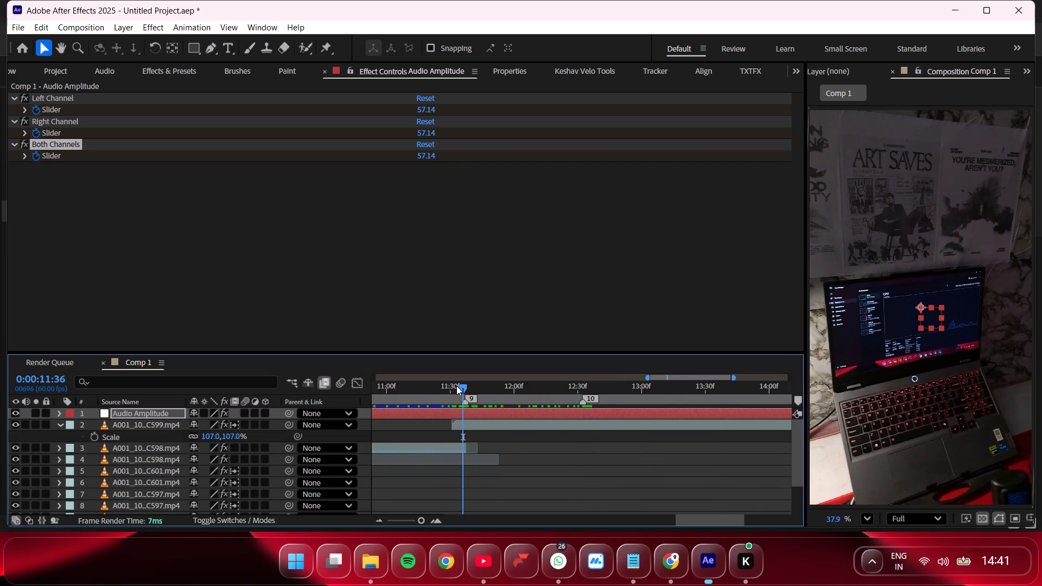
{"action": "left_click_drag", "start_coordinate": [457, 385], "coordinate": [466, 387]}
{"action": "left_click_drag", "start_coordinate": [422, 519], "coordinate": [435, 521]}
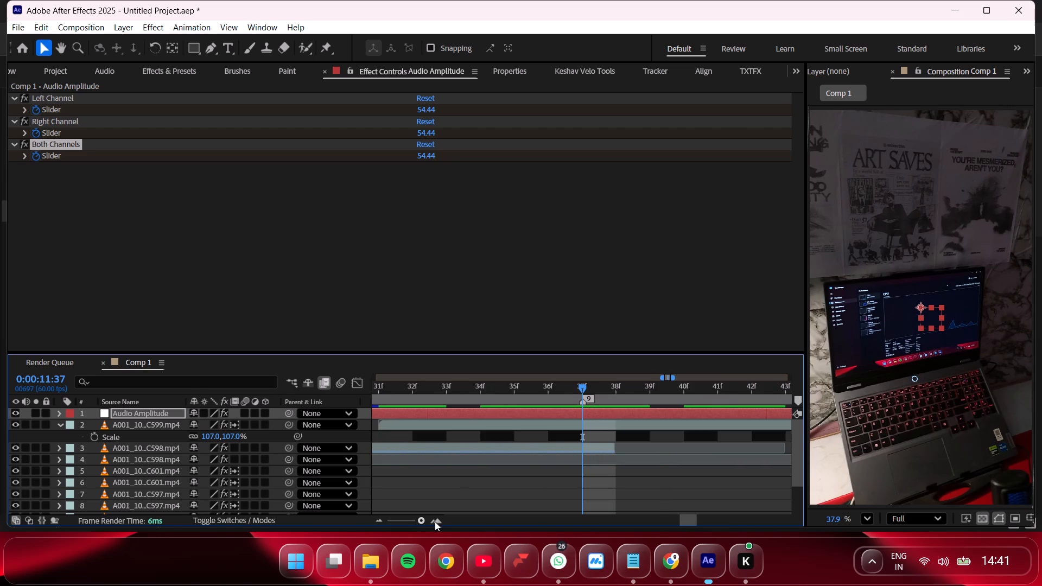
{"action": "left_click_drag", "start_coordinate": [435, 521], "coordinate": [437, 521]}
{"action": "left_click", "coordinate": [581, 419]}
{"action": "left_click_drag", "start_coordinate": [421, 519], "coordinate": [420, 519]}
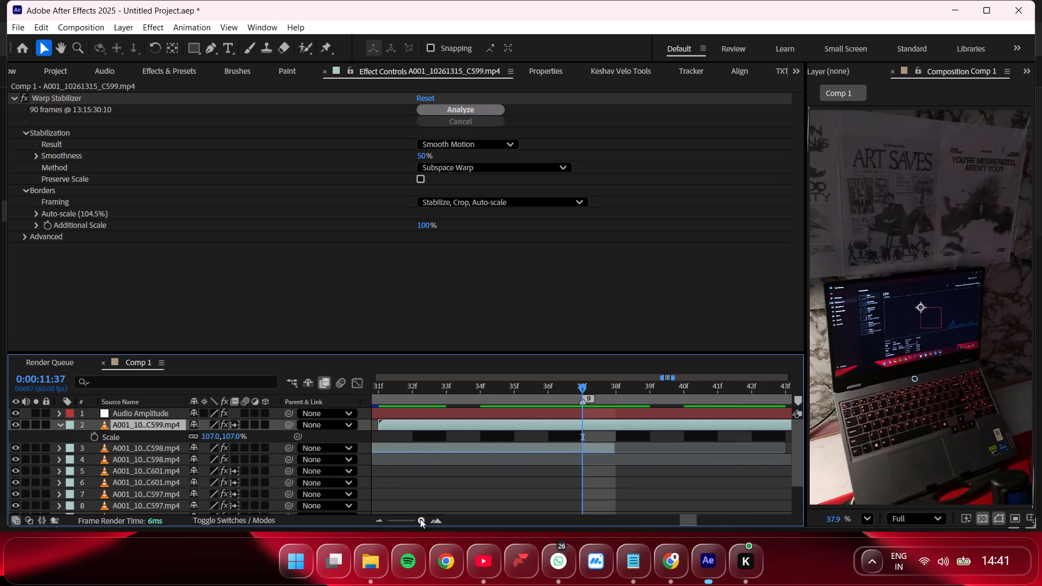
{"action": "left_click_drag", "start_coordinate": [420, 519], "coordinate": [429, 520]}
{"action": "left_click_drag", "start_coordinate": [418, 521], "coordinate": [450, 526]}
{"action": "key", "text": "ctrl+shift+d"}
{"action": "left_click", "coordinate": [511, 435]}
{"action": "key", "text": "Delete"}
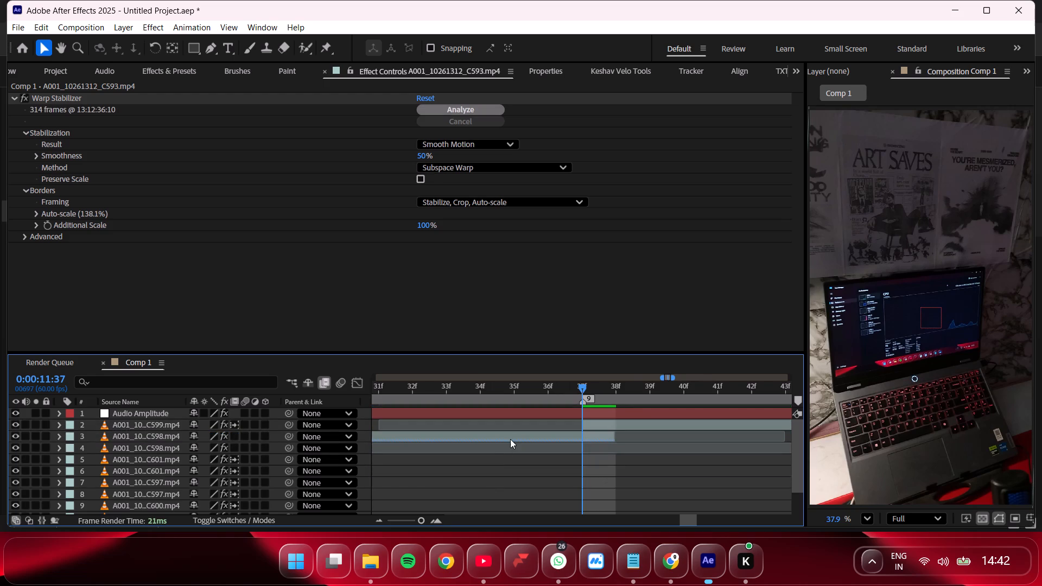
Play back from marker 9 and split the C599 layer at marker 10 (0:00:12:32).
{"action": "left_click_drag", "start_coordinate": [421, 519], "coordinate": [414, 518]}
{"action": "key", "text": "space"}
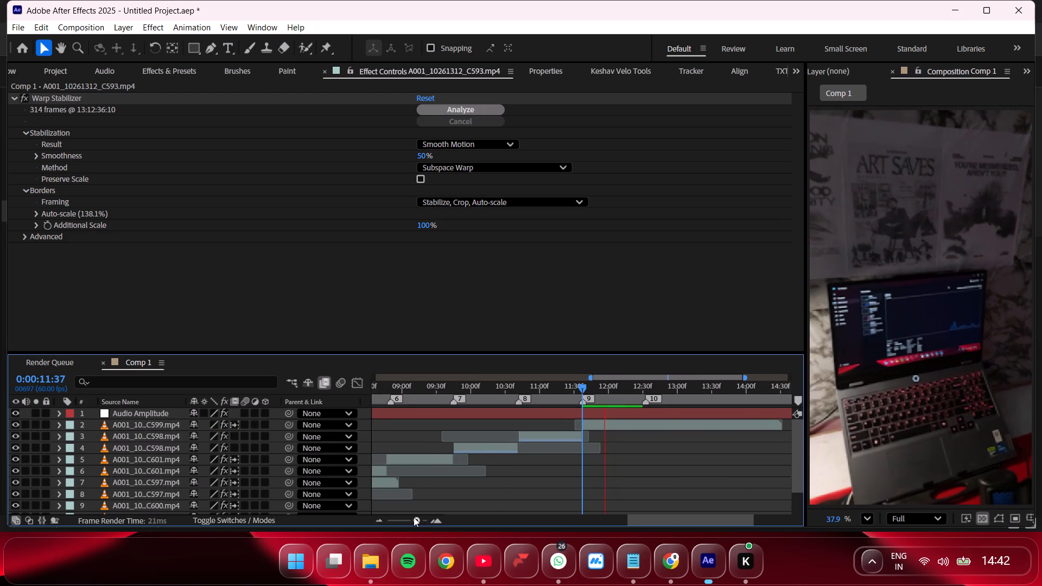
{"action": "key", "text": "space"}
{"action": "left_click_drag", "start_coordinate": [634, 396], "coordinate": [643, 396]}
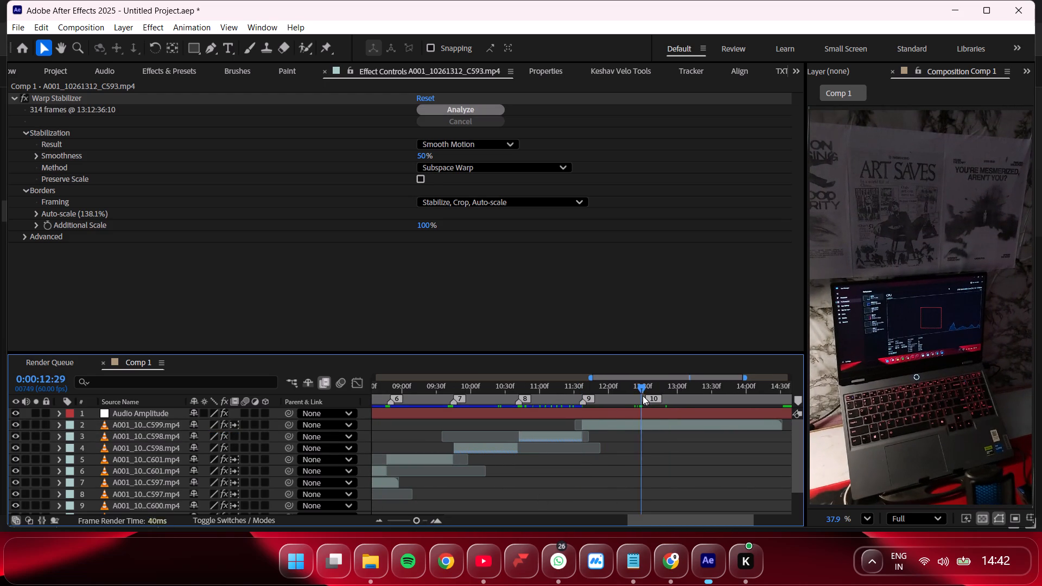
{"action": "left_click_drag", "start_coordinate": [643, 396], "coordinate": [645, 396]}
{"action": "left_click_drag", "start_coordinate": [414, 525], "coordinate": [443, 525]}
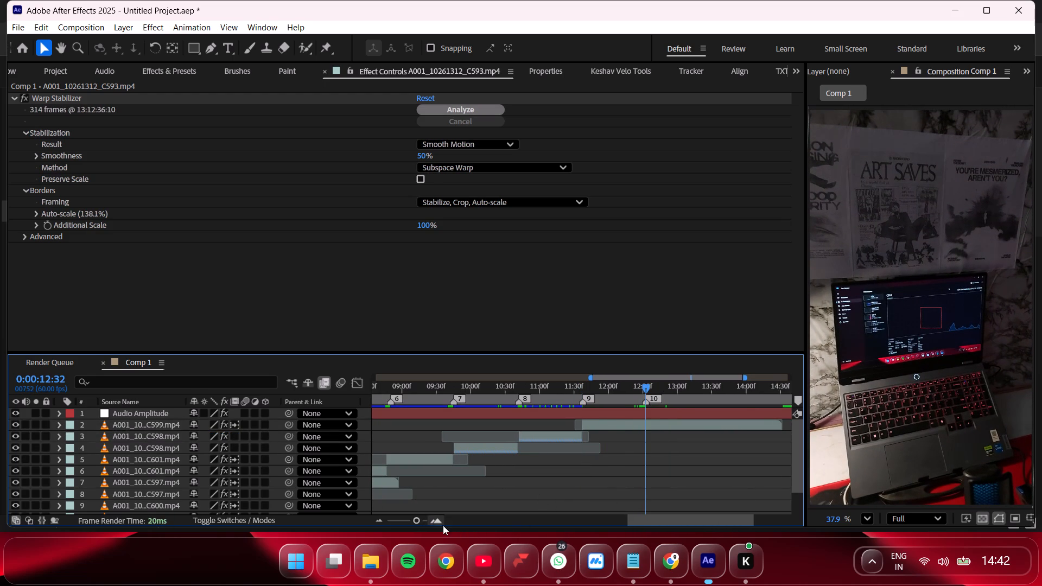
{"action": "left_click_drag", "start_coordinate": [443, 525], "coordinate": [442, 525]}
{"action": "left_click_drag", "start_coordinate": [414, 520], "coordinate": [450, 514]}
{"action": "left_click", "coordinate": [577, 422]}
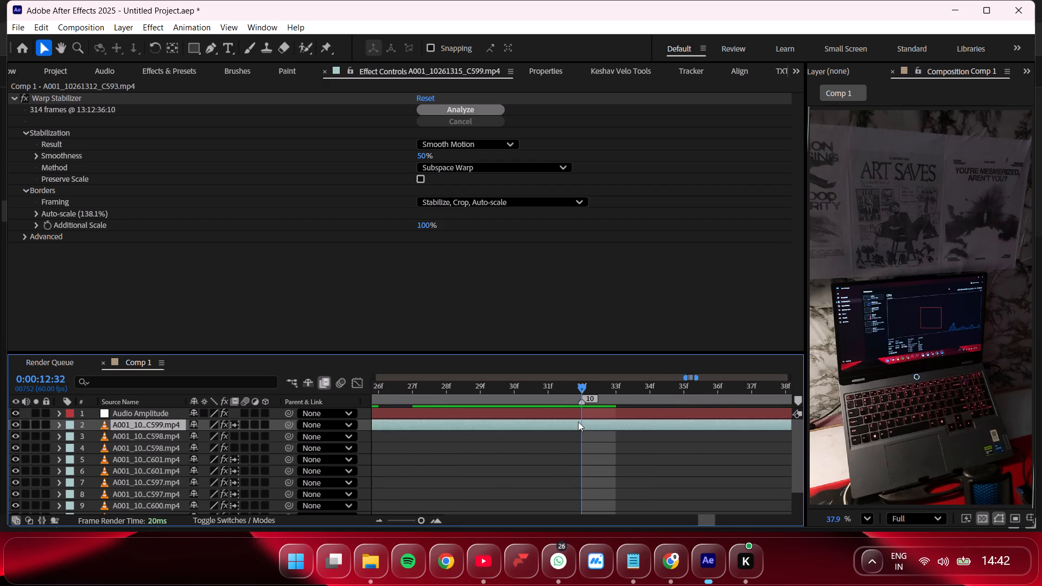
{"action": "key", "text": "ctrl+shift+d"}
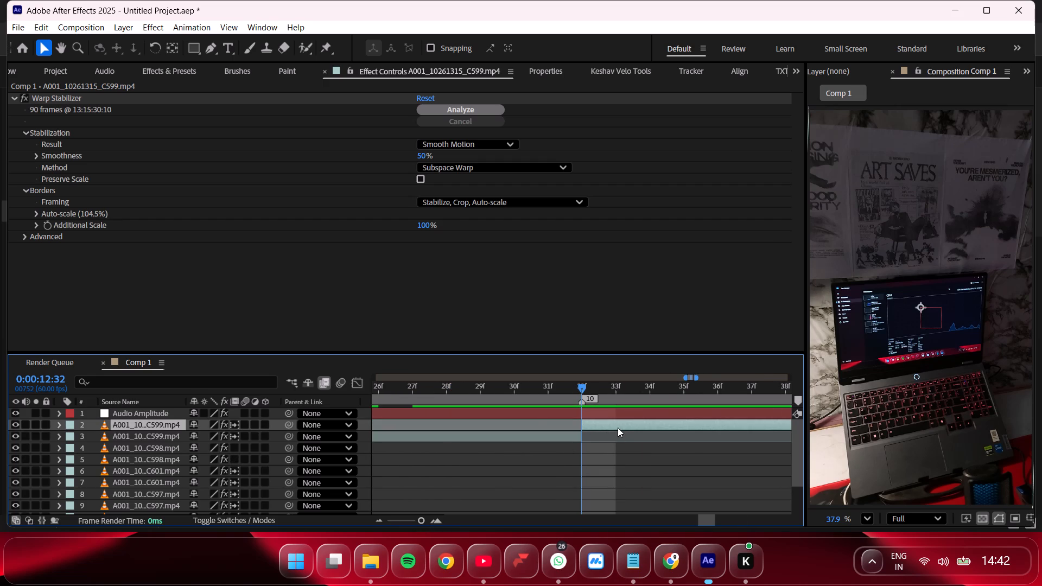
Slide the later C599 part about 13 frames earlier, split it again at marker 10 (0:00:12:32) and delete the part before it.
{"action": "left_click_drag", "start_coordinate": [617, 428], "coordinate": [423, 425]}
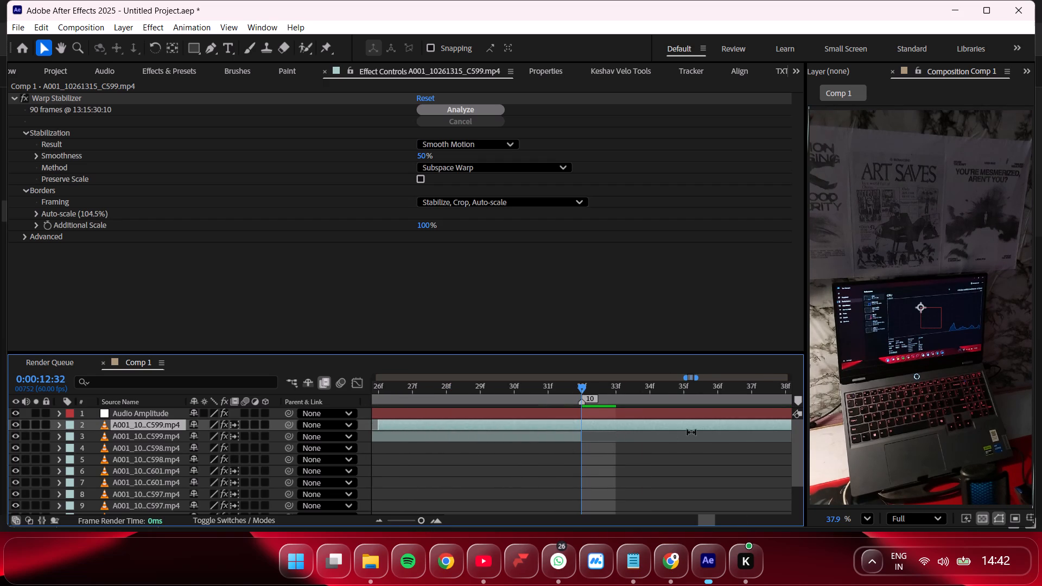
{"action": "left_click_drag", "start_coordinate": [752, 424], "coordinate": [516, 425]}
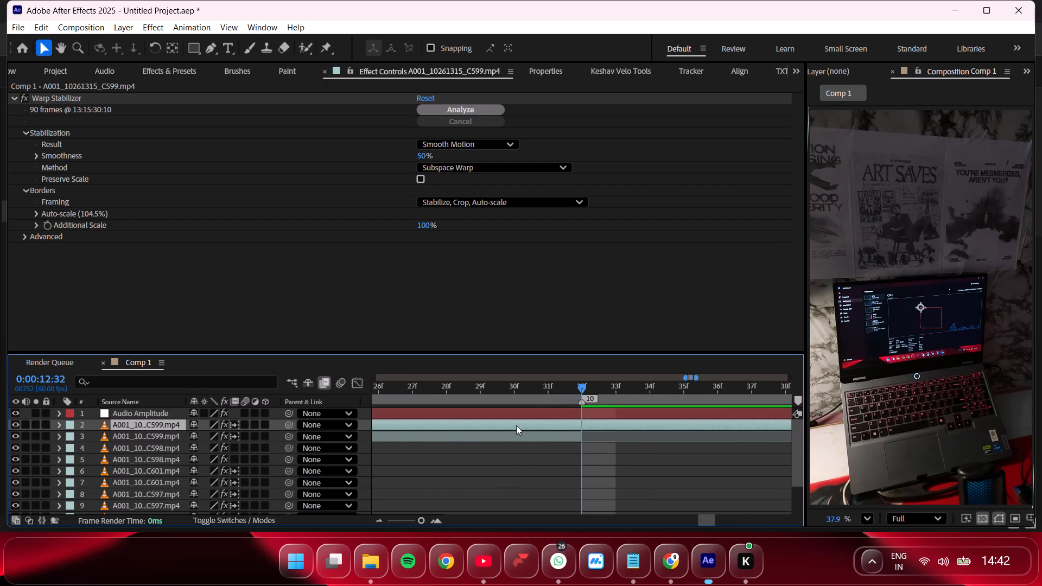
{"action": "key", "text": "ctrl+shift+d"}
{"action": "key", "text": "ctrl+shift+f"}
{"action": "left_click", "coordinate": [514, 435]}
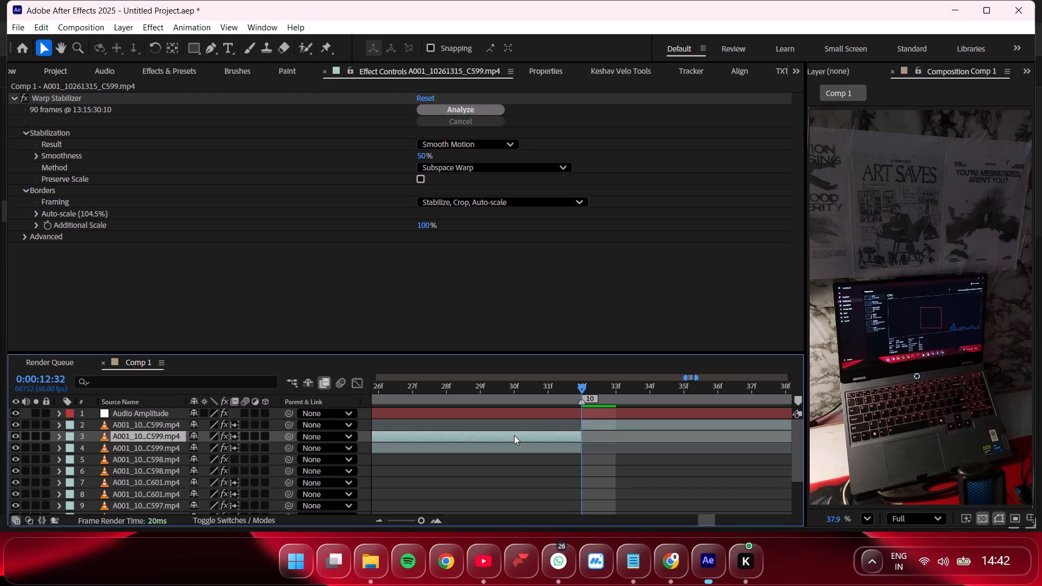
{"action": "key", "text": "Delete"}
Play back the cuts from marker 8 onward and trim the end of the last C599 clip to about 0:00:13:36.
{"action": "left_click_drag", "start_coordinate": [420, 517], "coordinate": [401, 513]}
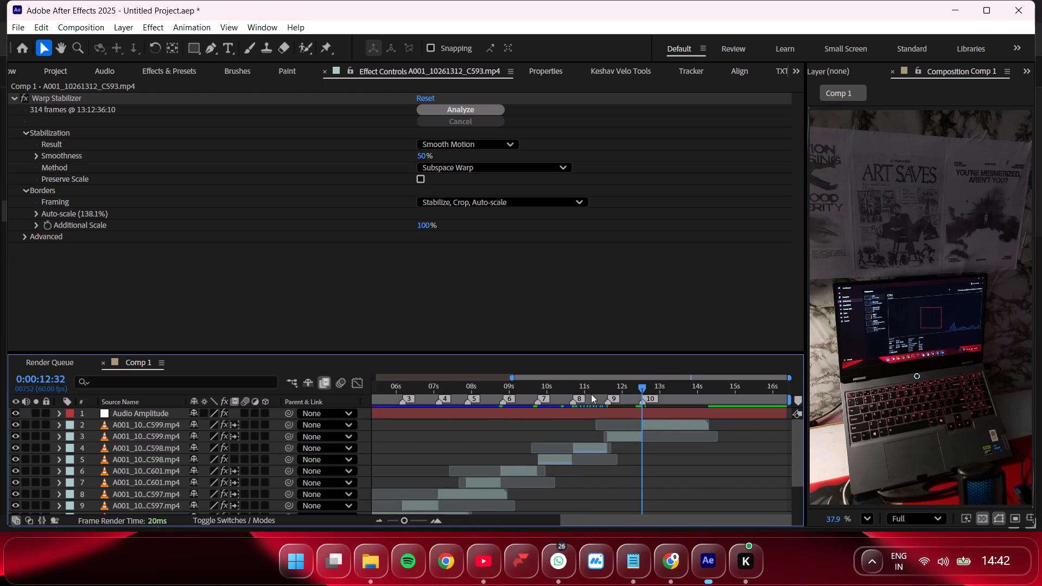
{"action": "left_click", "coordinate": [591, 394]}
{"action": "key", "text": "space"}
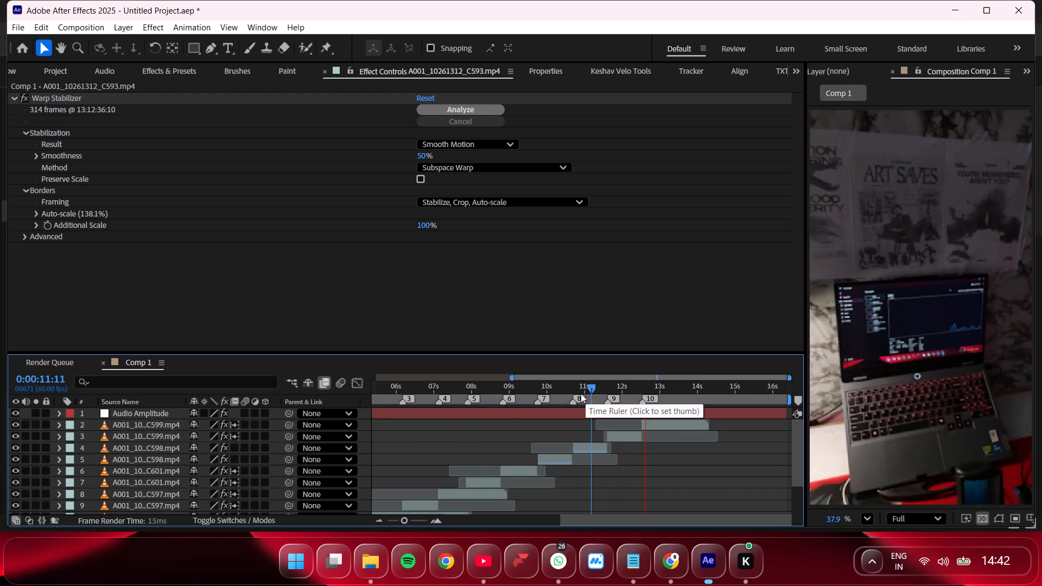
{"action": "left_click", "coordinate": [638, 390]}
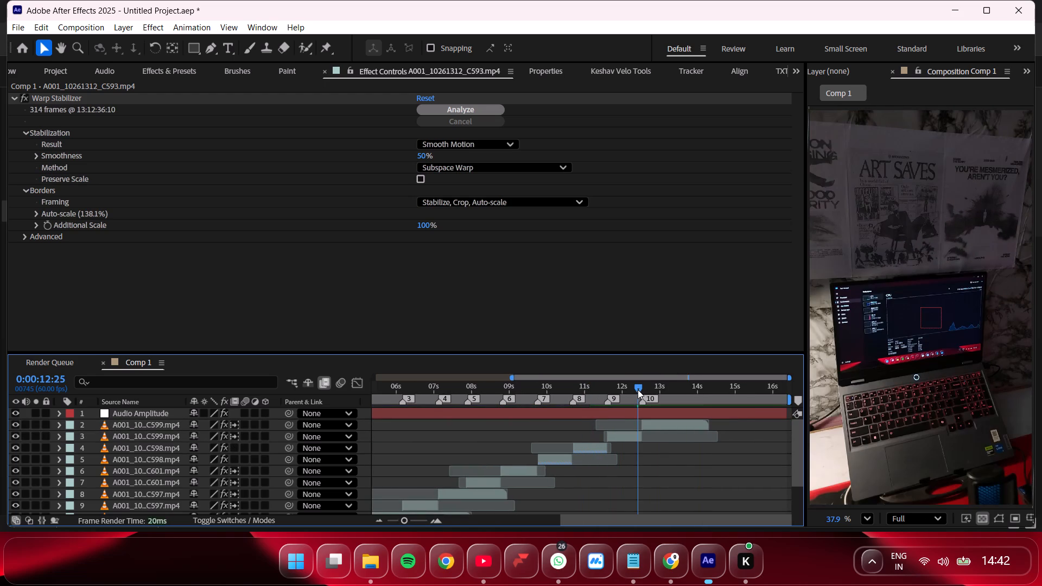
{"action": "key", "text": "space"}
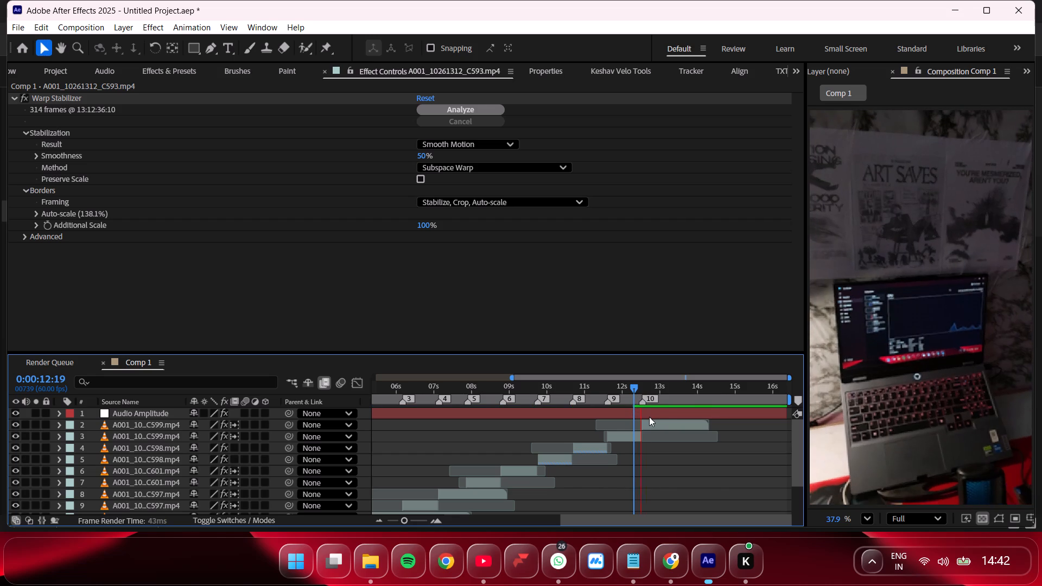
{"action": "key", "text": "space"}
{"action": "key", "text": "space"}
{"action": "key", "text": "space"}
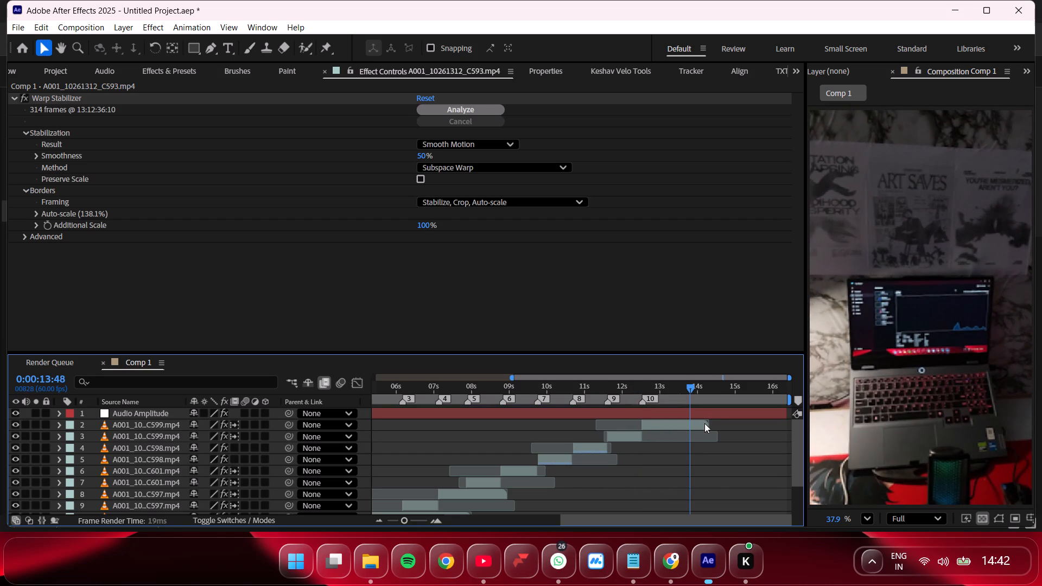
{"action": "left_click_drag", "start_coordinate": [707, 424], "coordinate": [680, 424]}
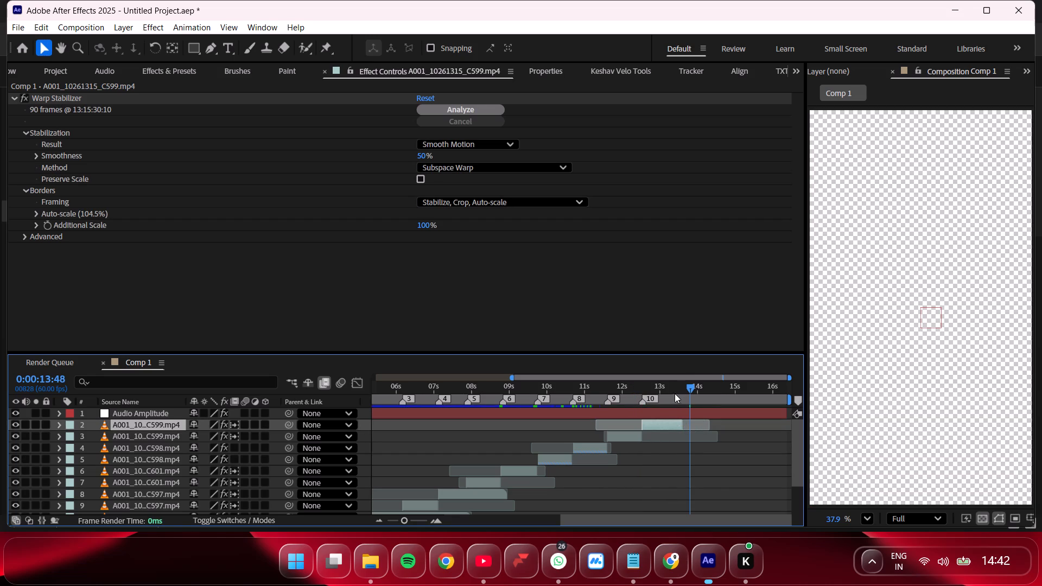
Shorten the composition's work area so it ends with the last C599 clip at about 0:00:13:36.
{"action": "left_click", "coordinate": [675, 394]}
{"action": "left_click_drag", "start_coordinate": [415, 519], "coordinate": [390, 519]}
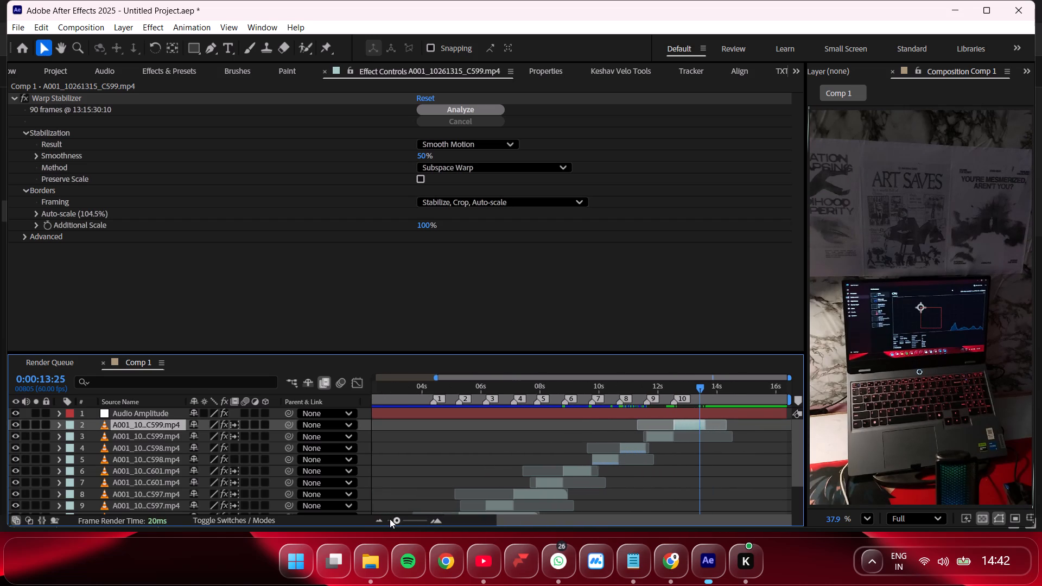
{"action": "left_click_drag", "start_coordinate": [390, 519], "coordinate": [382, 520]}
{"action": "left_click_drag", "start_coordinate": [791, 398], "coordinate": [725, 392]}
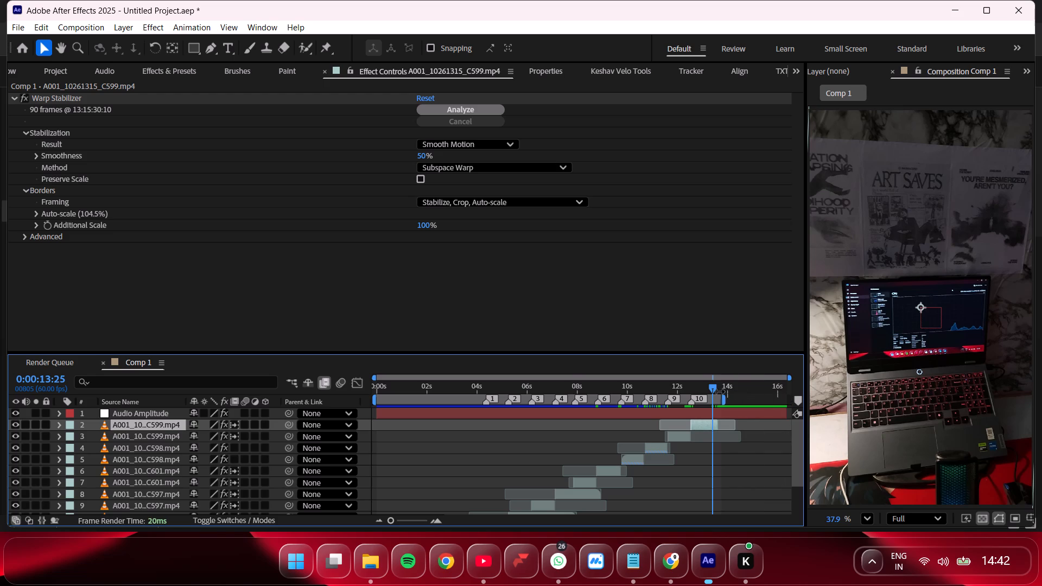
{"action": "left_click_drag", "start_coordinate": [725, 392], "coordinate": [720, 390]}
{"action": "left_click_drag", "start_coordinate": [396, 523], "coordinate": [408, 523]}
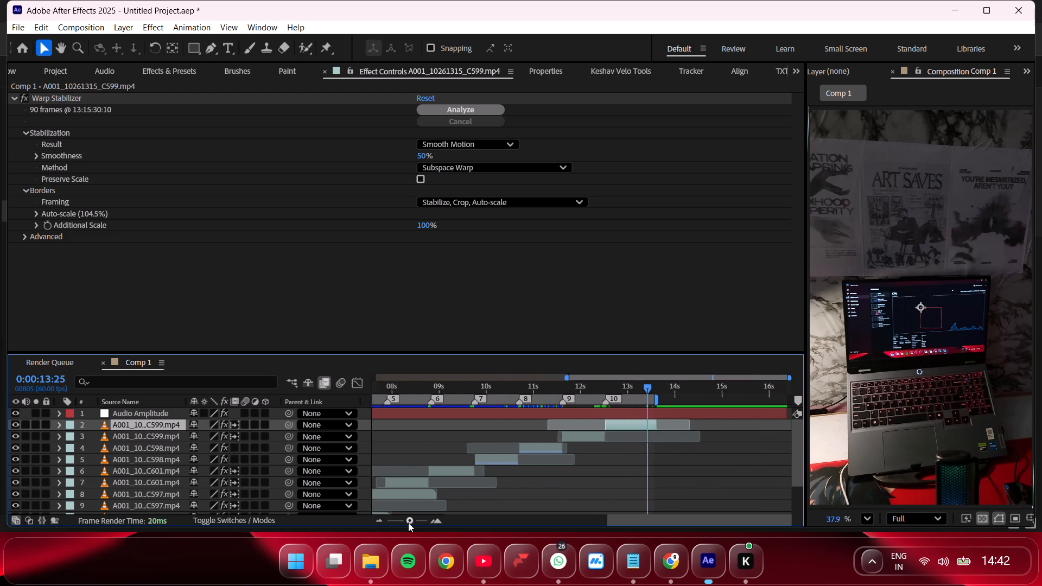
{"action": "left_click_drag", "start_coordinate": [408, 523], "coordinate": [424, 524]}
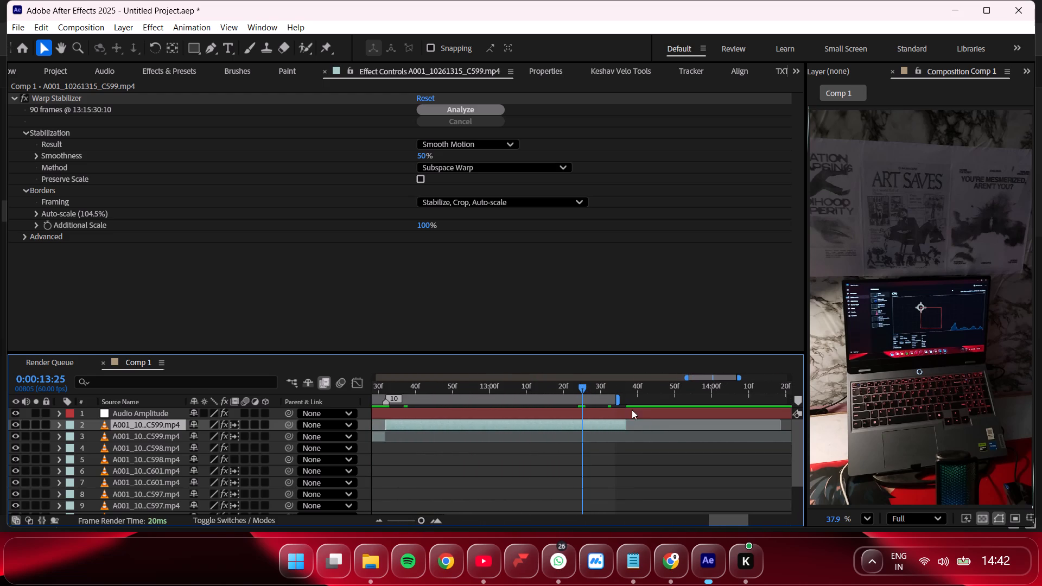
{"action": "left_click_drag", "start_coordinate": [619, 400], "coordinate": [625, 400]}
Split the music track near the work area's end, delete the remainder and extend the kept part to about 0:00:13:36.
{"action": "scroll", "coordinate": [643, 437], "scroll_direction": "down", "scroll_amount": 10}
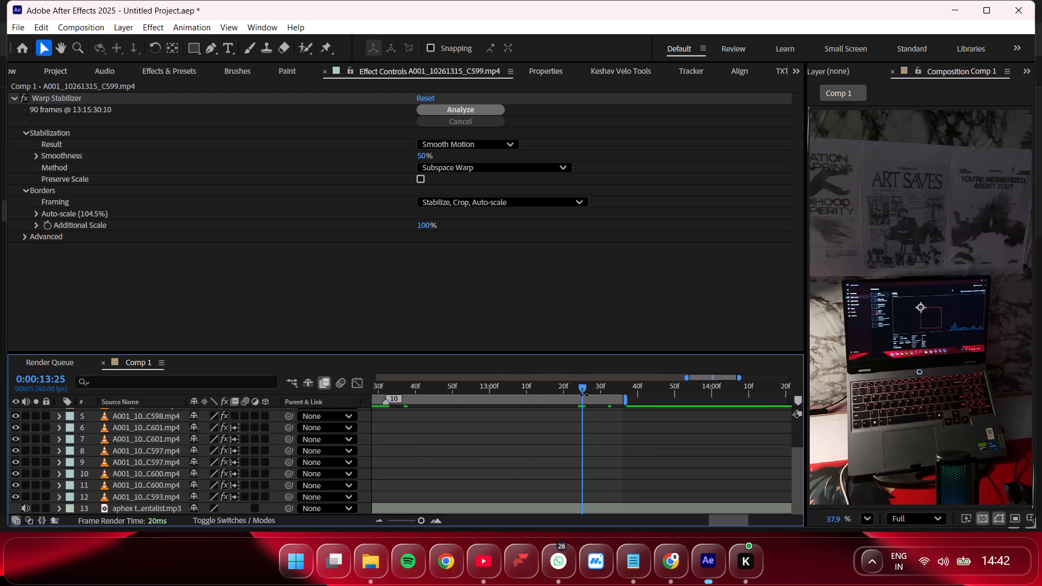
{"action": "left_click", "coordinate": [583, 393]}
{"action": "left_click_drag", "start_coordinate": [583, 388], "coordinate": [617, 396]}
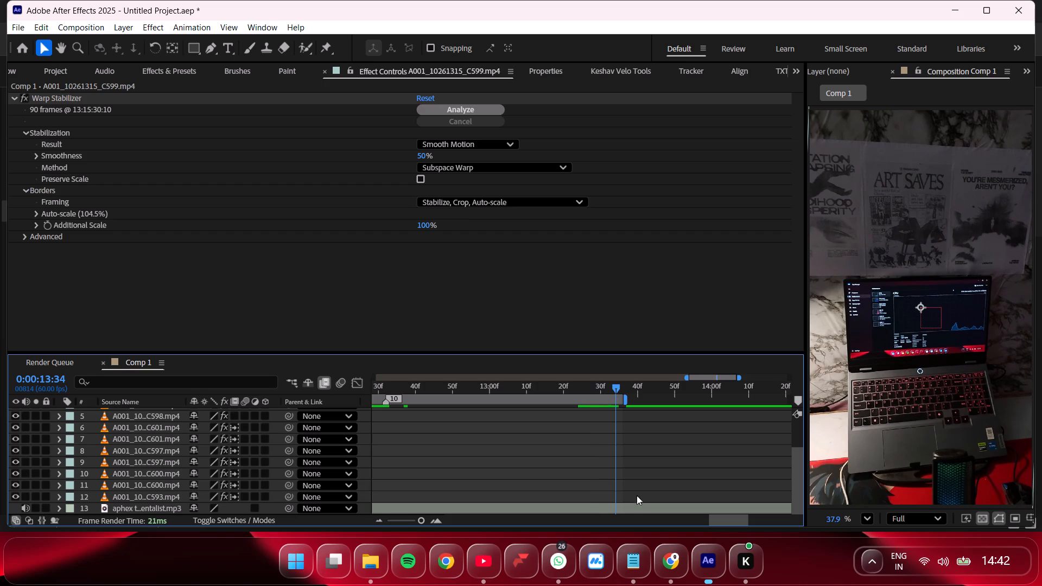
{"action": "left_click", "coordinate": [628, 503]}
{"action": "key", "text": "ctrl+shift+d"}
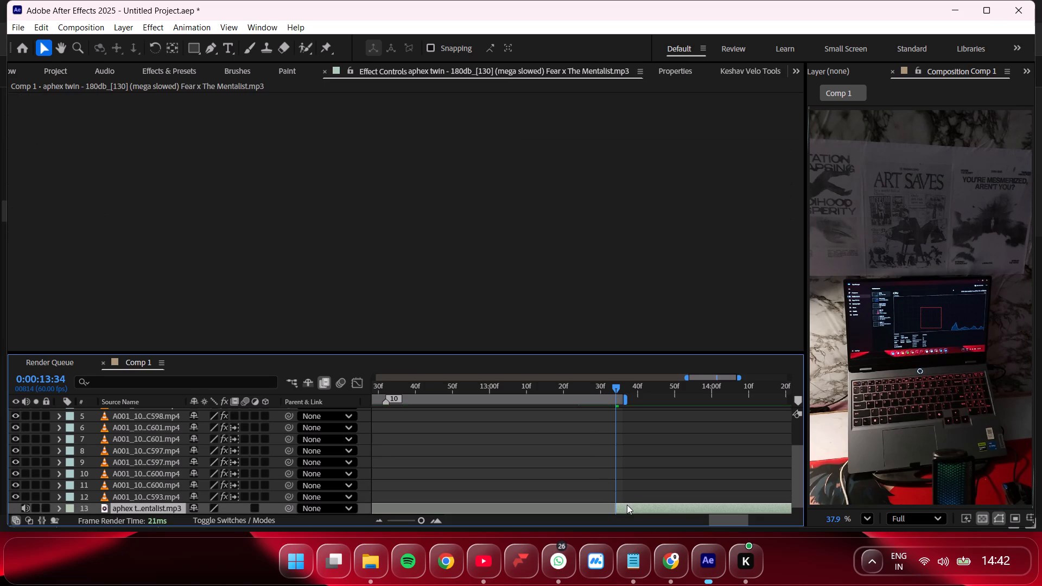
{"action": "scroll", "coordinate": [626, 504], "scroll_direction": "down", "scroll_amount": 4, "text": "ctrl"}
{"action": "left_click", "coordinate": [633, 499]}
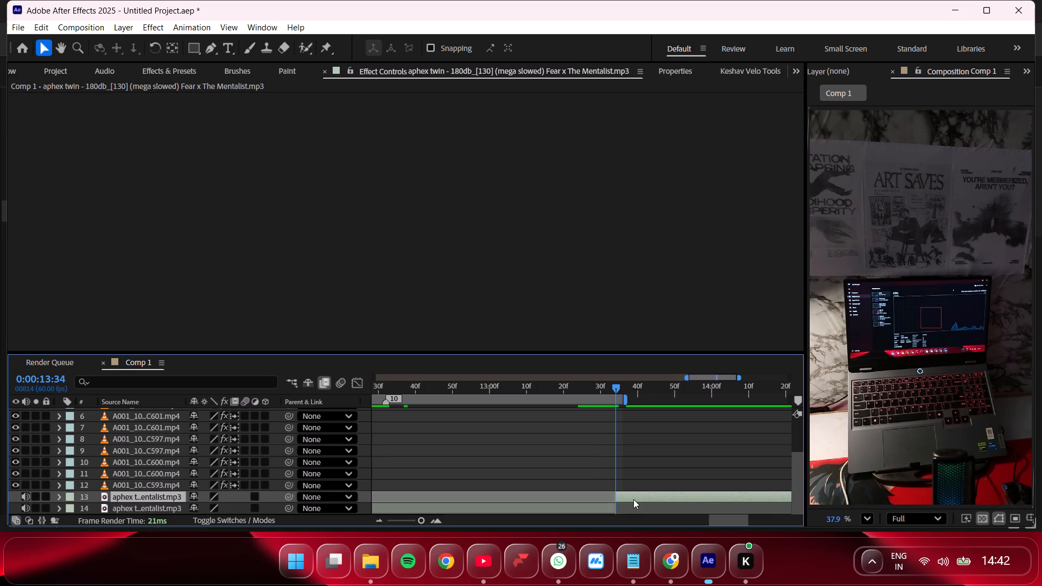
{"action": "key", "text": "Delete"}
{"action": "left_click_drag", "start_coordinate": [614, 509], "coordinate": [615, 509]}
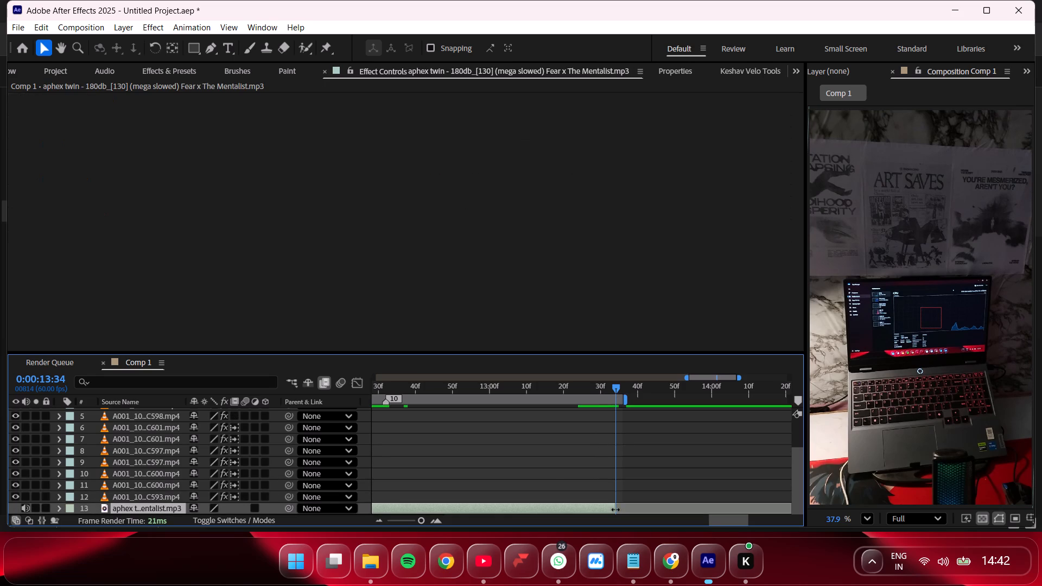
{"action": "left_click_drag", "start_coordinate": [615, 509], "coordinate": [621, 506]}
Keyframe the music's Audio Levels to fade from 0 dB at about 0:00:13:27 to below -27 dB at 0:00:13:36.
{"action": "left_click_drag", "start_coordinate": [614, 385], "coordinate": [596, 384]}
{"action": "scroll", "coordinate": [594, 392], "scroll_direction": "down", "scroll_amount": 1}
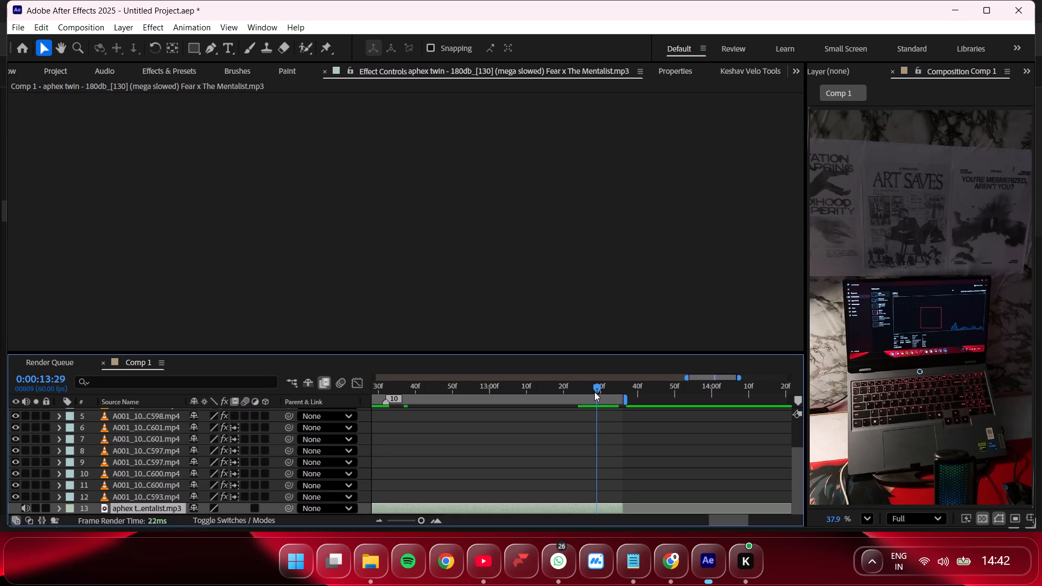
{"action": "key", "text": "l"}
{"action": "scroll", "coordinate": [450, 423], "scroll_direction": "down", "scroll_amount": 3}
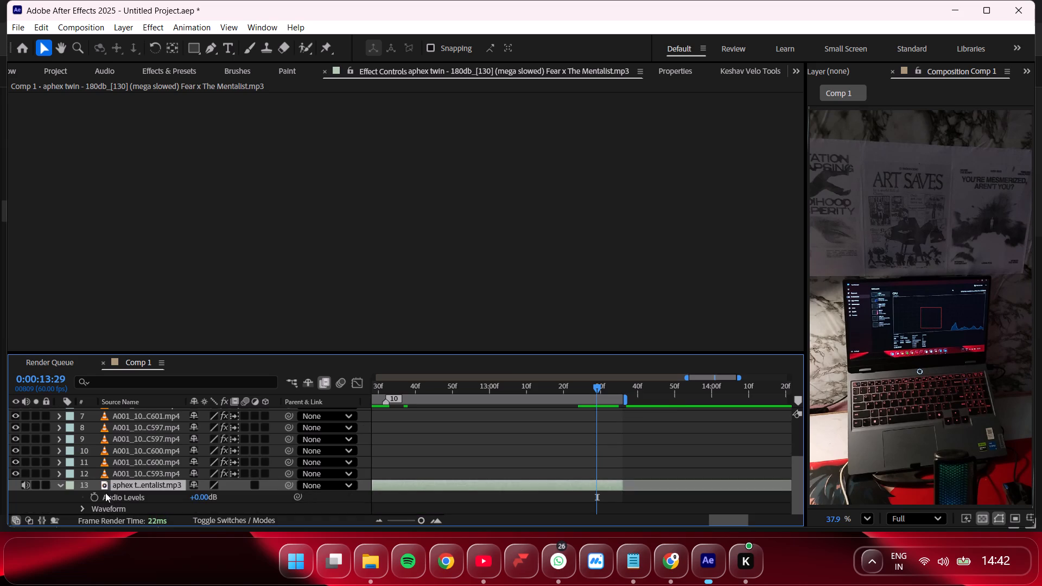
{"action": "left_click", "coordinate": [94, 498]}
{"action": "left_click_drag", "start_coordinate": [599, 497], "coordinate": [590, 495]}
{"action": "left_click_drag", "start_coordinate": [596, 389], "coordinate": [624, 396]}
{"action": "left_click_drag", "start_coordinate": [205, 500], "coordinate": [186, 500]}
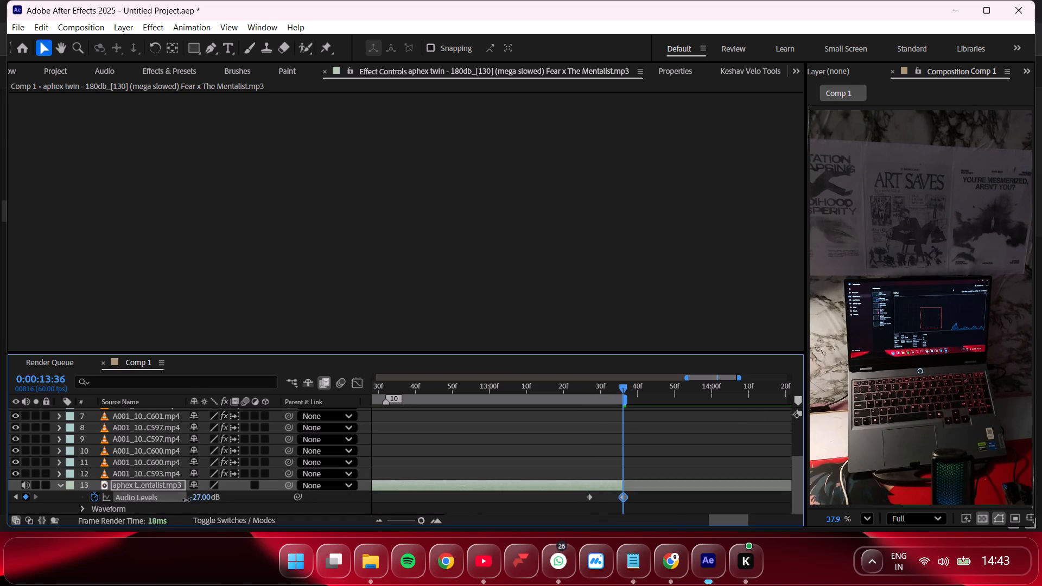
{"action": "left_click_drag", "start_coordinate": [186, 500], "coordinate": [184, 500]}
Preview the music fade-out and move its starting Audio Levels keyframe earlier to about 0:00:12:57.
{"action": "left_click", "coordinate": [539, 390]}
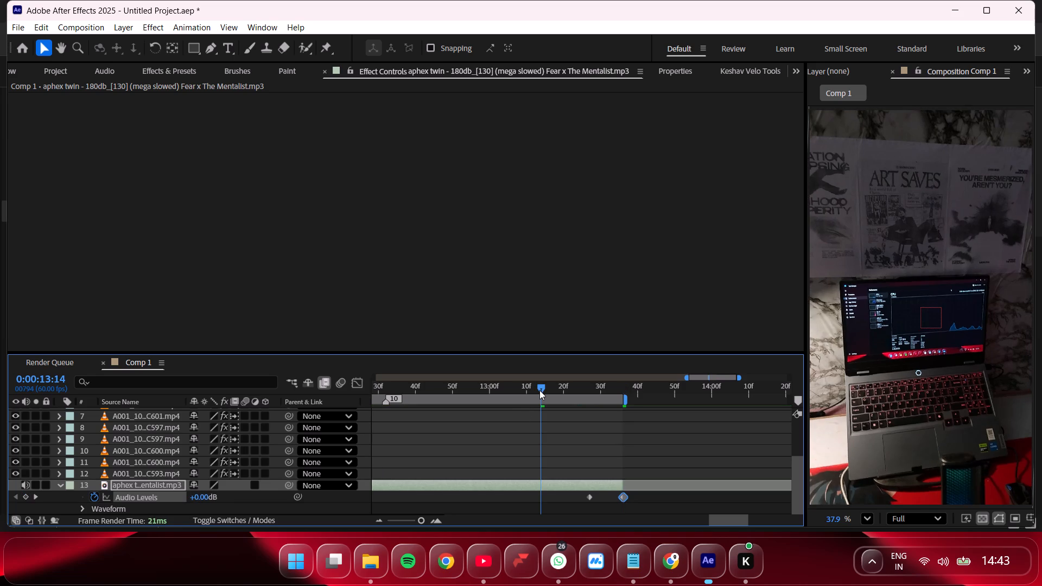
{"action": "key", "text": "space"}
{"action": "left_click", "coordinate": [551, 394]}
{"action": "key", "text": "space"}
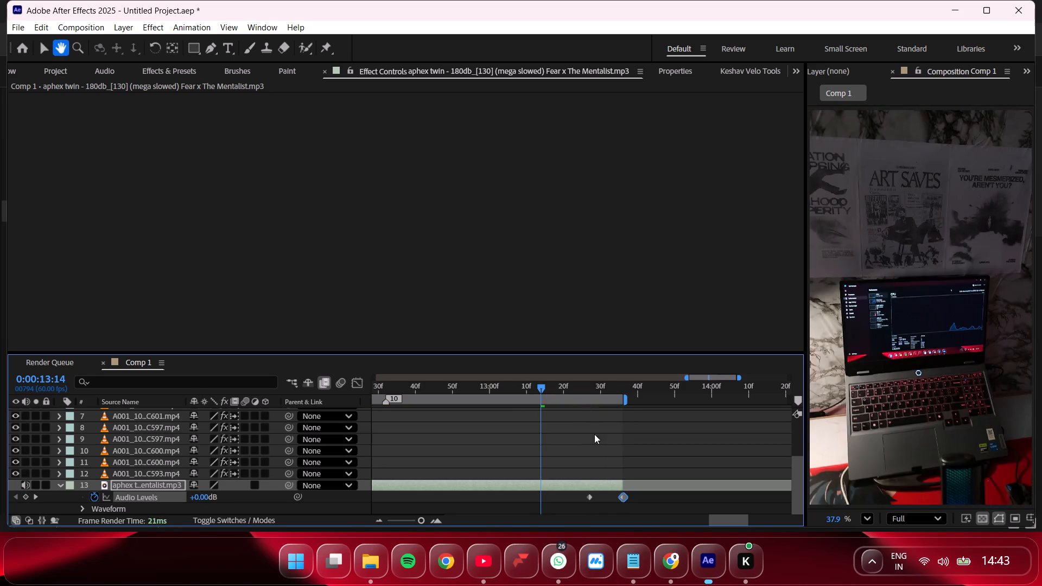
{"action": "left_click_drag", "start_coordinate": [591, 496], "coordinate": [532, 477]}
{"action": "left_click", "coordinate": [539, 396]}
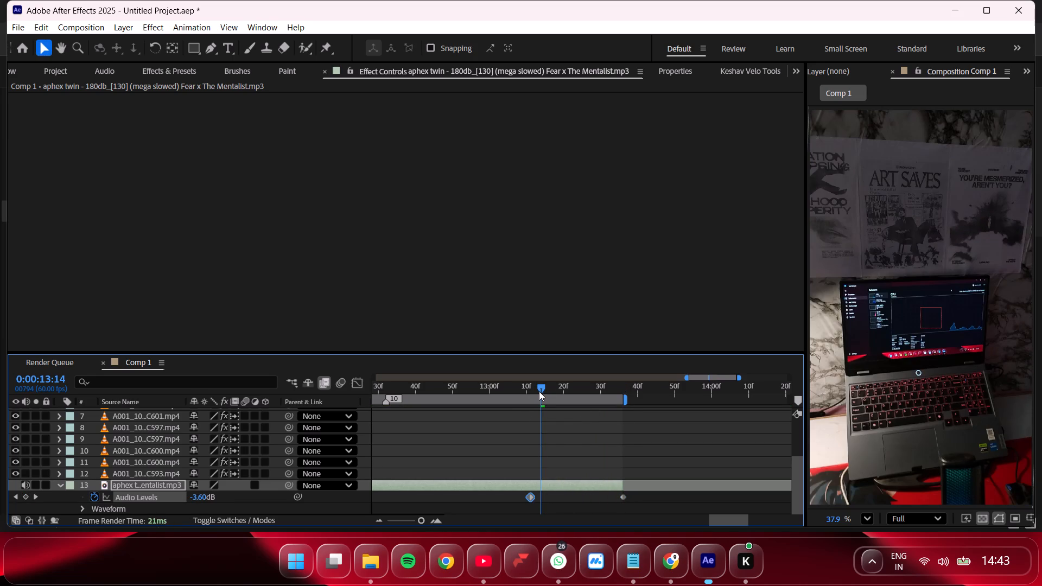
{"action": "left_click", "coordinate": [539, 391]}
{"action": "left_click_drag", "start_coordinate": [531, 496], "coordinate": [549, 493]}
{"action": "key", "text": "space"}
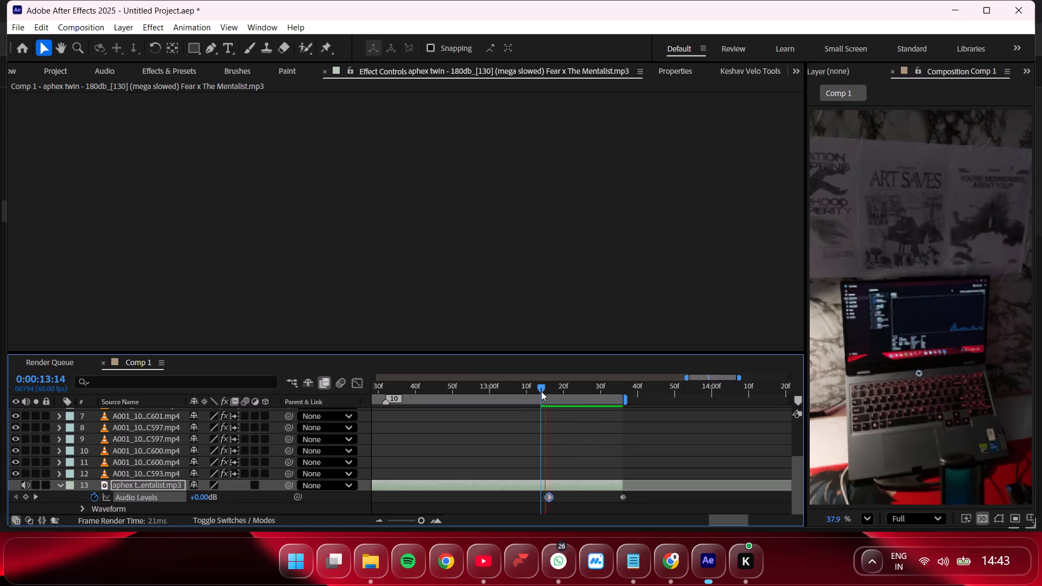
{"action": "left_click_drag", "start_coordinate": [541, 391], "coordinate": [520, 406]}
{"action": "left_click_drag", "start_coordinate": [549, 496], "coordinate": [548, 496]}
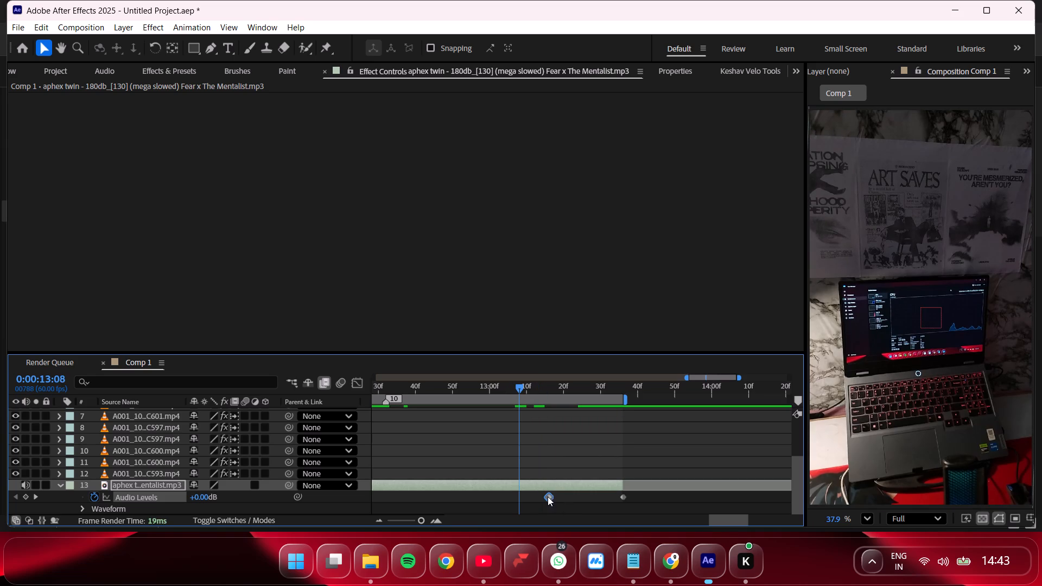
{"action": "left_click_drag", "start_coordinate": [548, 496], "coordinate": [480, 489]}
Play back the longer music fade-out and review the whole edit from its start.
{"action": "left_click_drag", "start_coordinate": [487, 394], "coordinate": [376, 403]}
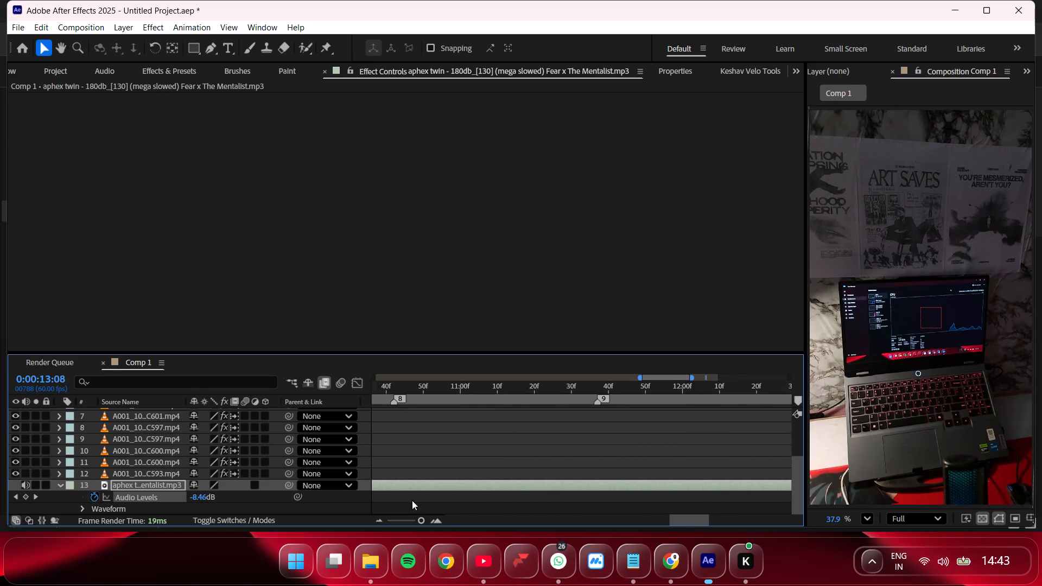
{"action": "left_click_drag", "start_coordinate": [418, 517], "coordinate": [406, 517]}
{"action": "left_click", "coordinate": [579, 392]}
{"action": "key", "text": "space"}
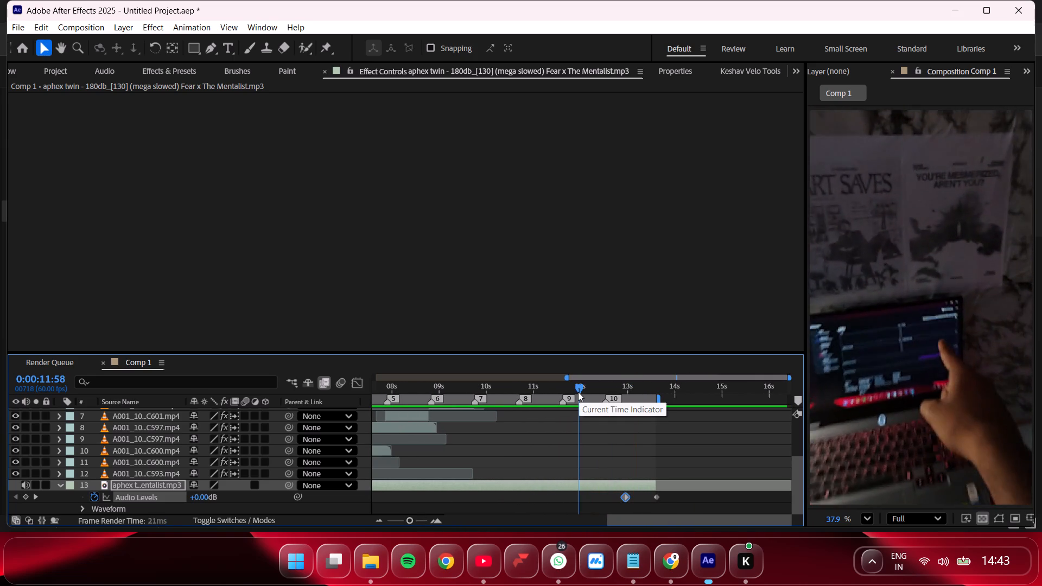
{"action": "left_click", "coordinate": [631, 389]}
{"action": "key", "text": "space"}
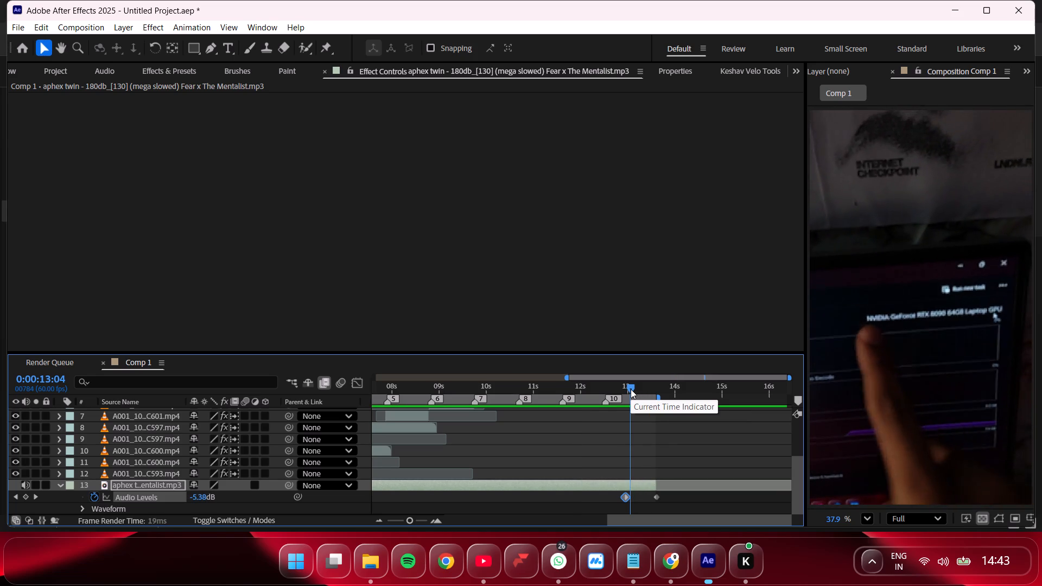
{"action": "left_click_drag", "start_coordinate": [408, 518], "coordinate": [368, 518]}
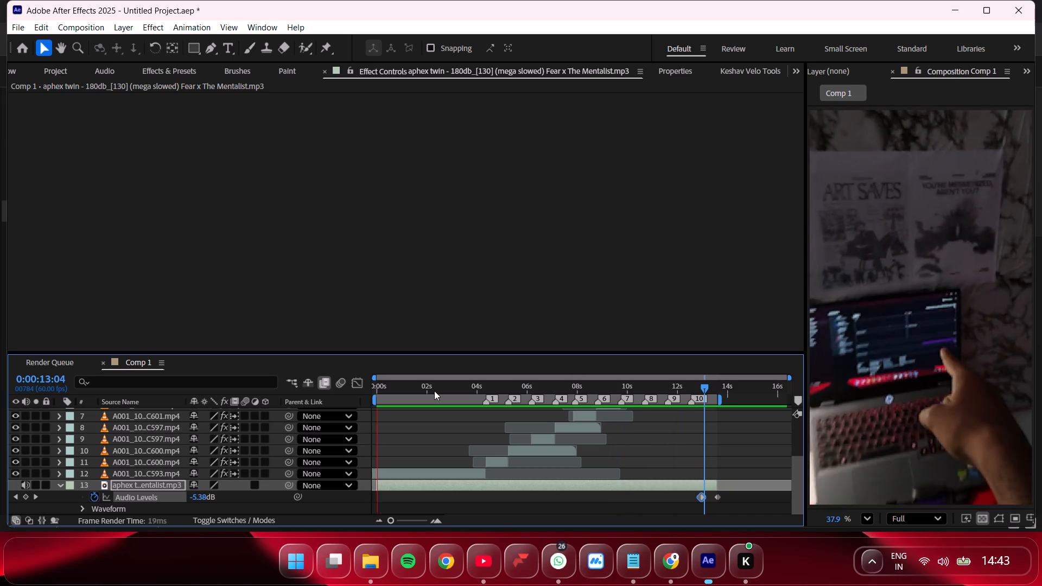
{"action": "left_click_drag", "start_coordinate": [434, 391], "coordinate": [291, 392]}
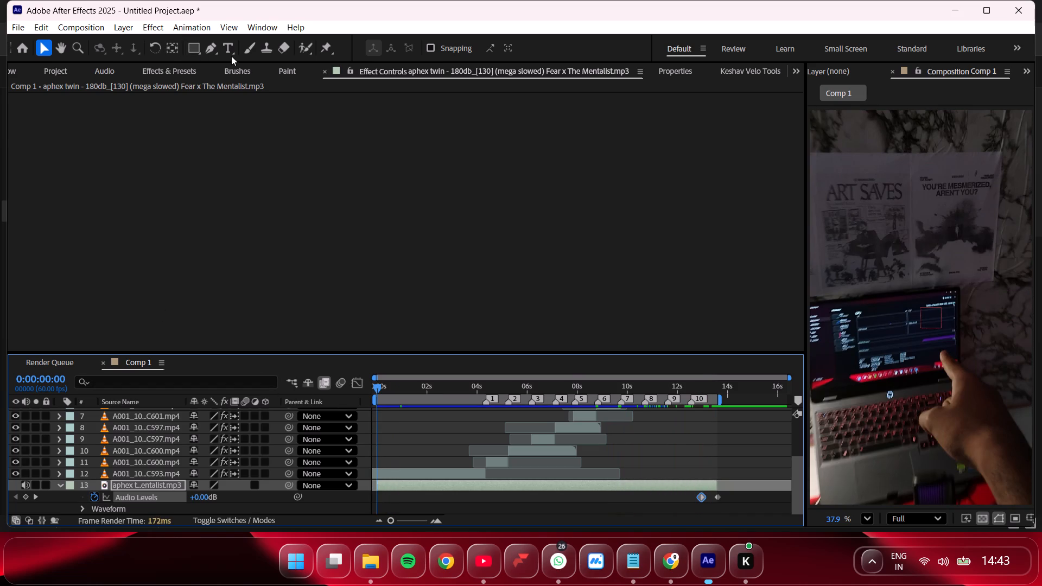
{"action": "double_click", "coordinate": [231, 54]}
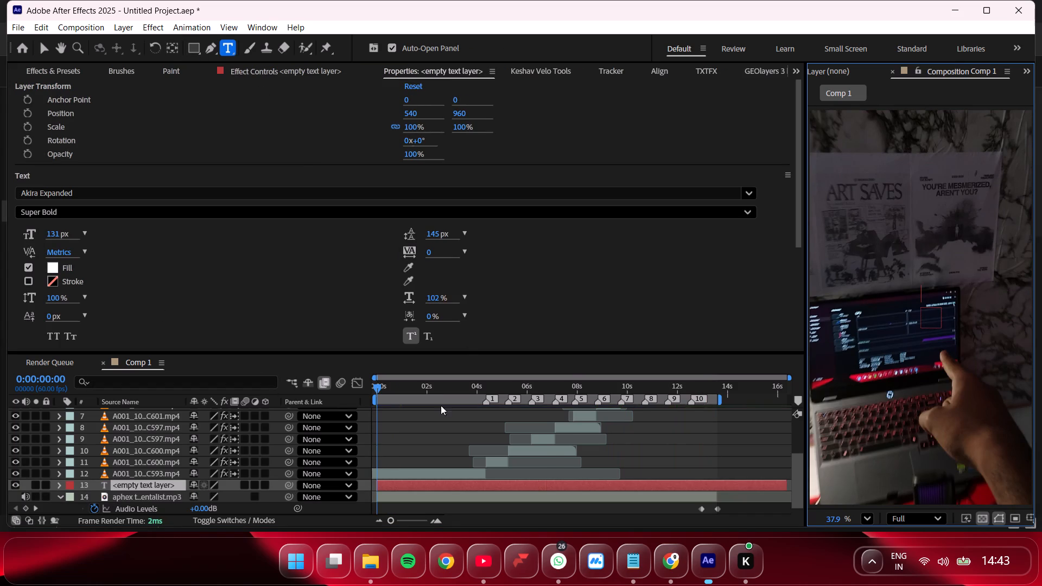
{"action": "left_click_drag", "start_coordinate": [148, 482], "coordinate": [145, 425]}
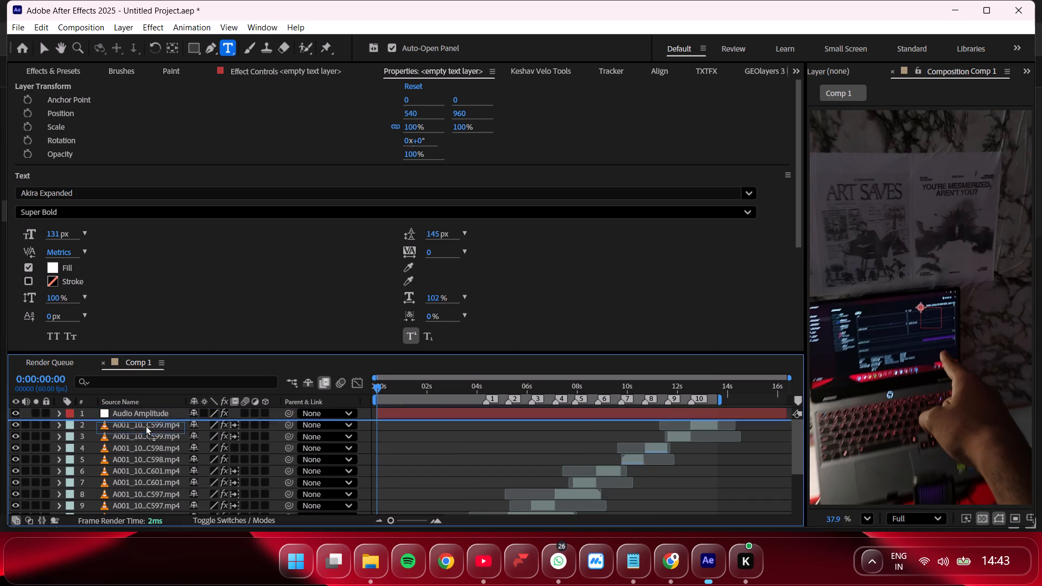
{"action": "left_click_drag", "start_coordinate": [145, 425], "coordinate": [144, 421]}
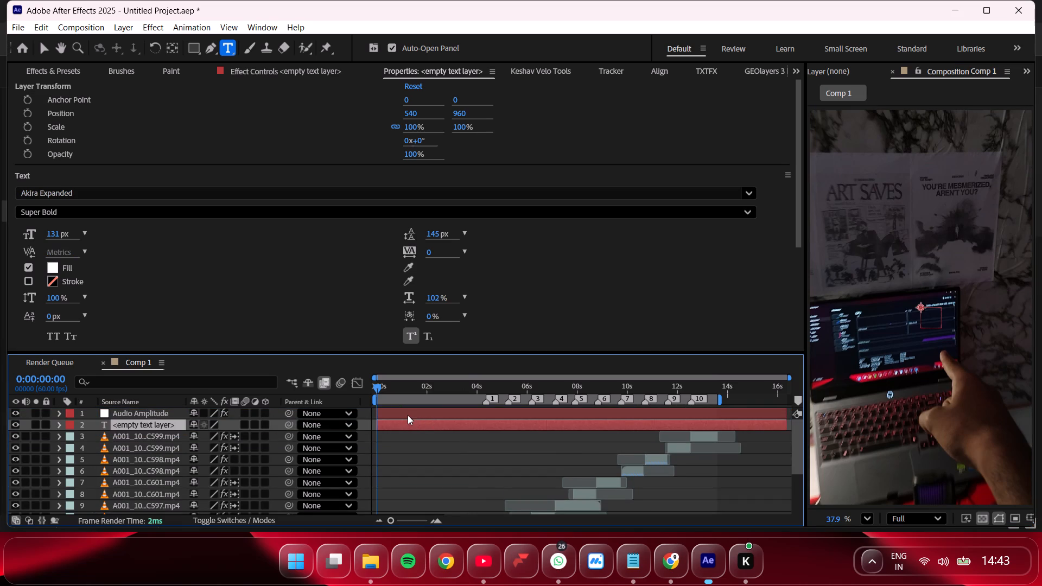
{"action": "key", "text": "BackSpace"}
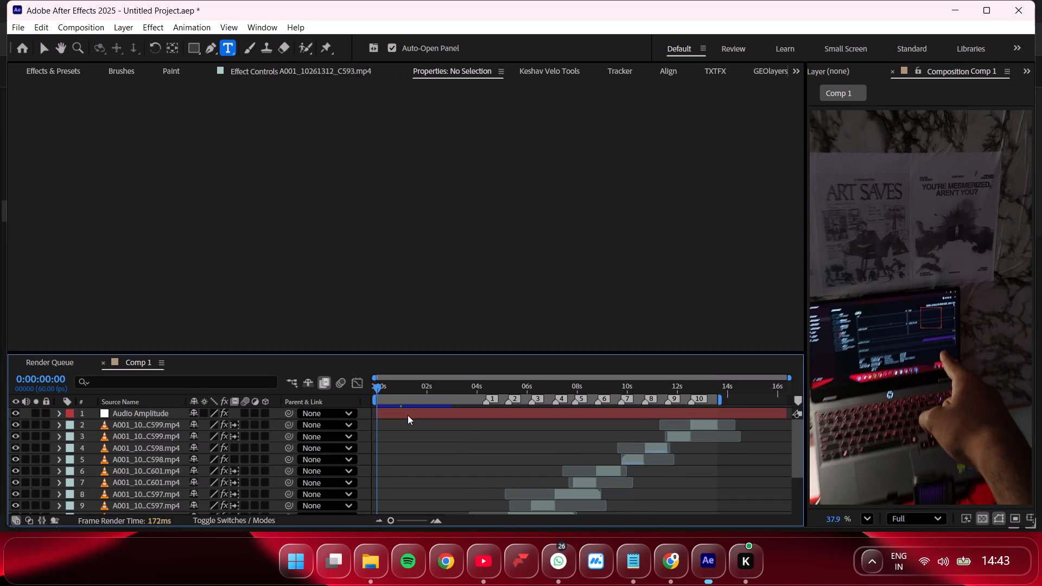
Restore the empty text layer and enter "wanna change gpu & cpu name ?" as its text.
{"action": "key", "text": "ctrl+z"}
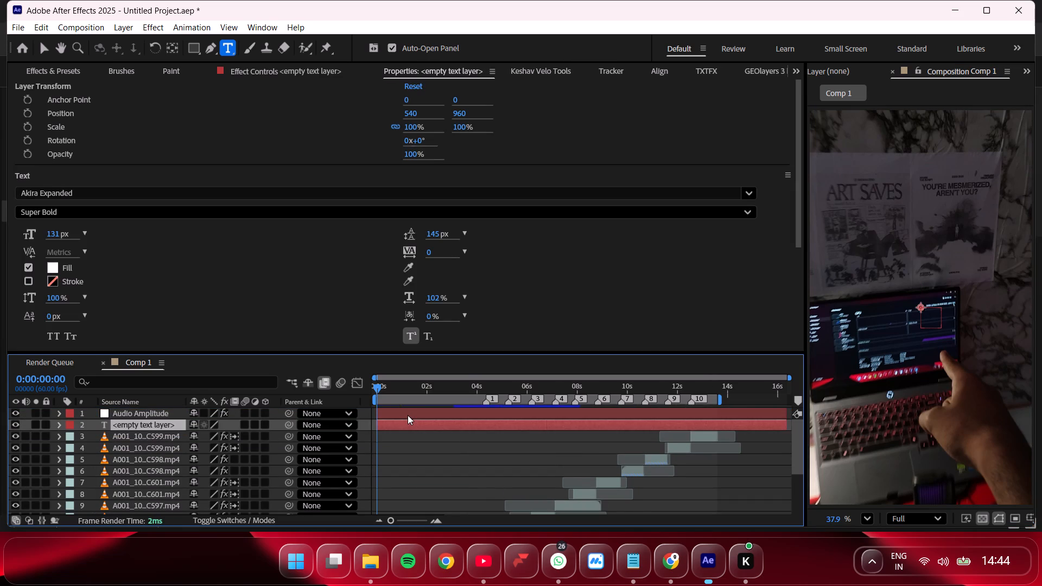
{"action": "type", "text": "WA"}
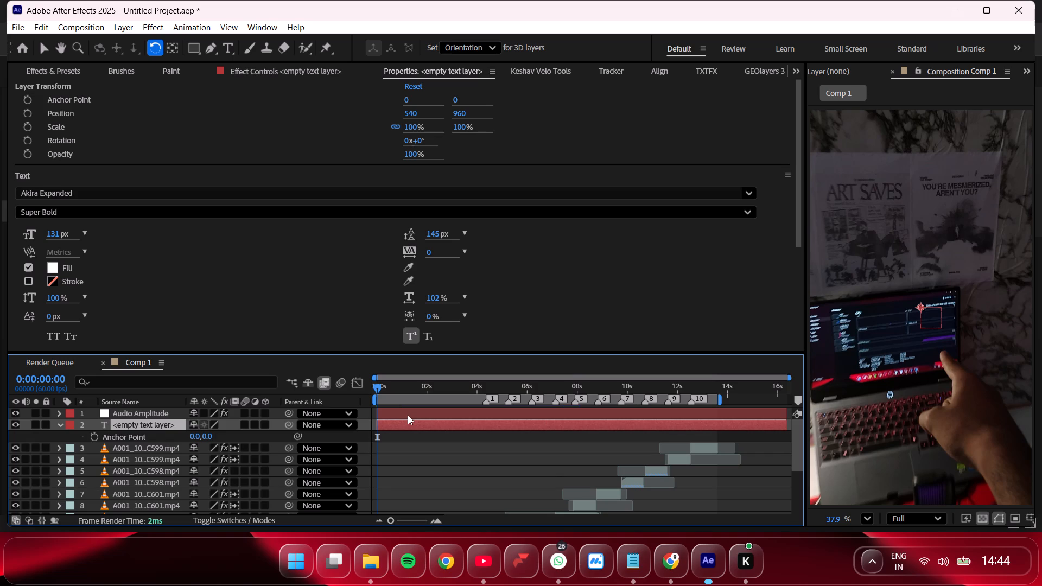
{"action": "key", "text": "w"}
{"action": "double_click", "coordinate": [168, 423]}
{"action": "type", "text": "wanna change"}
{"action": "key", "text": "space"}
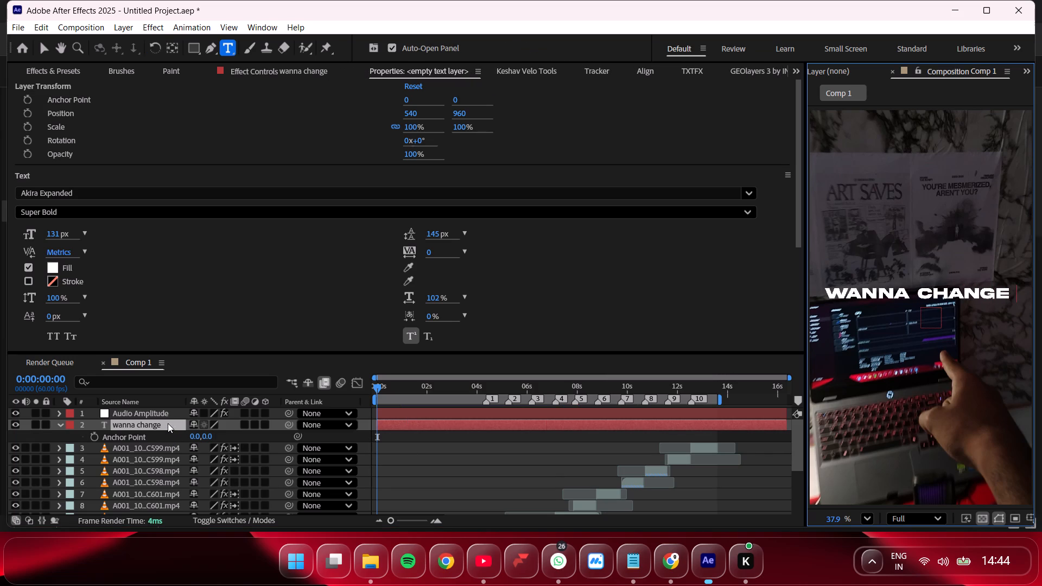
{"action": "type", "text": "gpu"}
{"action": "key", "text": "space"}
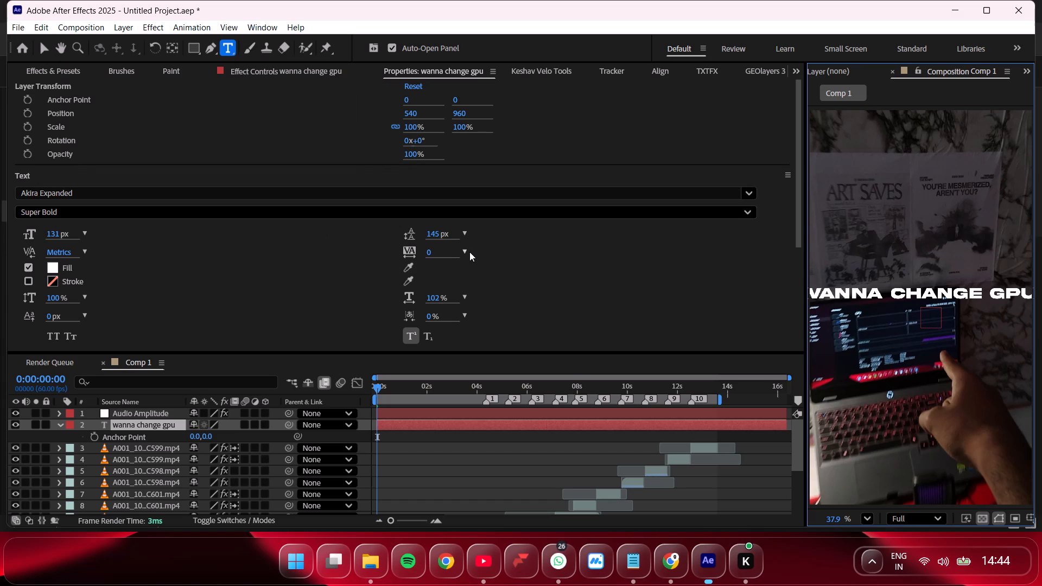
{"action": "key", "text": "shift+ampersand"}
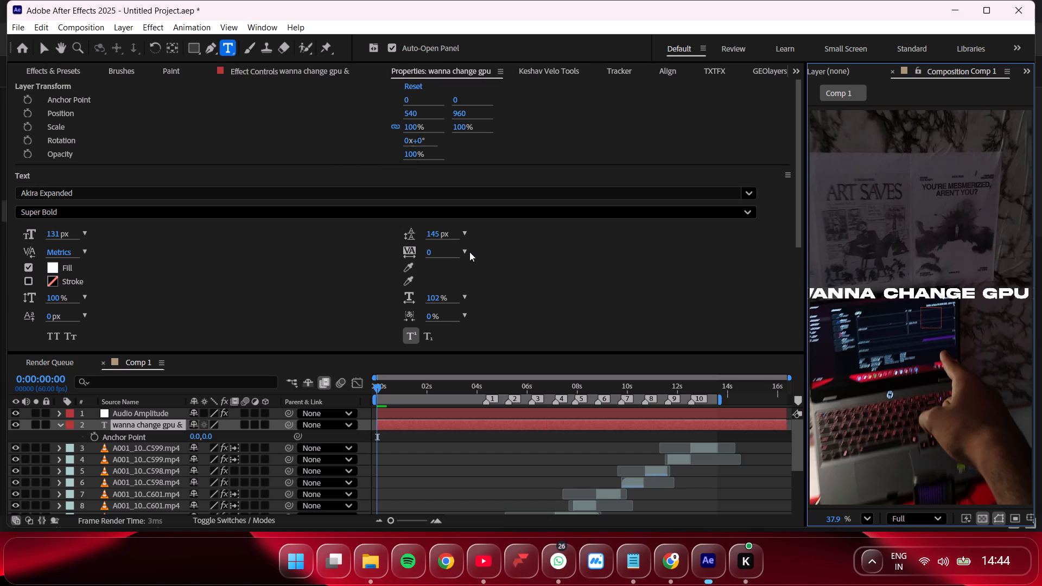
{"action": "key", "text": "space"}
{"action": "type", "text": "cpu name ?"}
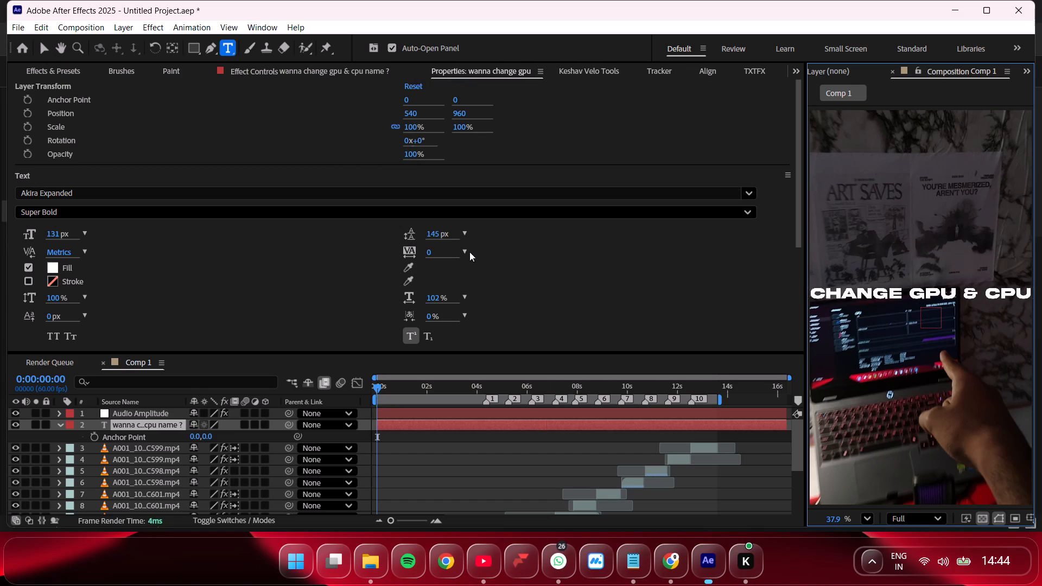
Scale the new text layer down to 45%.
{"action": "left_click", "coordinate": [154, 449]}
{"action": "left_click", "coordinate": [156, 427]}
{"action": "key", "text": "s"}
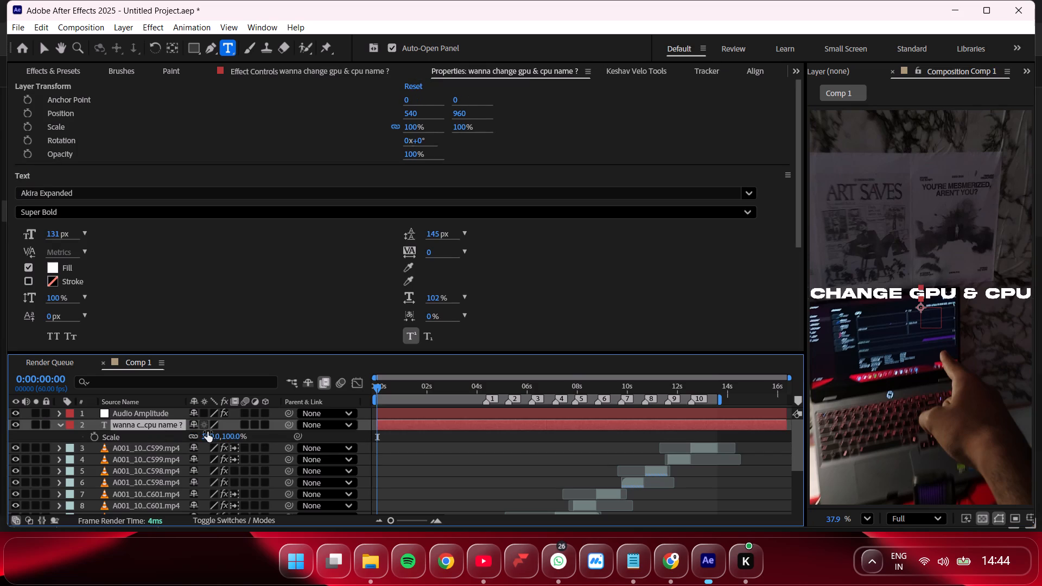
{"action": "left_click_drag", "start_coordinate": [216, 438], "coordinate": [167, 426]}
Break the title into two lines, with "gpu & cpu name ?" on the second line.
{"action": "double_click", "coordinate": [145, 424]}
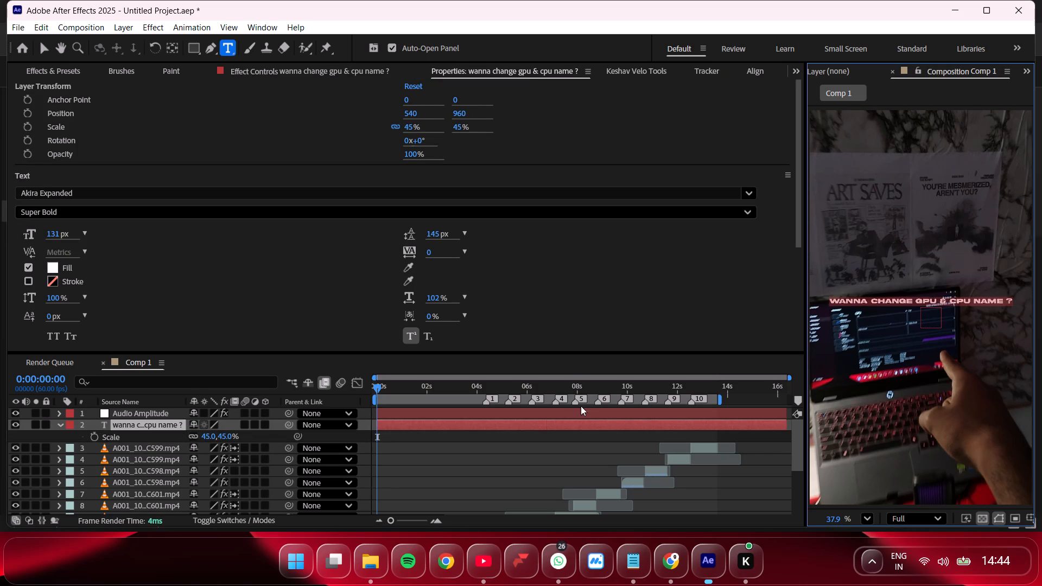
{"action": "left_click", "coordinate": [917, 304]}
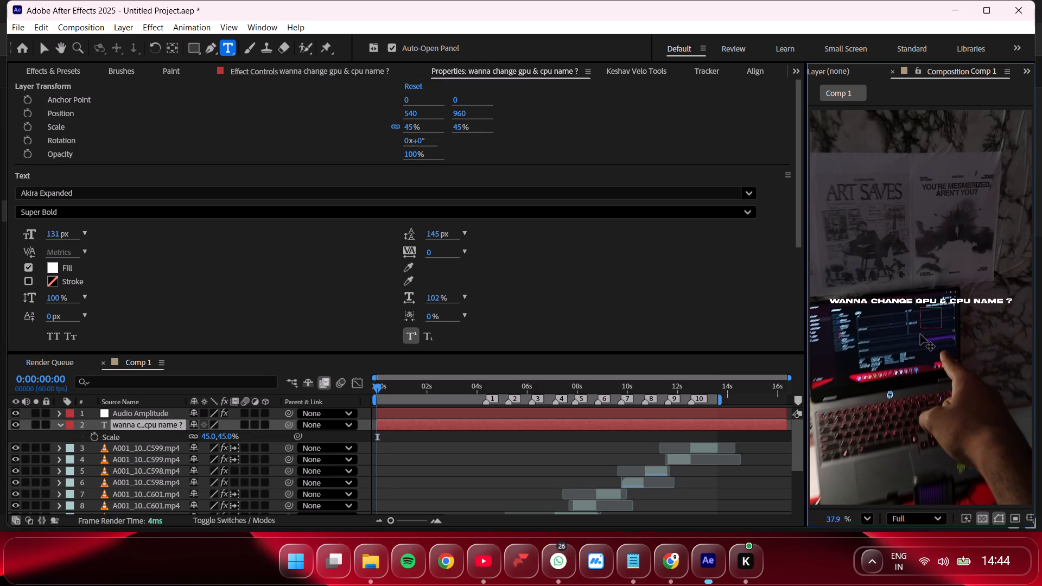
{"action": "key", "text": "Return"}
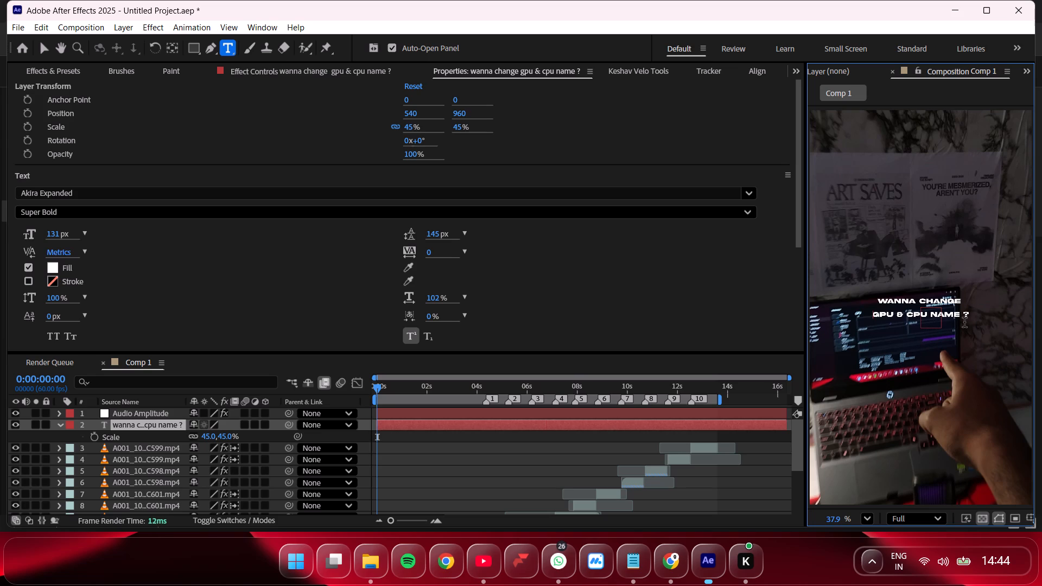
Tighten the line spacing of the whole two-line title to 97 px.
{"action": "left_click", "coordinate": [174, 425]}
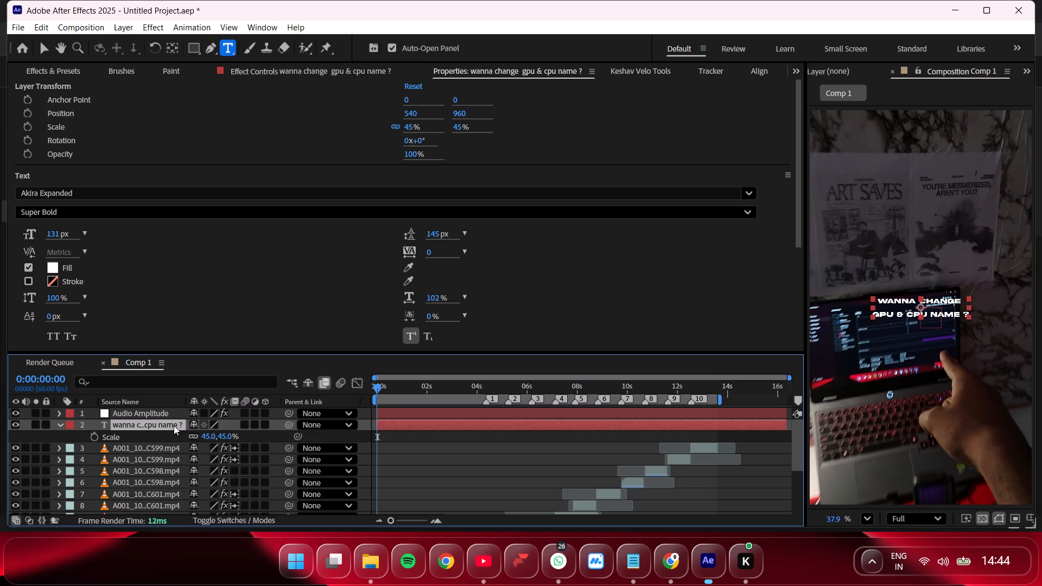
{"action": "double_click", "coordinate": [169, 426]}
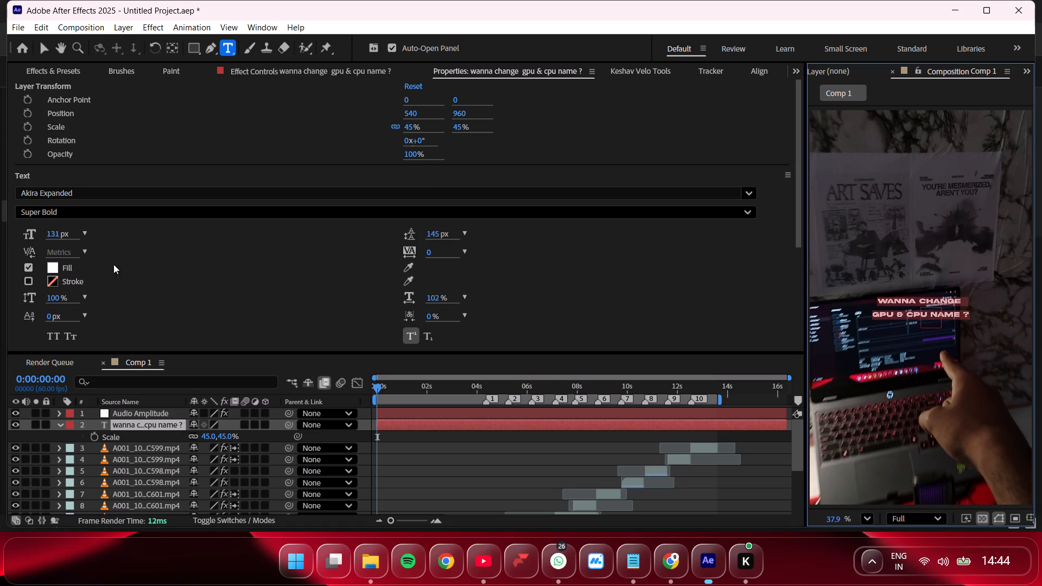
{"action": "left_click_drag", "start_coordinate": [433, 234], "coordinate": [421, 231]}
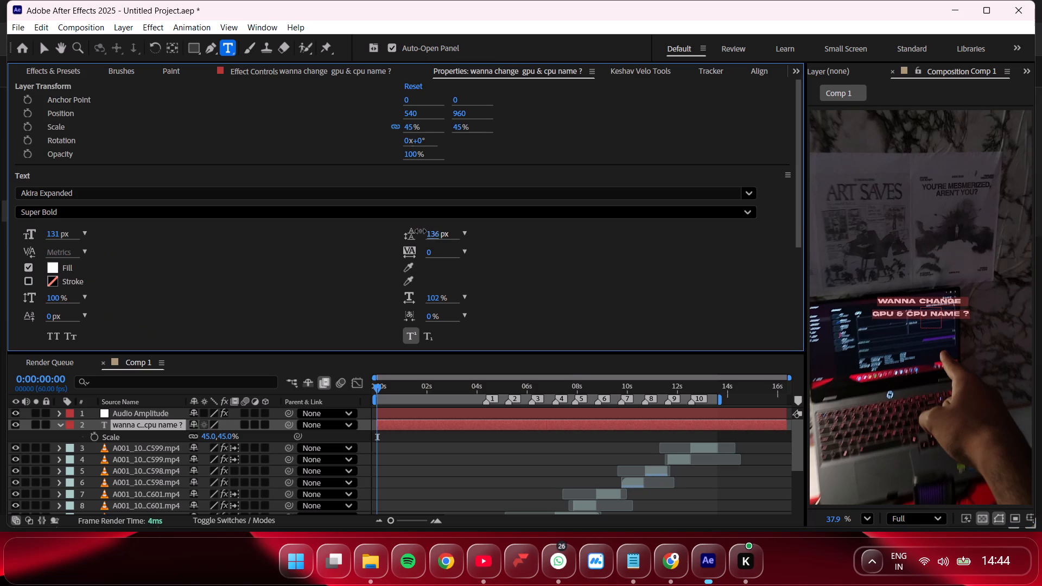
{"action": "left_click_drag", "start_coordinate": [421, 231], "coordinate": [377, 213]}
{"action": "left_click", "coordinate": [147, 428]}
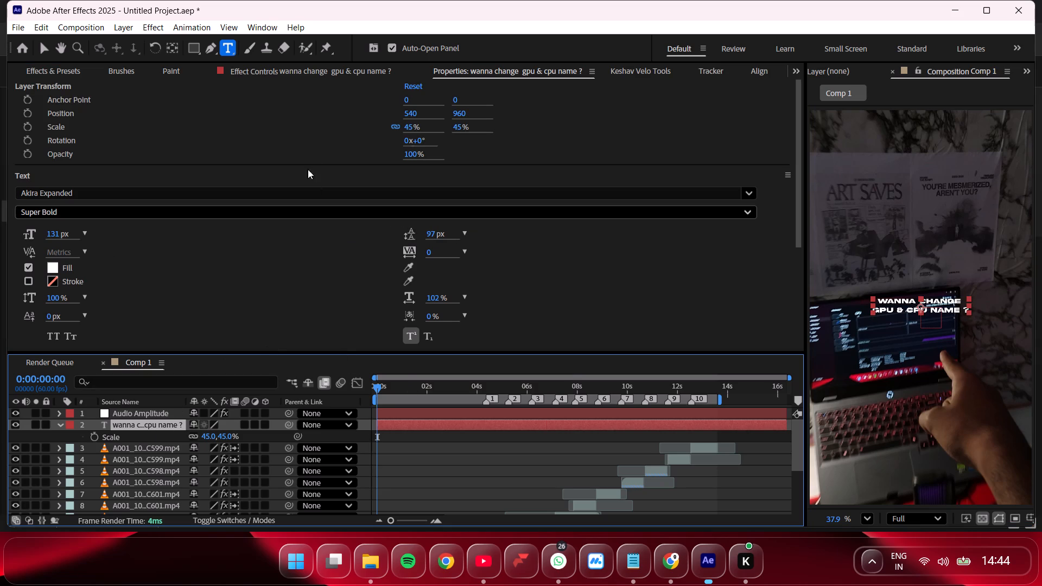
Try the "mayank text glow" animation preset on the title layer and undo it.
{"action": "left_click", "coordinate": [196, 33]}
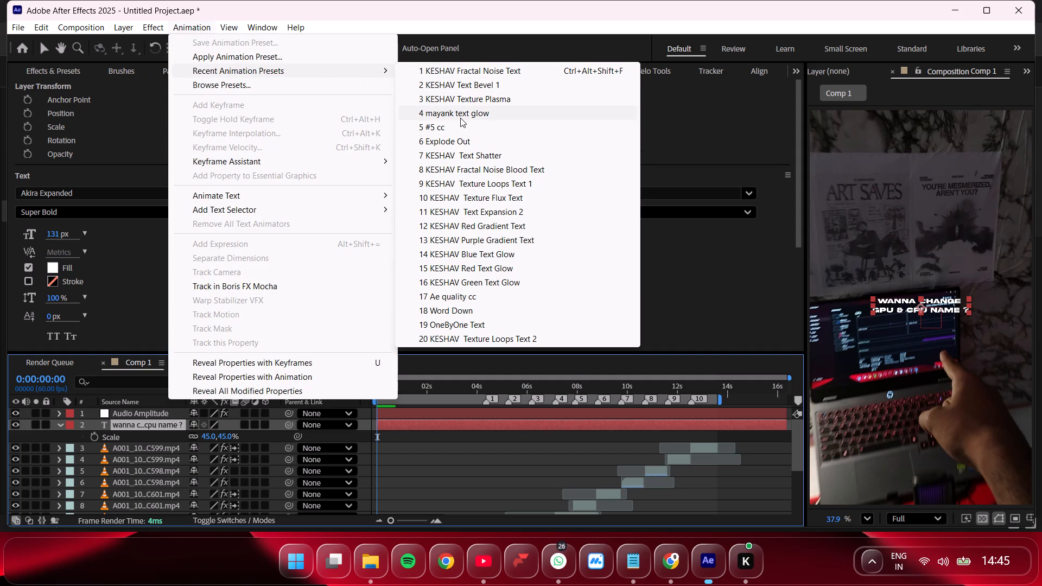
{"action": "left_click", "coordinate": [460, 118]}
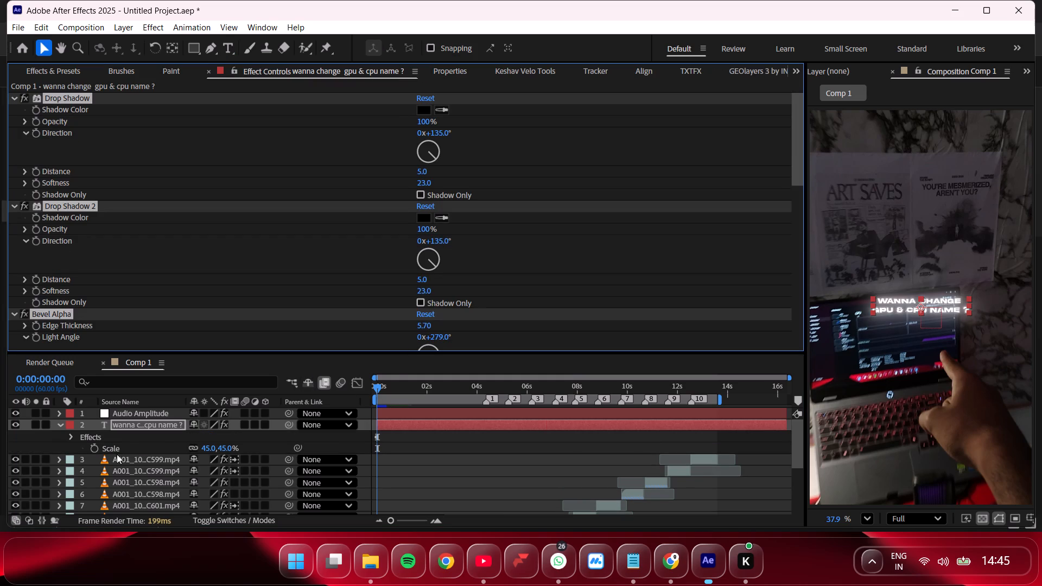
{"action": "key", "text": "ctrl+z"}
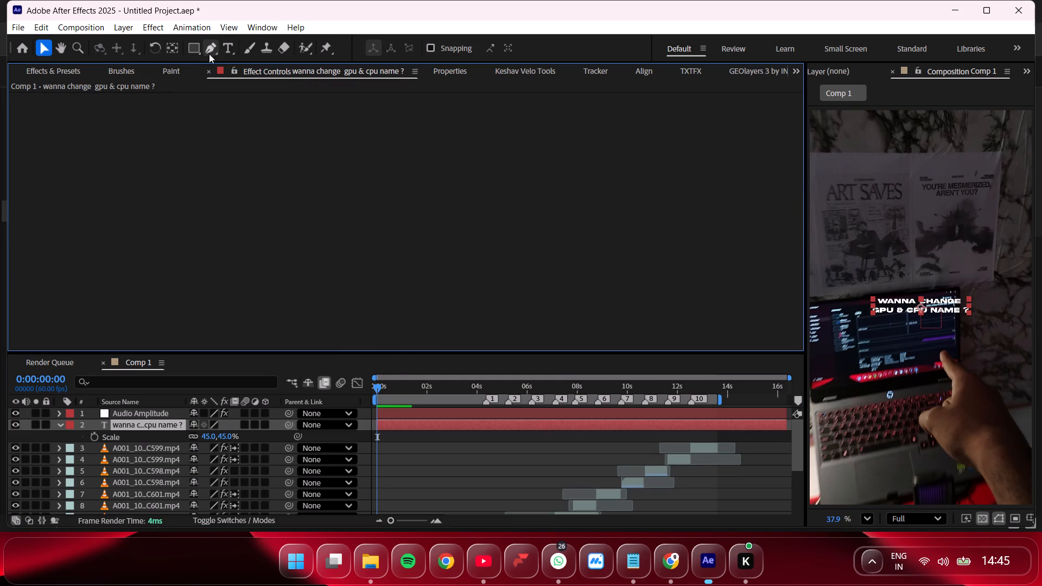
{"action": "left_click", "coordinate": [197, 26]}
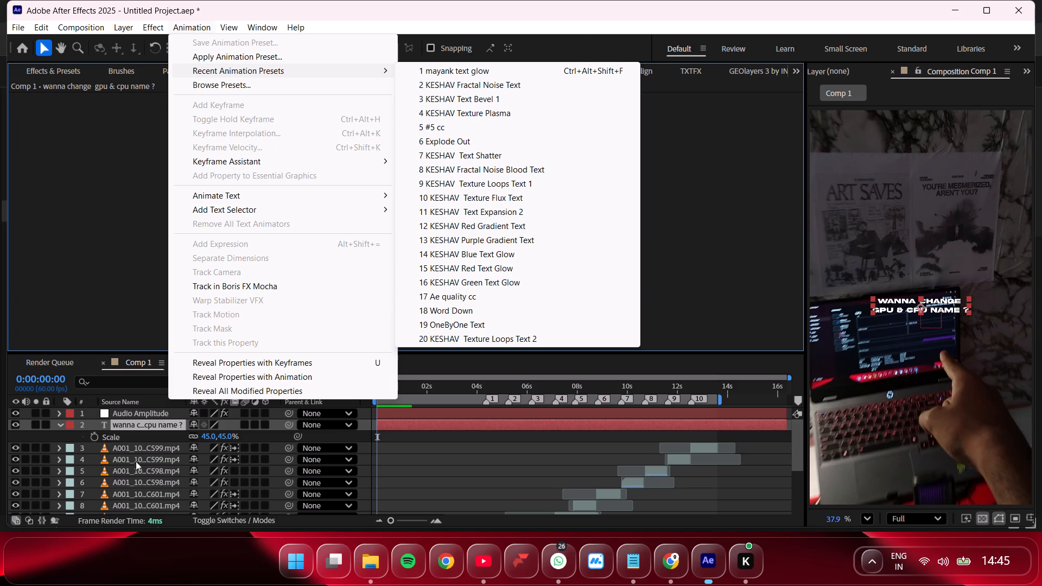
Change the fill of the title's second line, "gpu & cpu name ?", to a bright magenta with hue 300°.
{"action": "double_click", "coordinate": [153, 425]}
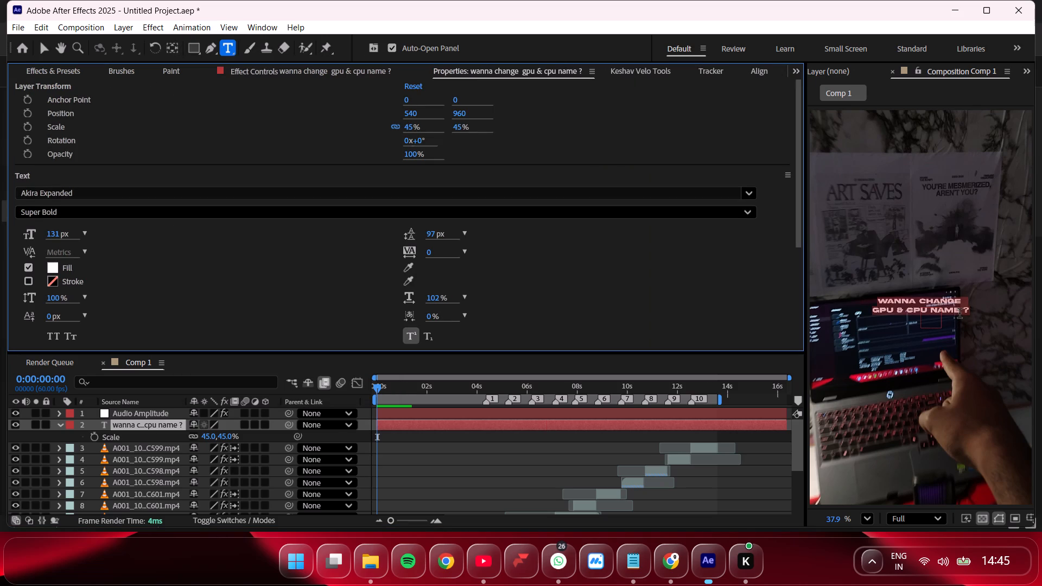
{"action": "left_click_drag", "start_coordinate": [968, 311], "coordinate": [876, 321]}
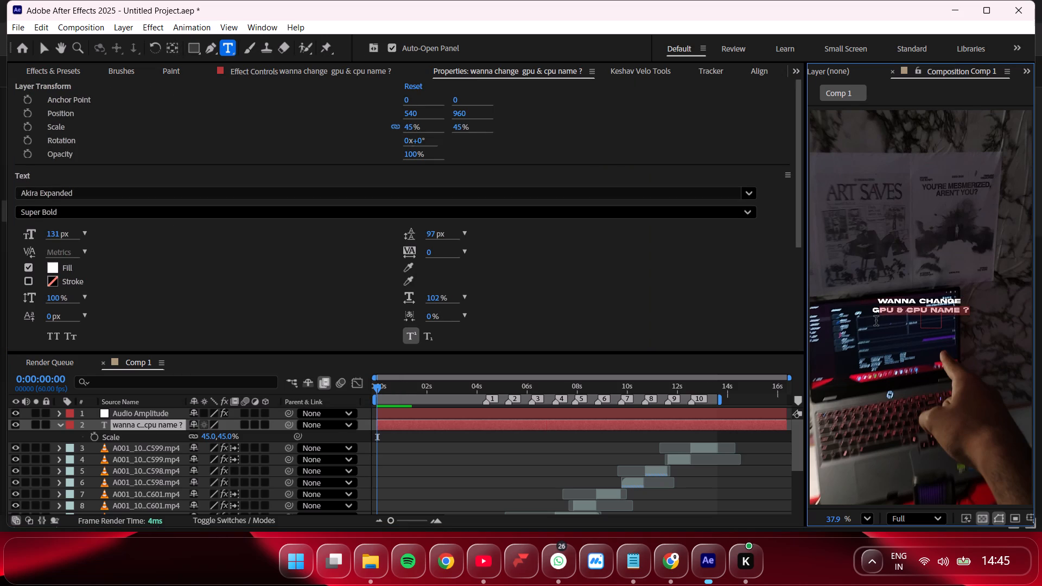
{"action": "left_click_drag", "start_coordinate": [876, 321], "coordinate": [875, 321]}
{"action": "left_click", "coordinate": [48, 265]}
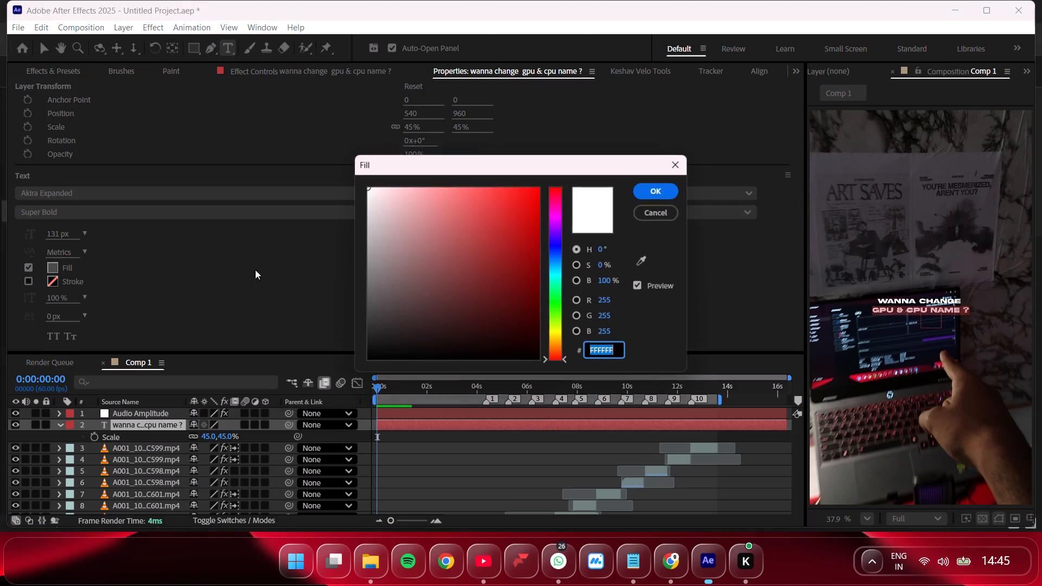
{"action": "left_click_drag", "start_coordinate": [556, 228], "coordinate": [557, 216]}
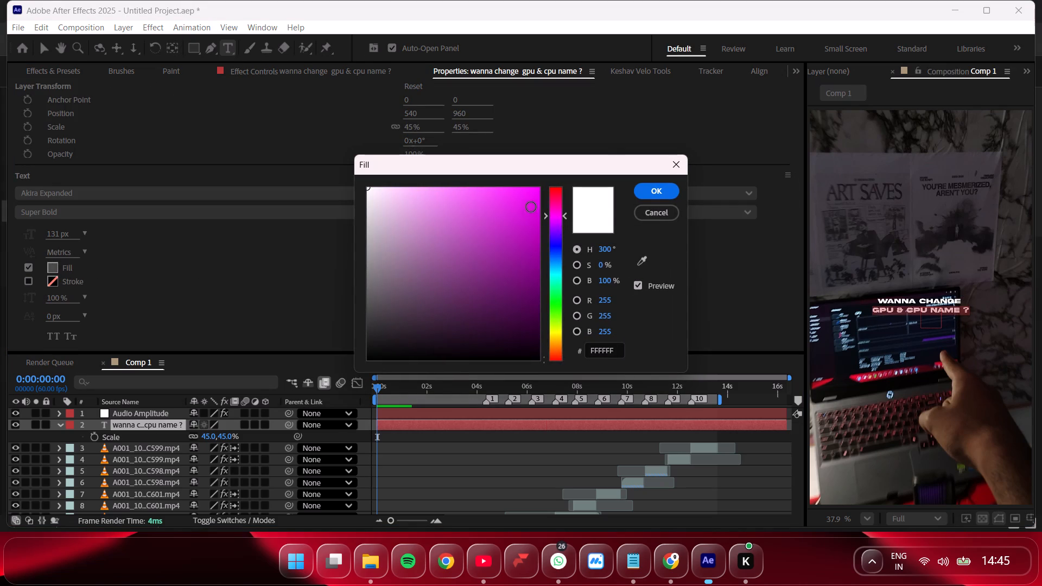
{"action": "left_click_drag", "start_coordinate": [531, 207], "coordinate": [602, 185]}
{"action": "left_click", "coordinate": [643, 195]}
{"action": "left_click", "coordinate": [482, 440]}
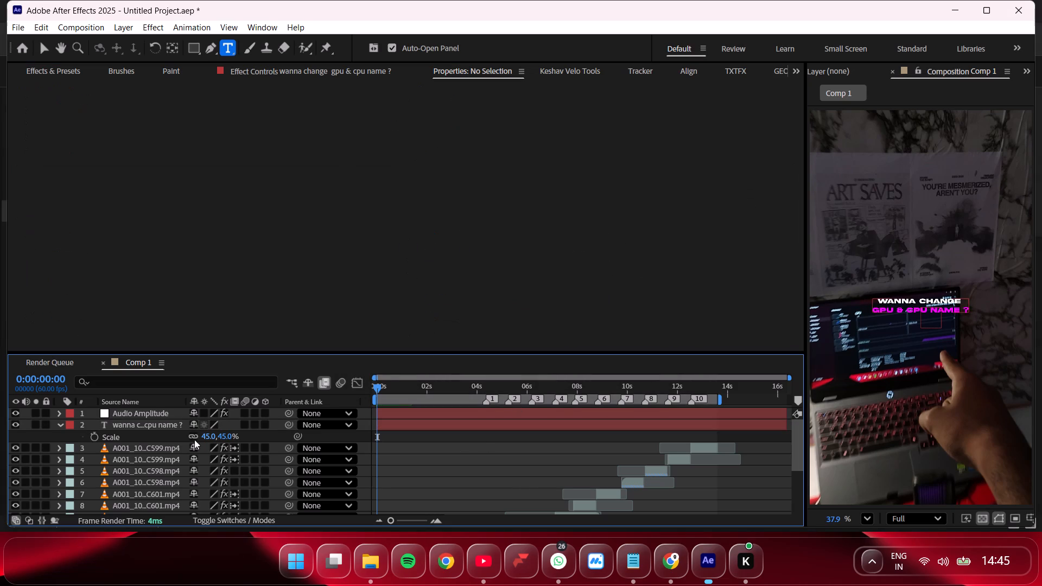
Find the Deep Glow 2 effect by searching for "deep" and apply it to the title text layer.
{"action": "left_click", "coordinate": [160, 423]}
{"action": "left_click", "coordinate": [163, 411]}
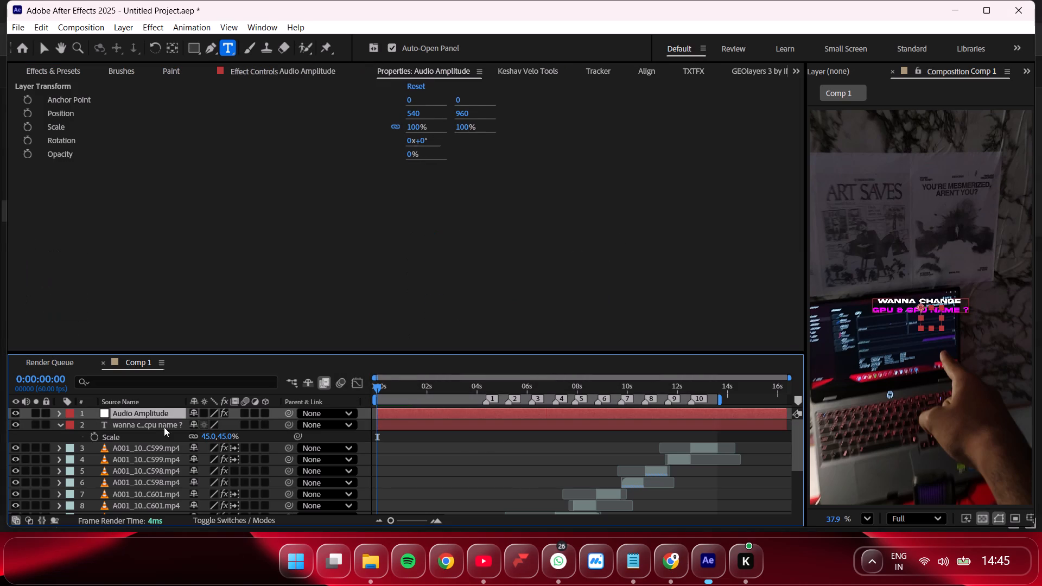
{"action": "left_click", "coordinate": [164, 428]}
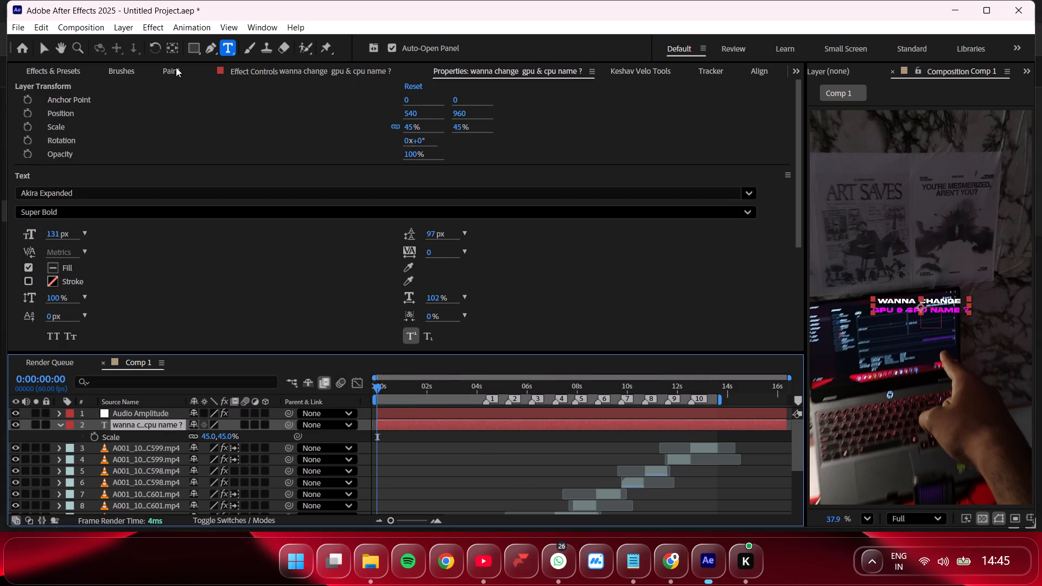
{"action": "left_click", "coordinate": [77, 71]}
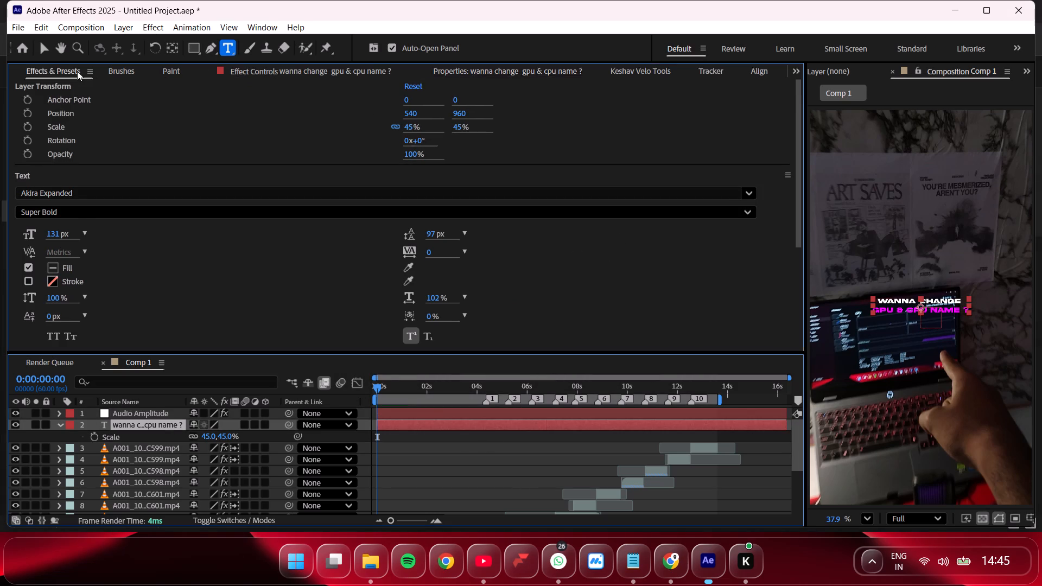
{"action": "left_click", "coordinate": [171, 92]}
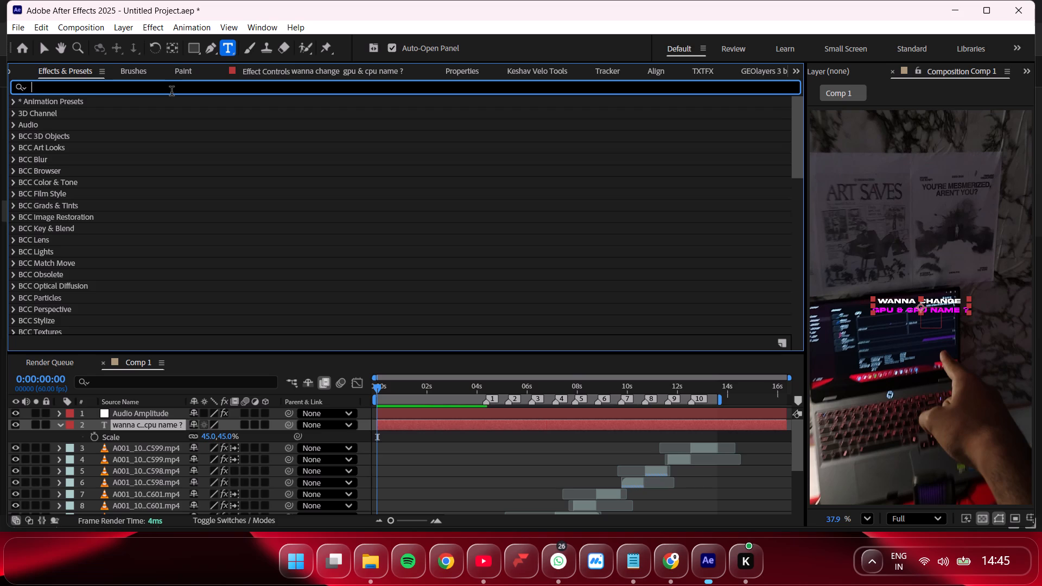
{"action": "type", "text": "deep"}
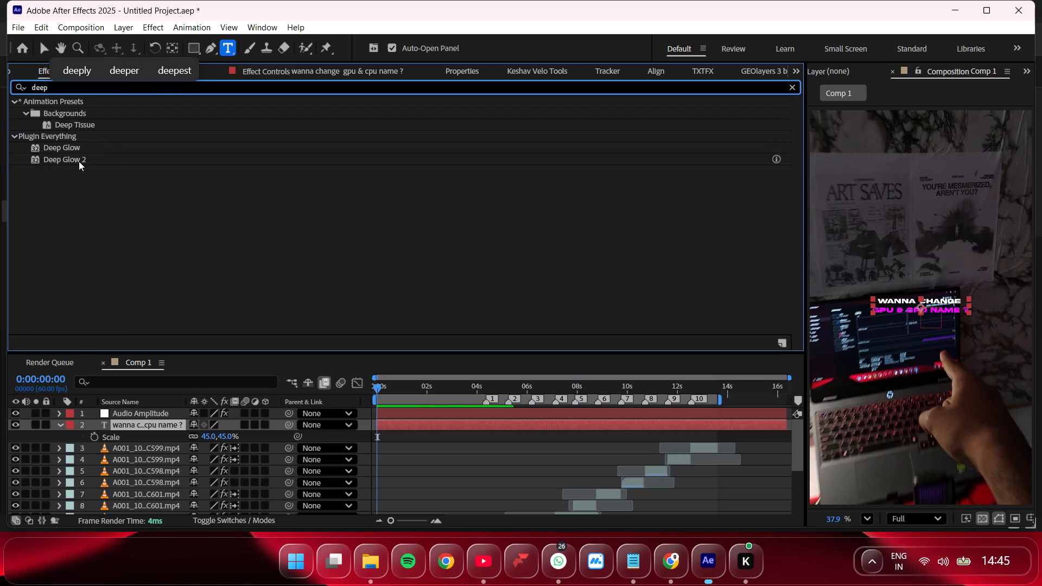
{"action": "left_click_drag", "start_coordinate": [79, 161], "coordinate": [161, 426]}
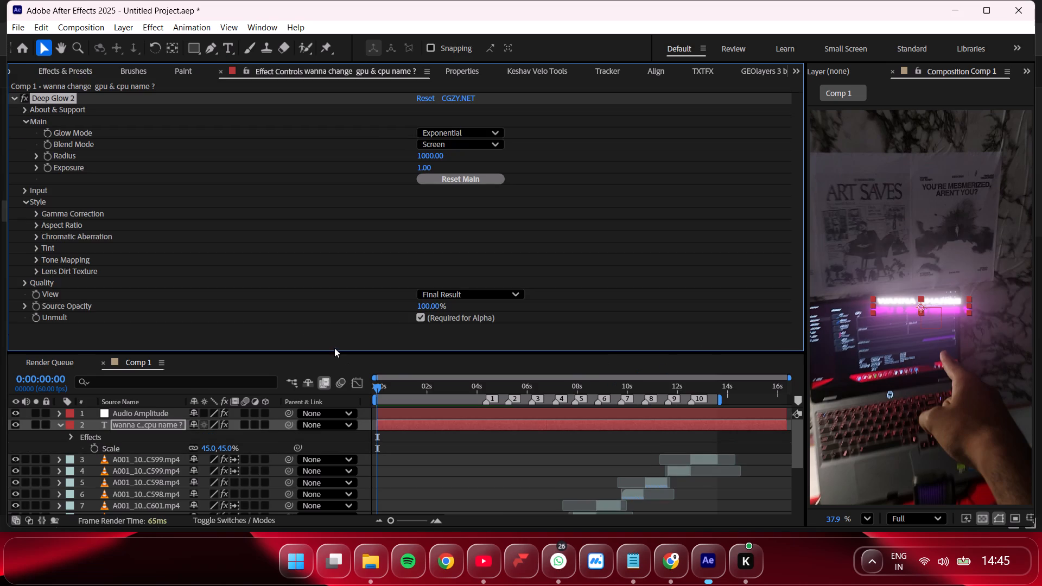
Set the title's Deep Glow 2 Radius to 300 and Exposure to 0.45.
{"action": "scroll", "coordinate": [236, 212], "scroll_direction": "down", "scroll_amount": 2}
{"action": "left_click", "coordinate": [430, 157]}
{"action": "key", "text": "BackSpace"}
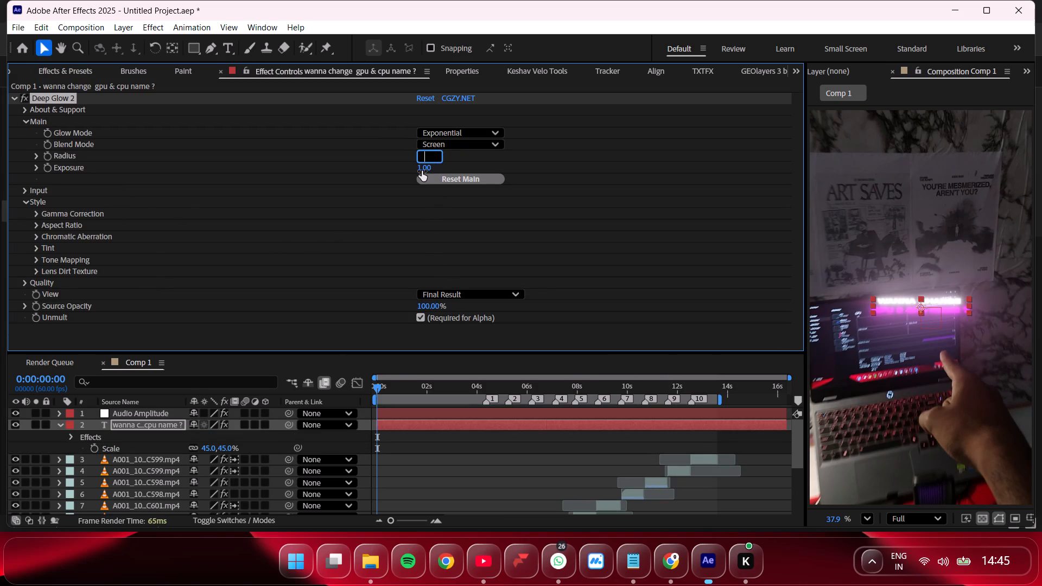
{"action": "type", "text": "300"}
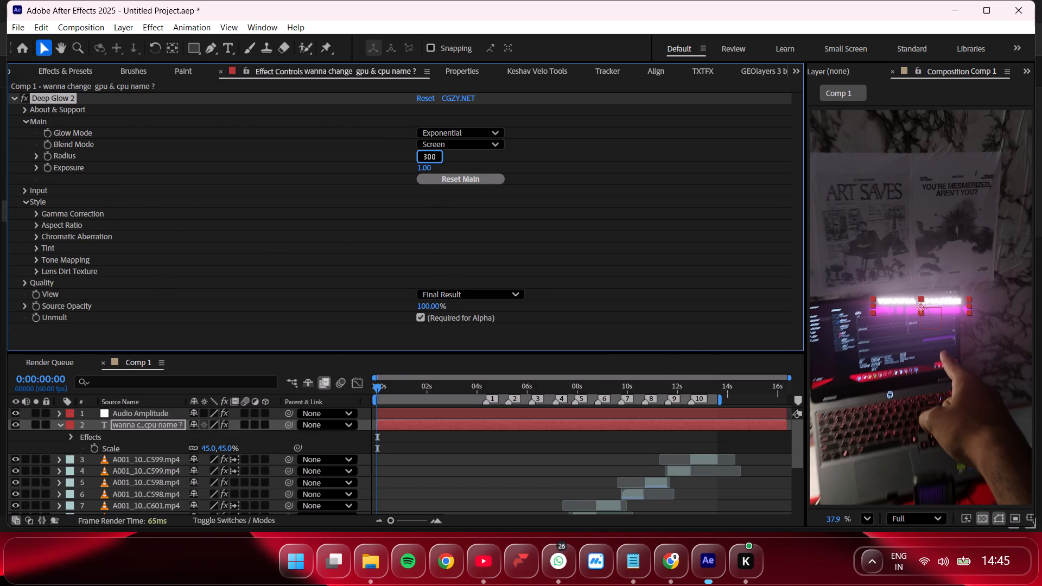
{"action": "key", "text": "Return"}
{"action": "left_click", "coordinate": [423, 169]}
{"action": "key", "text": "BackSpace"}
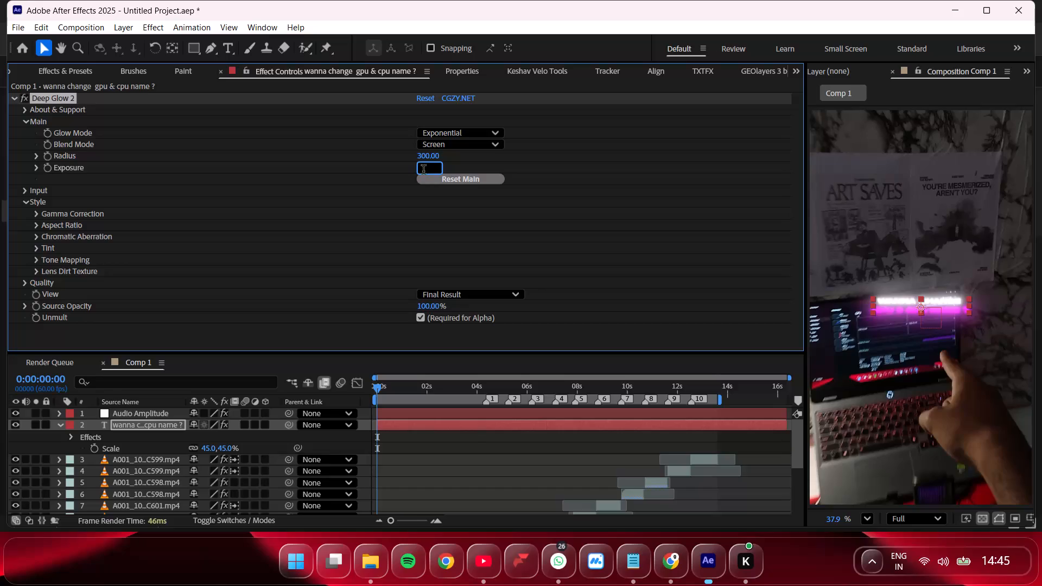
{"action": "type", "text": "0."}
{"action": "type", "text": "45"}
{"action": "key", "text": "Return"}
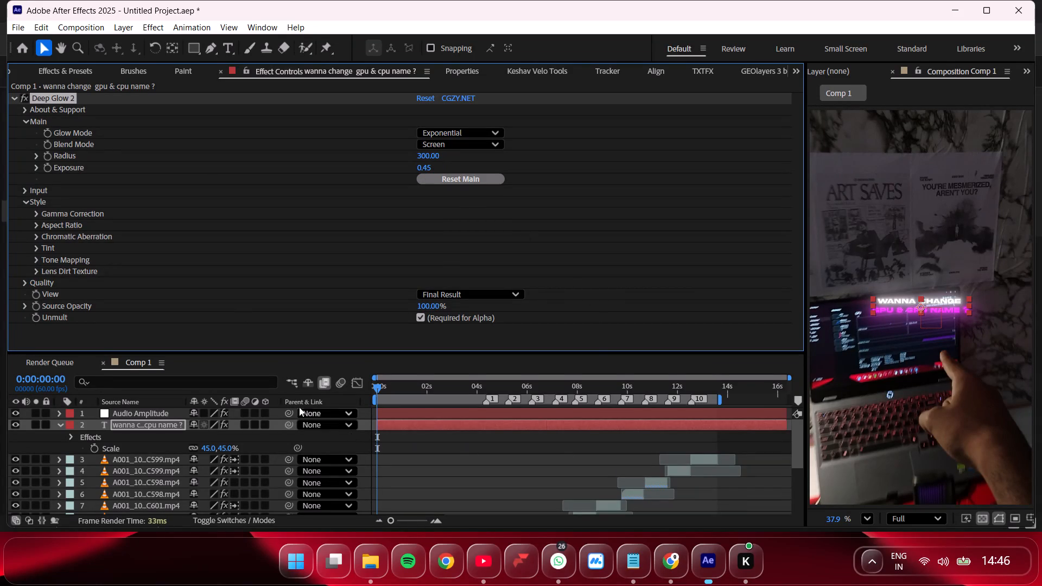
Find the Drop Shadow effect by searching for "drop shad" and apply it to the title text layer.
{"action": "left_click", "coordinate": [87, 73]}
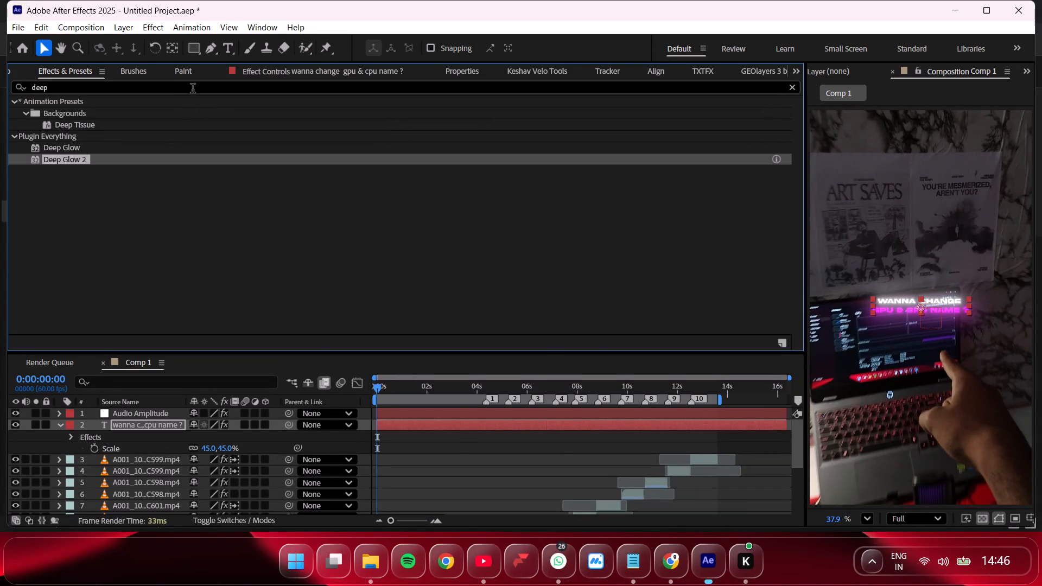
{"action": "left_click_drag", "start_coordinate": [191, 90], "coordinate": [0, 90]}
{"action": "key", "text": "BackSpace"}
{"action": "type", "text": "drop shad"}
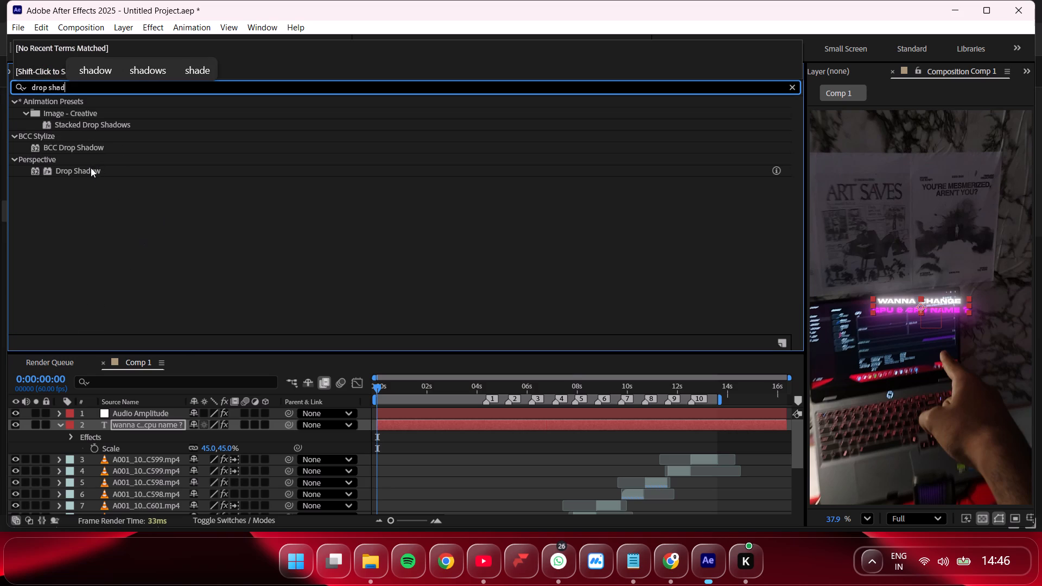
{"action": "left_click_drag", "start_coordinate": [91, 168], "coordinate": [160, 422]}
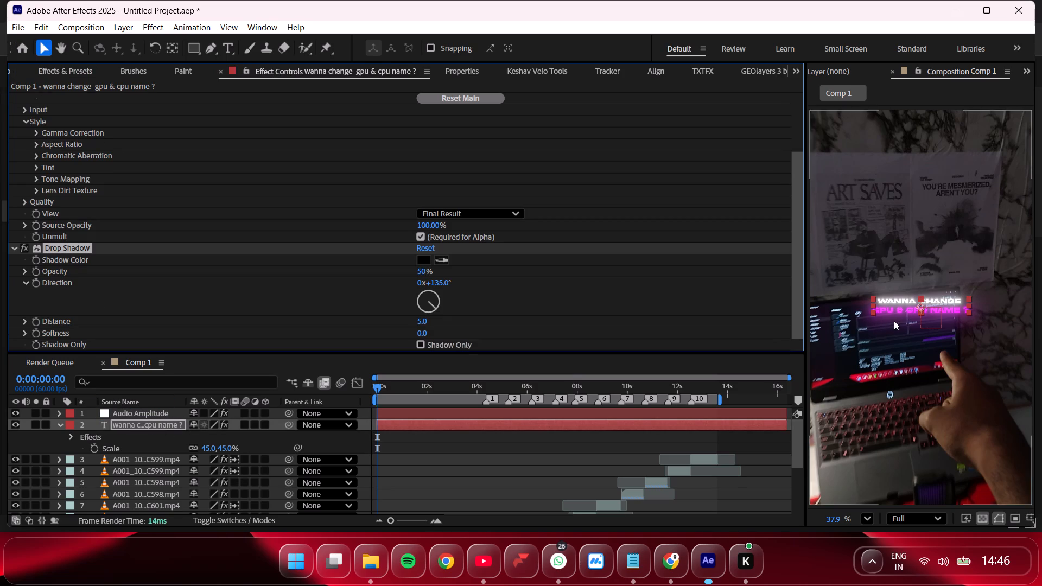
Set the title's Drop Shadow Distance to 2 and Softness to 30.
{"action": "scroll", "coordinate": [935, 334], "scroll_direction": "up", "scroll_amount": 5}
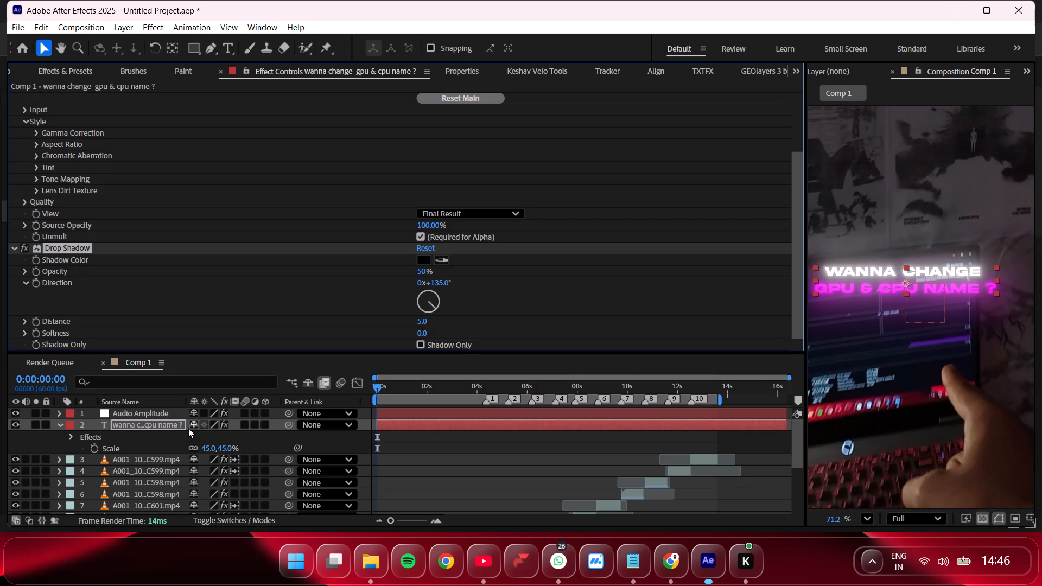
{"action": "key", "text": "e"}
{"action": "double_click", "coordinate": [120, 449]}
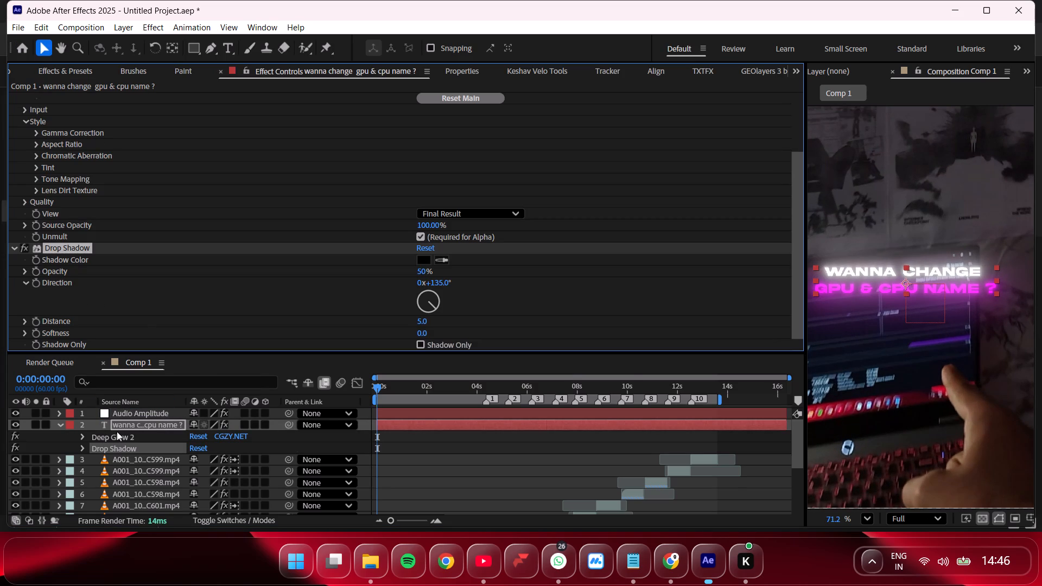
{"action": "left_click", "coordinate": [427, 322]}
{"action": "key", "text": "BackSpace"}
{"action": "key", "text": "BackSpace"}
{"action": "key", "text": "2"}
{"action": "key", "text": "Return"}
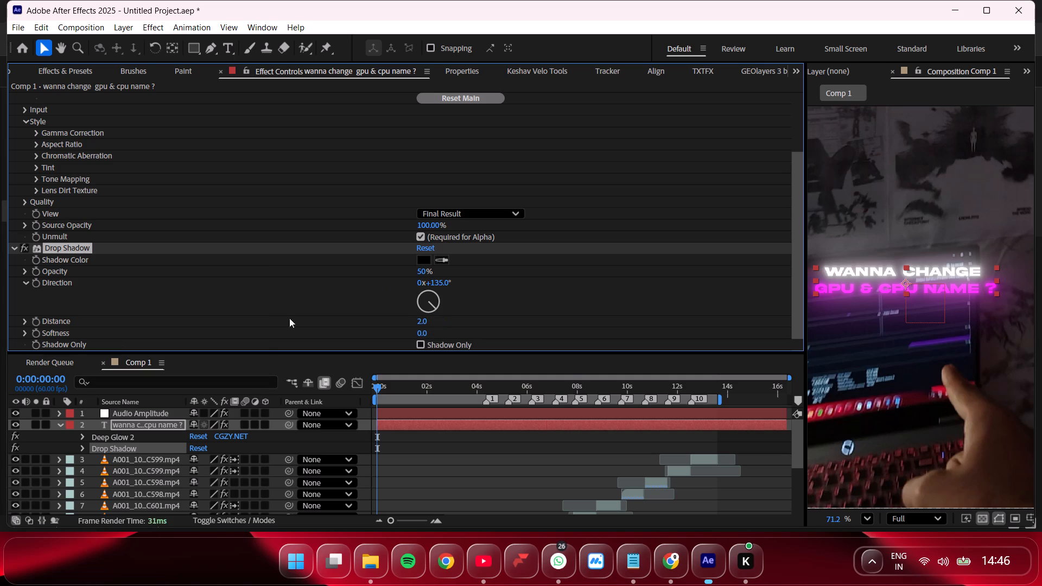
{"action": "left_click_drag", "start_coordinate": [413, 330], "coordinate": [421, 332]}
{"action": "left_click", "coordinate": [421, 332]}
{"action": "key", "text": "BackSpace"}
{"action": "key", "text": "BackSpace"}
{"action": "key", "text": "BackSpace"}
{"action": "type", "text": "30"}
{"action": "key", "text": "Return"}
Duplicate the title's Drop Shadow effect three times.
{"action": "left_click", "coordinate": [77, 245]}
{"action": "key", "text": "ctrl+d"}
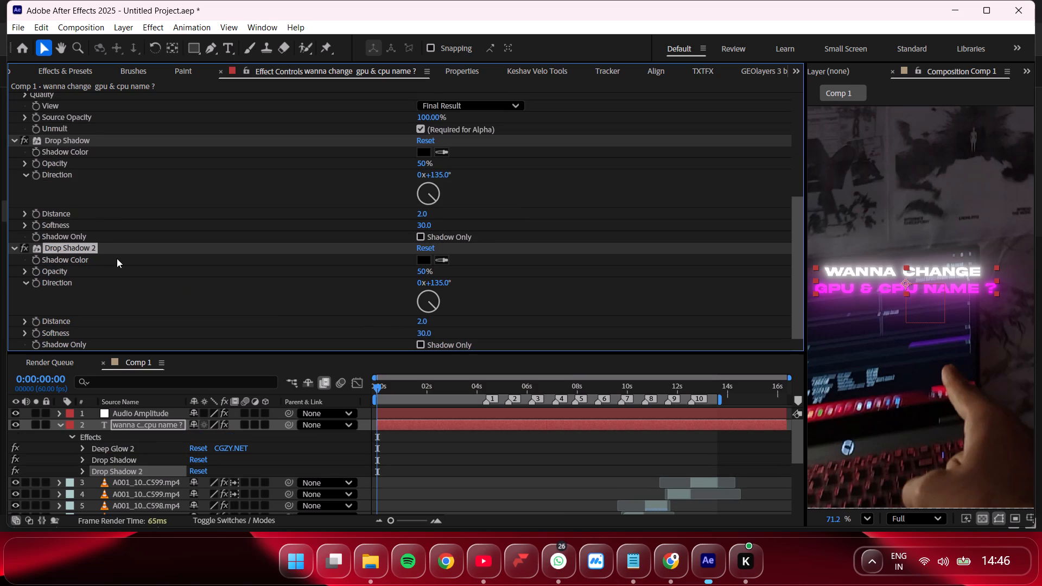
{"action": "key", "text": "ctrl+d"}
{"action": "key", "text": "ctrl+d"}
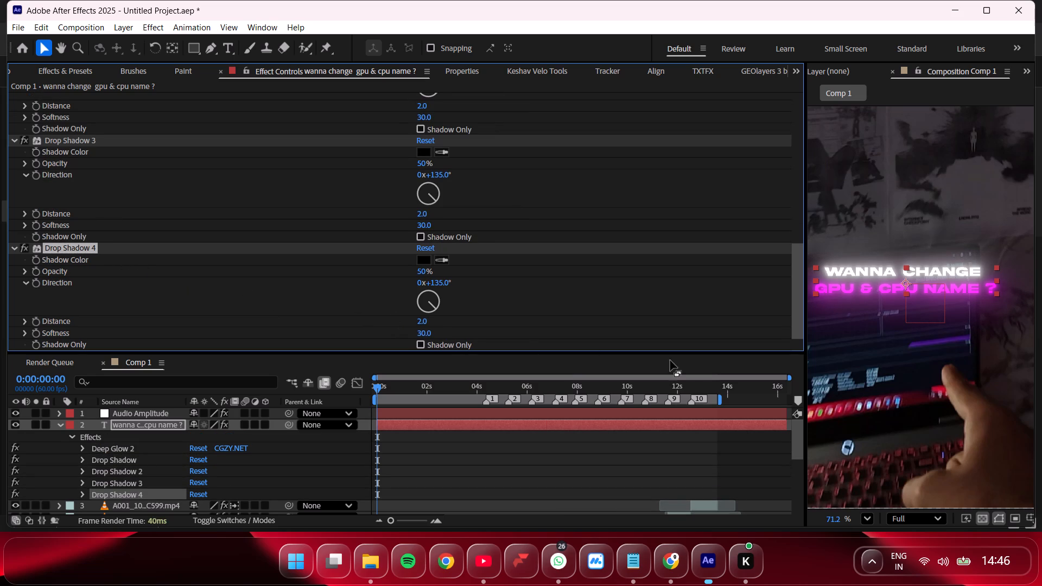
Set the last Drop Shadow copy's Softness to 10 and Distance to 5.
{"action": "left_click", "coordinate": [858, 518]}
{"action": "left_click", "coordinate": [869, 514]}
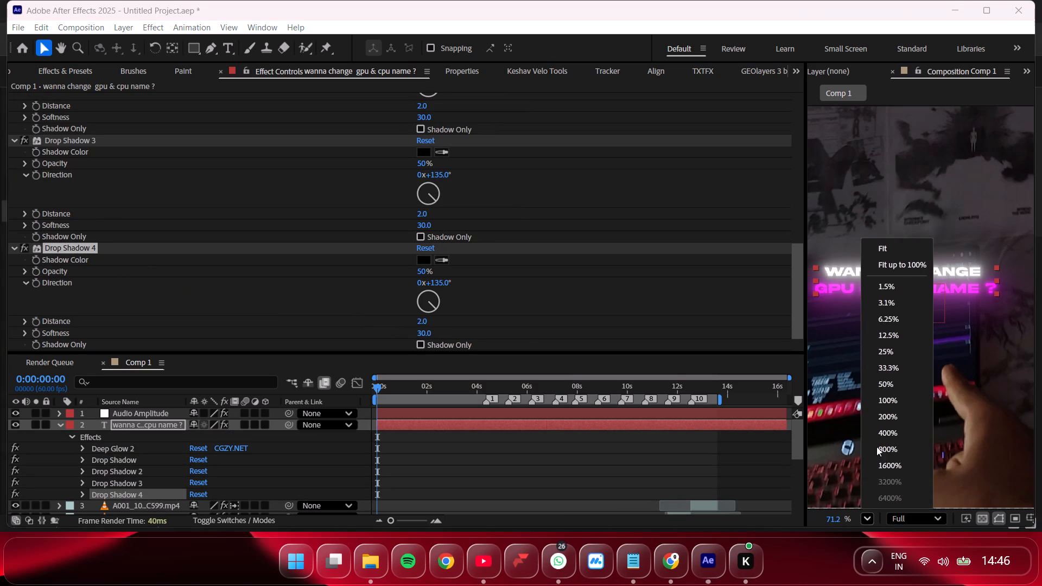
{"action": "left_click", "coordinate": [894, 251]}
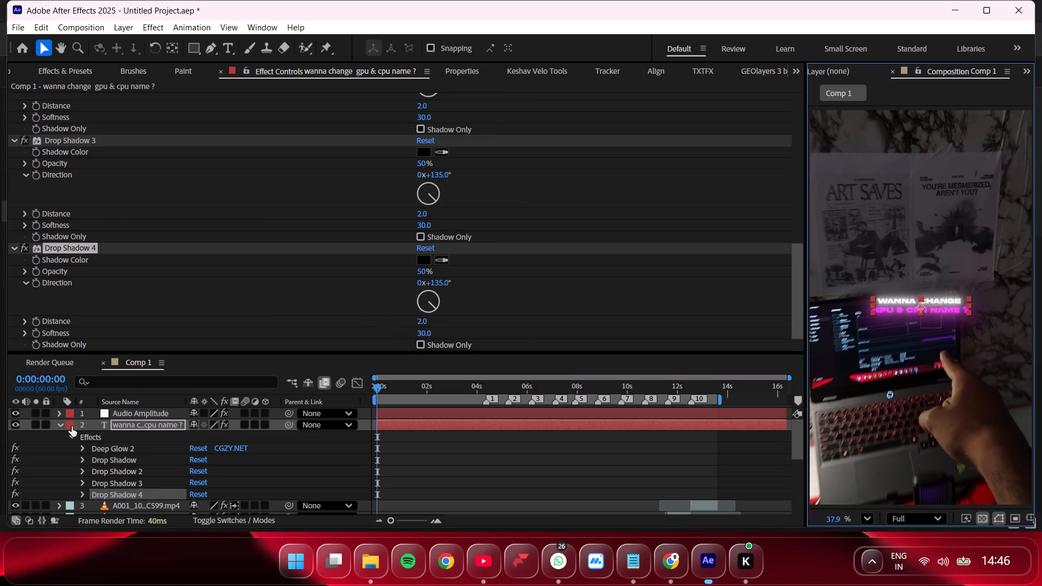
{"action": "left_click", "coordinate": [60, 424]}
{"action": "scroll", "coordinate": [380, 310], "scroll_direction": "down", "scroll_amount": 1}
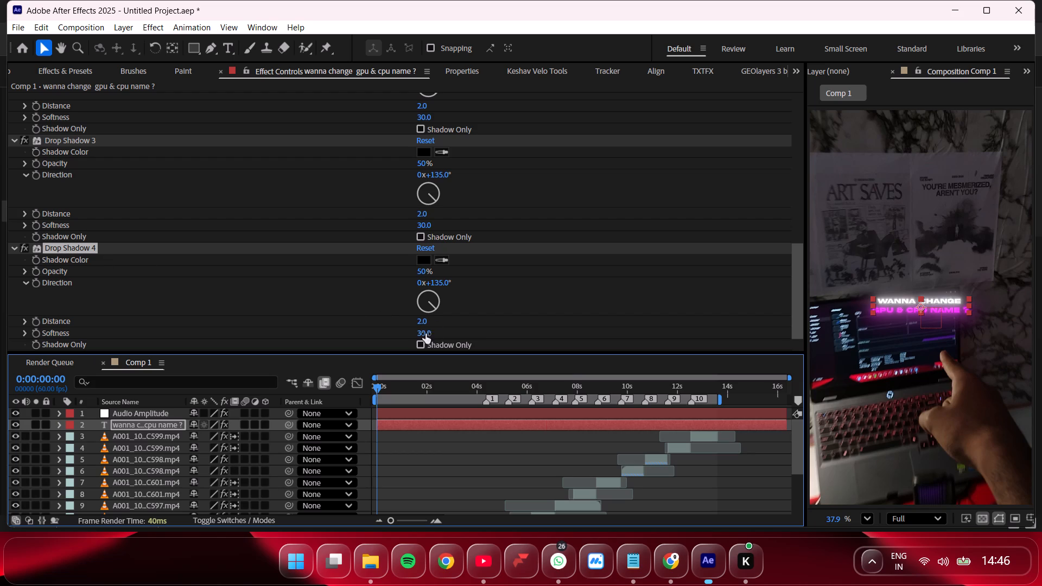
{"action": "left_click", "coordinate": [424, 333]}
{"action": "key", "text": "BackSpace"}
{"action": "key", "text": "BackSpace"}
{"action": "key", "text": "BackSpace"}
{"action": "type", "text": "10"}
{"action": "key", "text": "Return"}
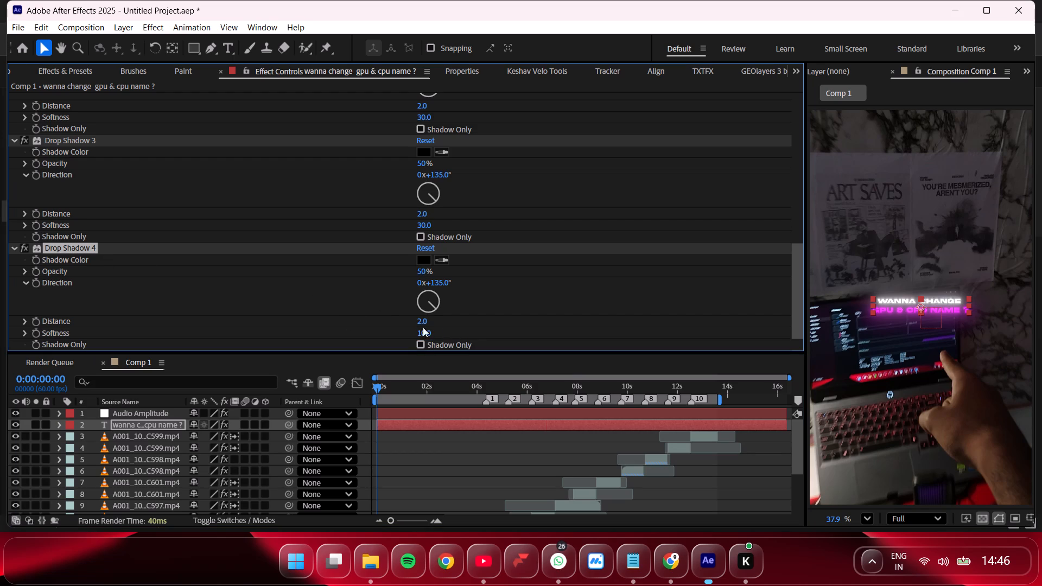
{"action": "left_click", "coordinate": [423, 326]}
{"action": "key", "text": "BackSpace"}
{"action": "key", "text": "BackSpace"}
{"action": "key", "text": "5"}
{"action": "key", "text": "Return"}
Duplicate the Drop Shadow that has Softness 10 and Distance 5 once.
{"action": "left_click", "coordinate": [96, 246]}
{"action": "key", "text": "ctrl+d"}
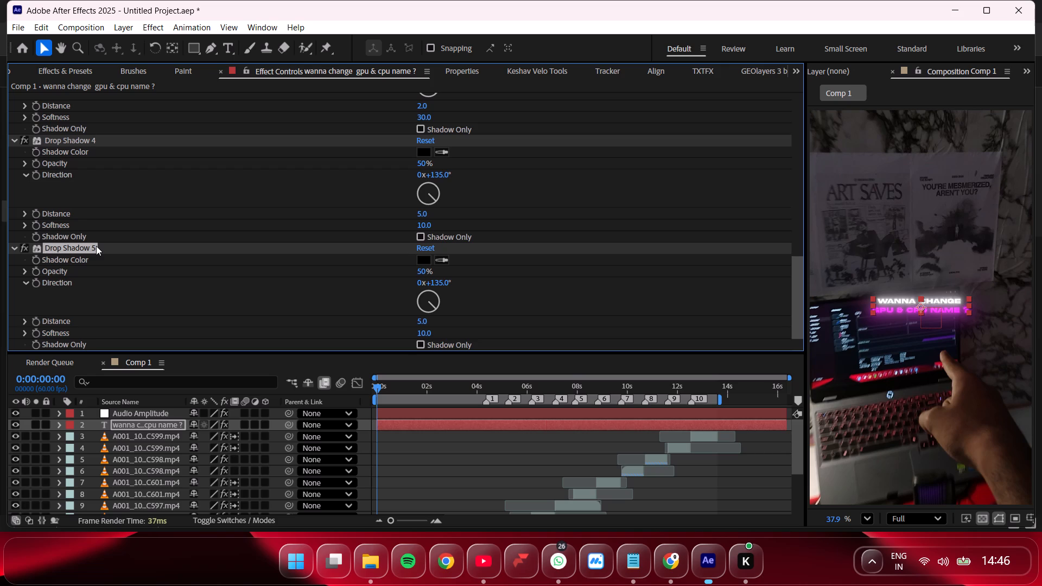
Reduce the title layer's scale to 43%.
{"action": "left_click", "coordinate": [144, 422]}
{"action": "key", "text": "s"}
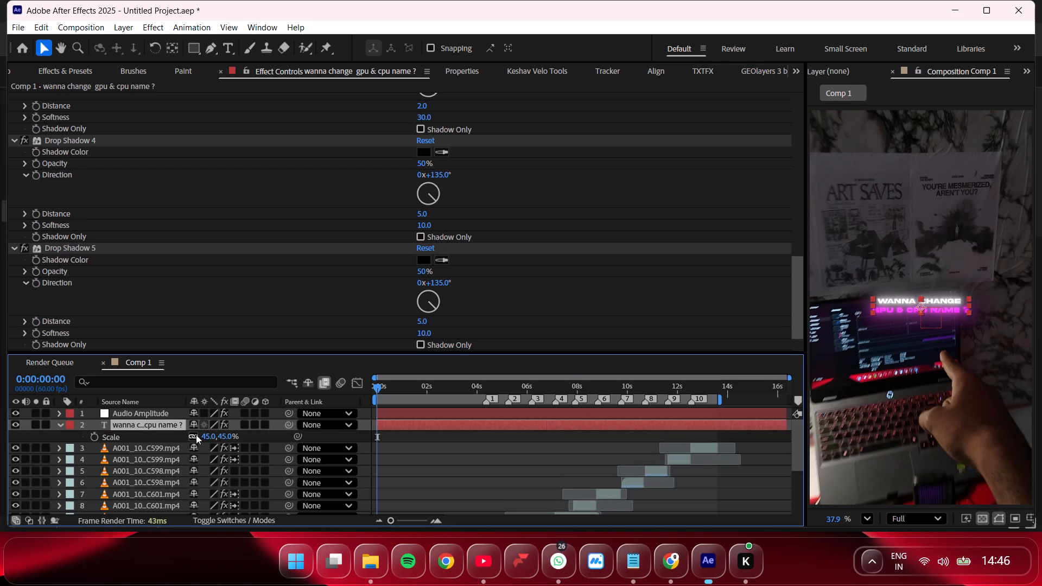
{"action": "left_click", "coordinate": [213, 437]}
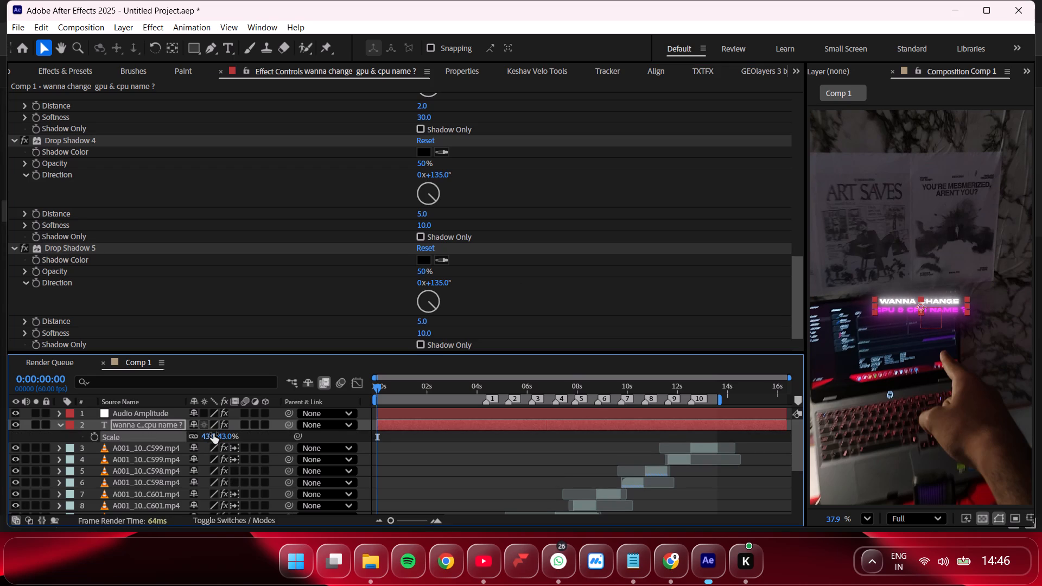
Move the title up over the wall posters and enlarge its scale to 59%.
{"action": "key", "text": "p"}
{"action": "left_click_drag", "start_coordinate": [227, 436], "coordinate": [67, 341]}
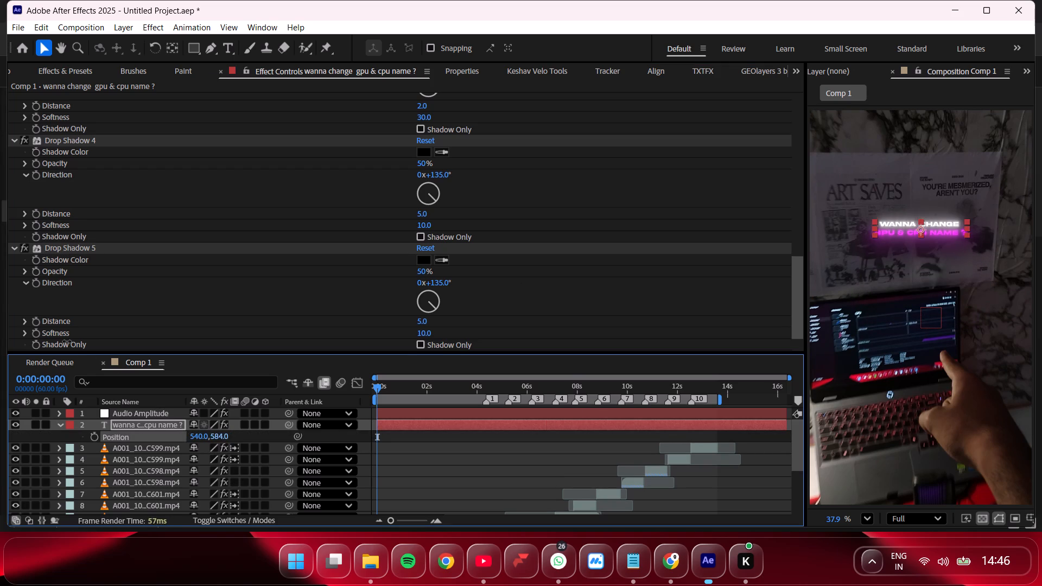
{"action": "left_click_drag", "start_coordinate": [67, 341], "coordinate": [45, 327]}
{"action": "key", "text": "s"}
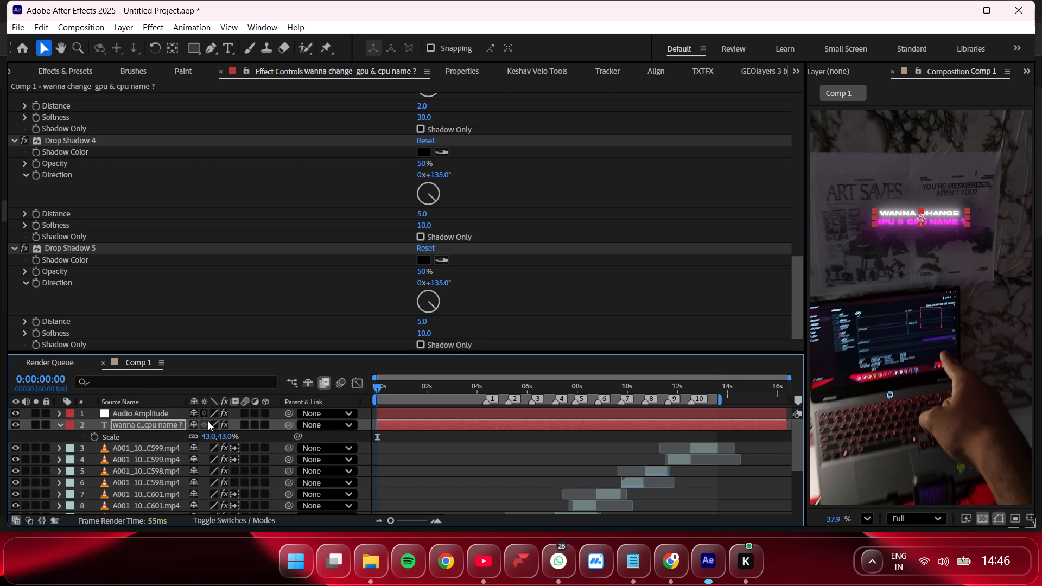
{"action": "left_click_drag", "start_coordinate": [213, 434], "coordinate": [226, 436]}
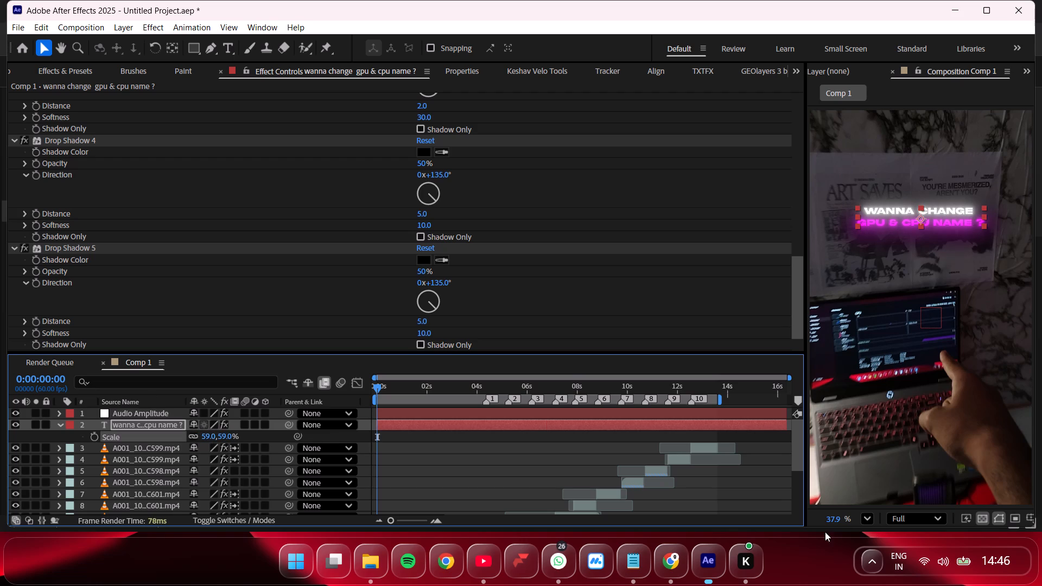
Examine the title's glow and shadows up close and in the whole frame.
{"action": "left_click", "coordinate": [869, 524]}
{"action": "left_click", "coordinate": [889, 250]}
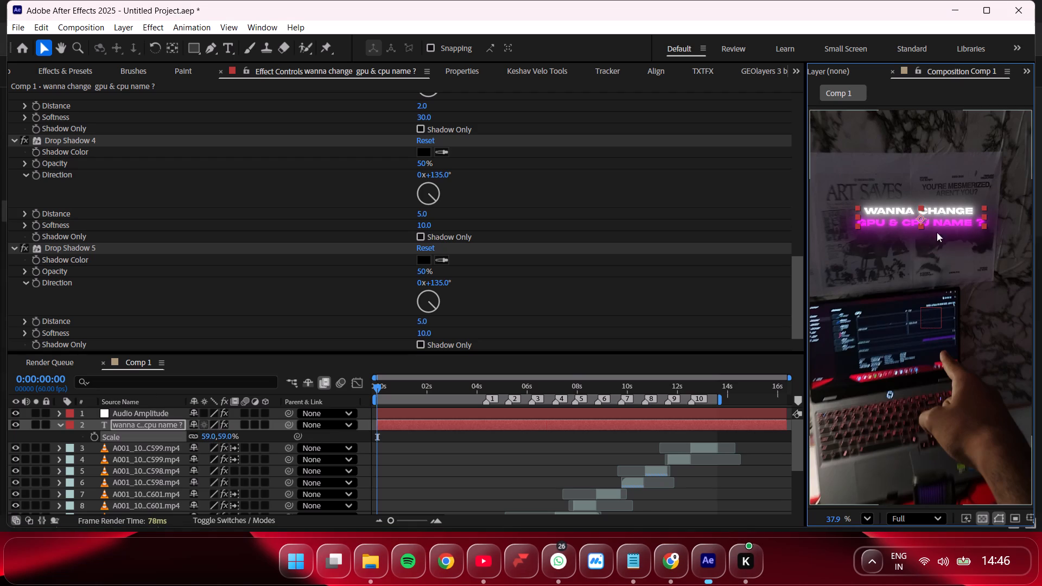
{"action": "scroll", "coordinate": [948, 227], "scroll_direction": "up", "scroll_amount": 5}
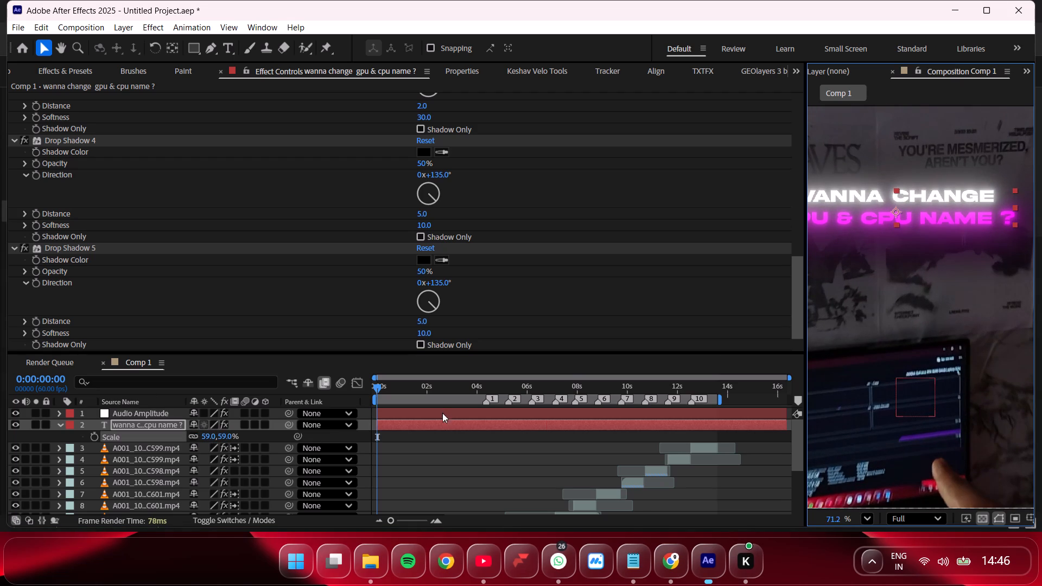
{"action": "scroll", "coordinate": [784, 375], "scroll_direction": "down", "scroll_amount": 1}
{"action": "scroll", "coordinate": [138, 421], "scroll_direction": "up", "scroll_amount": 9}
{"action": "left_click", "coordinate": [861, 514]}
{"action": "left_click", "coordinate": [889, 252]}
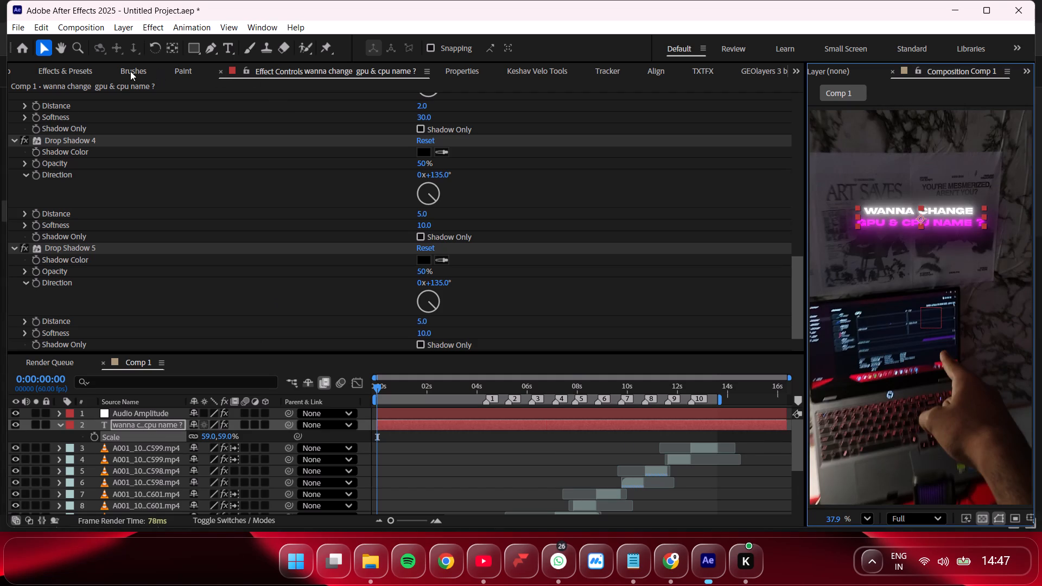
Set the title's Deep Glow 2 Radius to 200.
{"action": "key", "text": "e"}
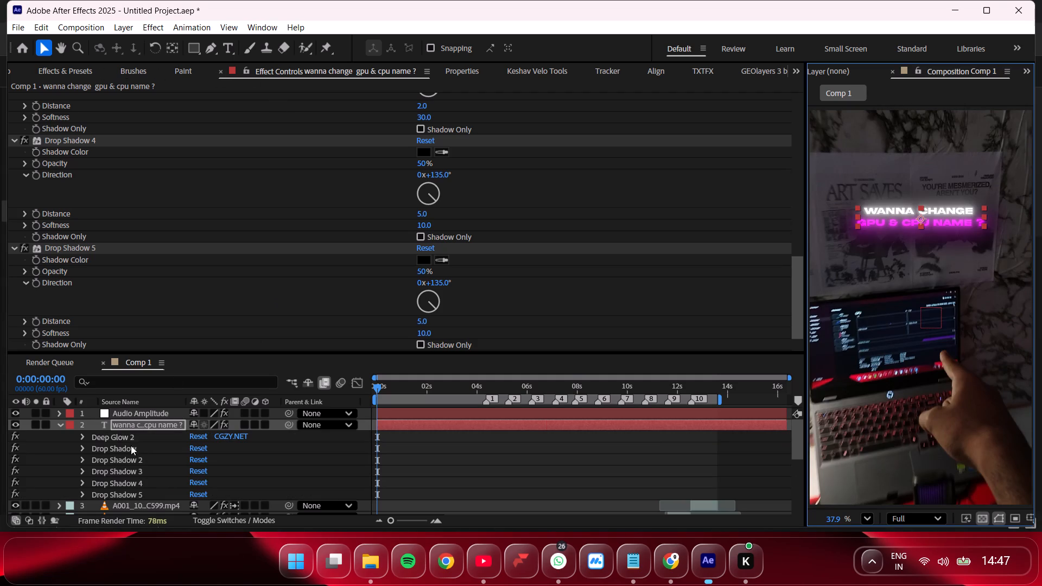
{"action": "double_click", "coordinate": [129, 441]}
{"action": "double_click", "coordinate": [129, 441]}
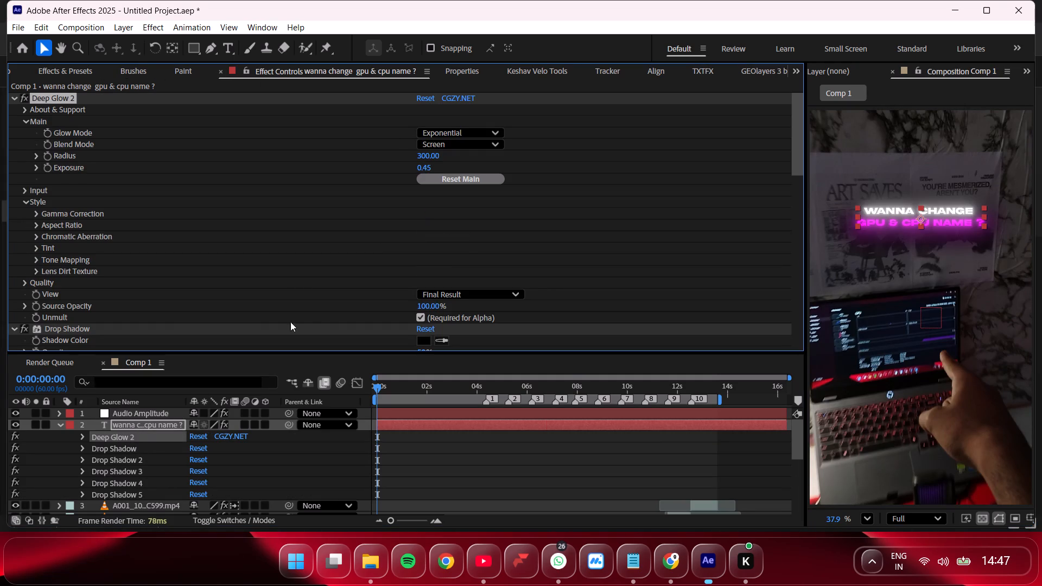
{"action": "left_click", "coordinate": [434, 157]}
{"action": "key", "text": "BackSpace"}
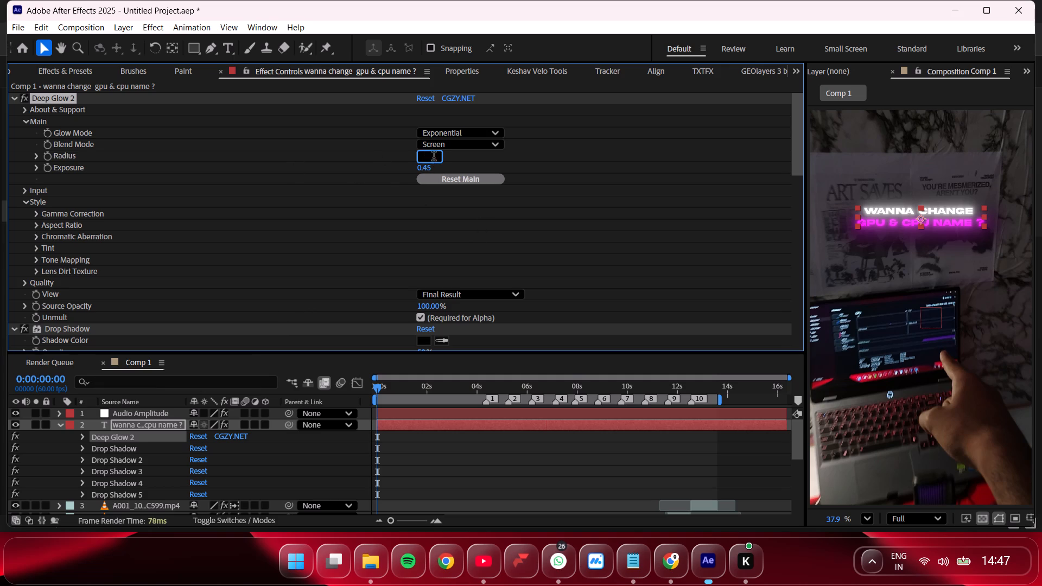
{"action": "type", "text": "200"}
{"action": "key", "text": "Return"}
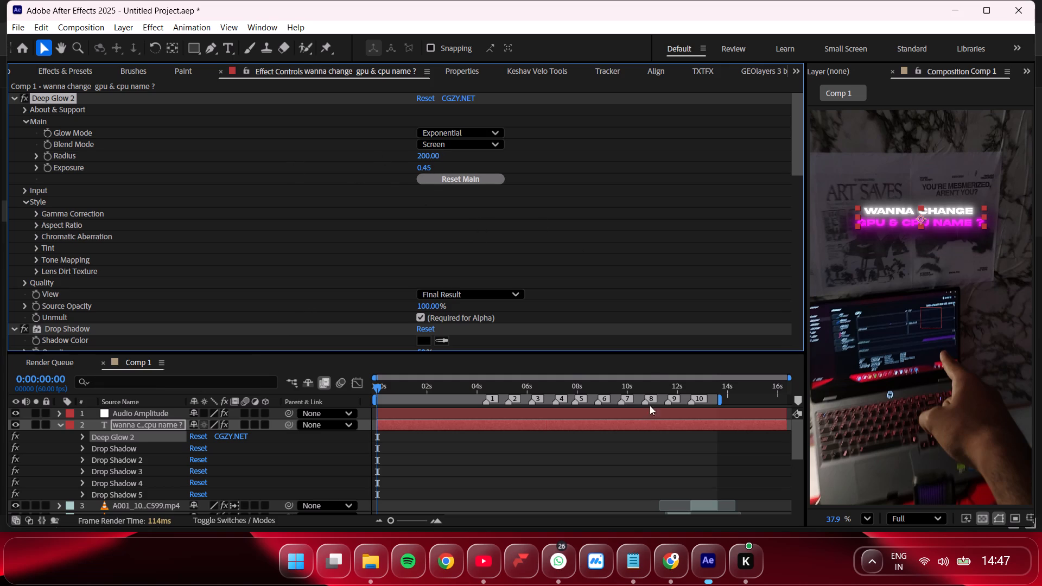
Preview the title over the footage from the start and set its Deep Glow 2 Radius to 300.
{"action": "left_click", "coordinate": [452, 438]}
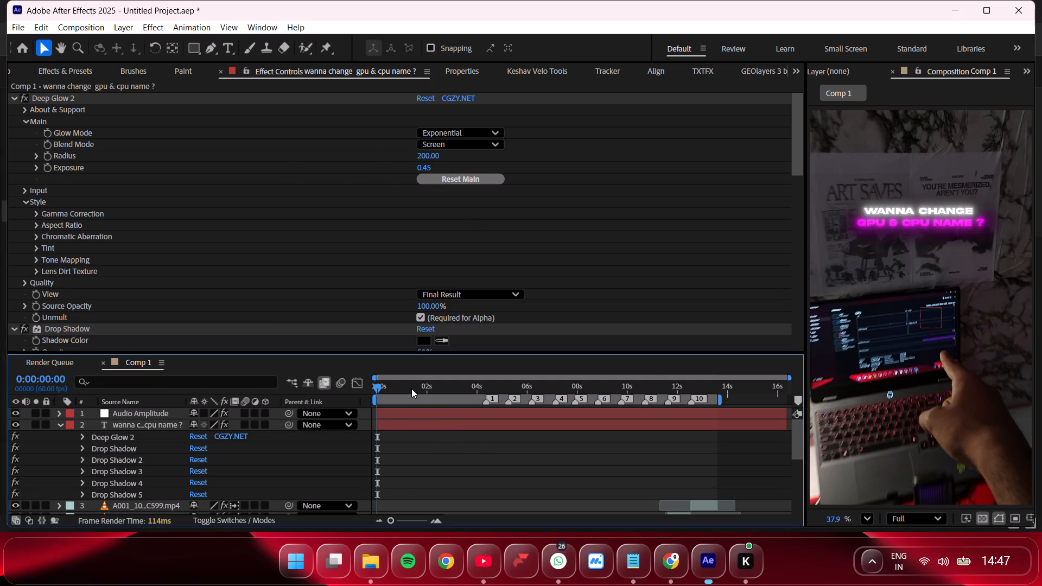
{"action": "left_click_drag", "start_coordinate": [410, 388], "coordinate": [365, 388]}
{"action": "key", "text": "space"}
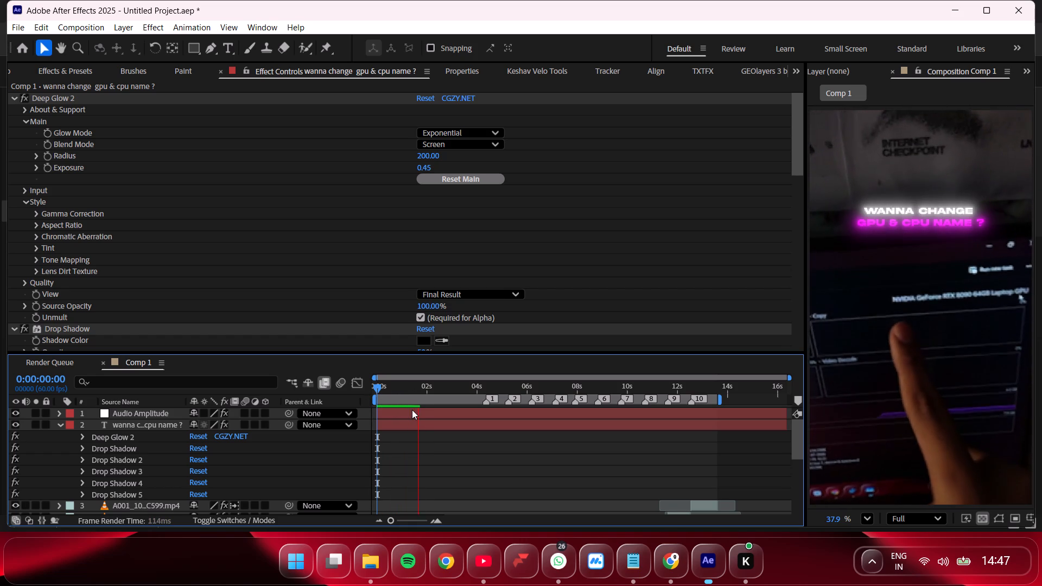
{"action": "left_click", "coordinate": [411, 390]}
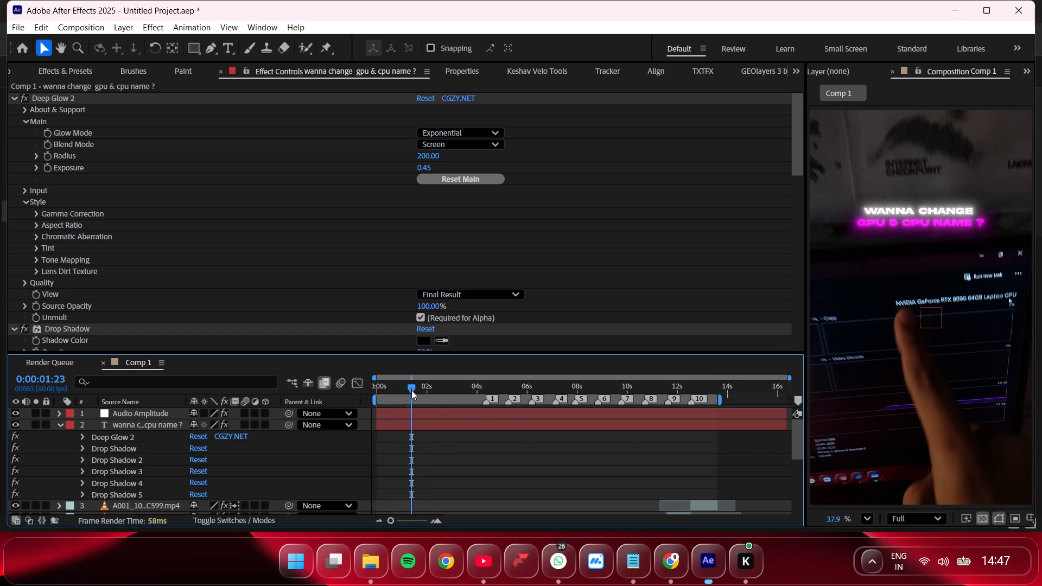
{"action": "scroll", "coordinate": [979, 203], "scroll_direction": "up", "scroll_amount": 3}
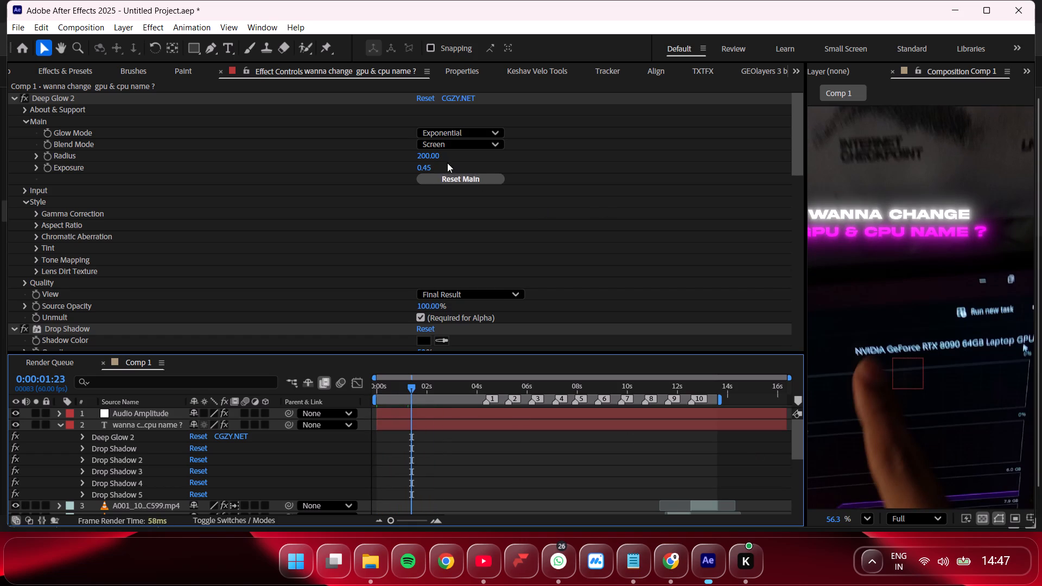
{"action": "left_click", "coordinate": [436, 156]}
{"action": "key", "text": "BackSpace"}
{"action": "key", "text": "BackSpace"}
{"action": "type", "text": "300"}
{"action": "key", "text": "Return"}
{"action": "left_click", "coordinate": [869, 515]}
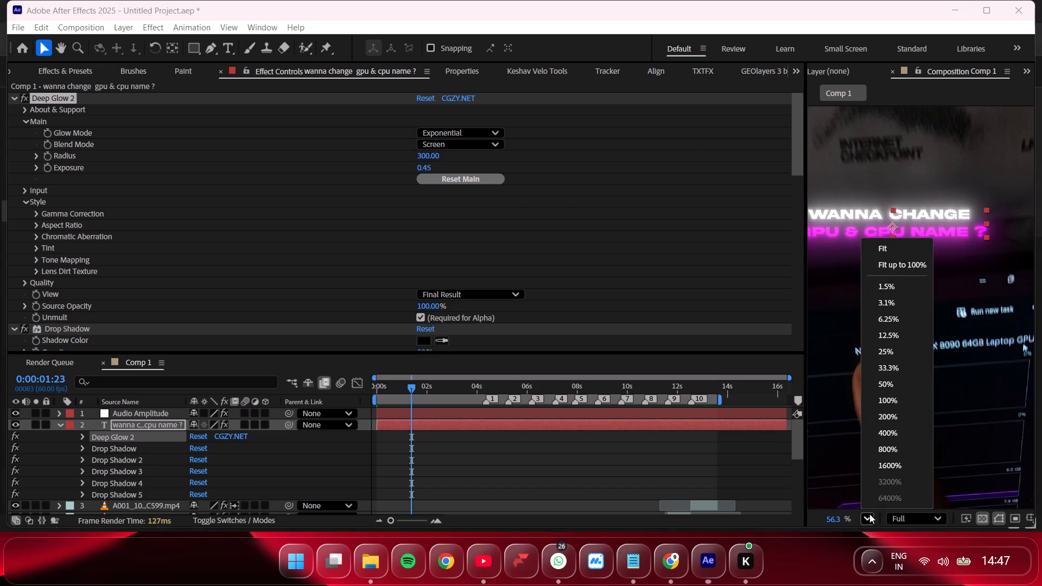
Preview the whole frame from the start to check the title's glow over the footage.
{"action": "left_click", "coordinate": [896, 251]}
{"action": "left_click", "coordinate": [562, 446]}
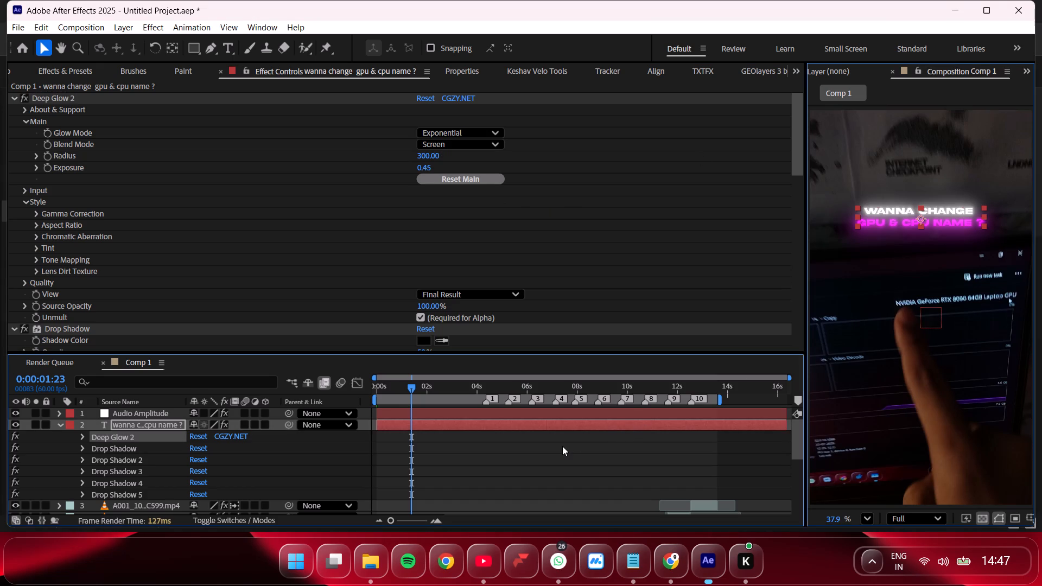
{"action": "left_click_drag", "start_coordinate": [420, 394], "coordinate": [370, 397]}
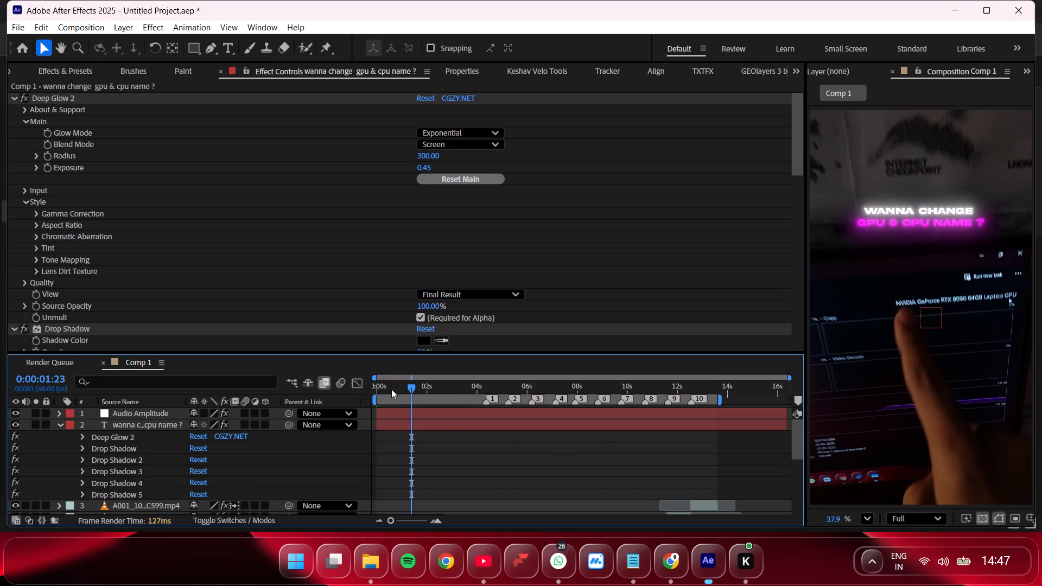
{"action": "left_click_drag", "start_coordinate": [391, 389], "coordinate": [364, 388]}
{"action": "key", "text": "space"}
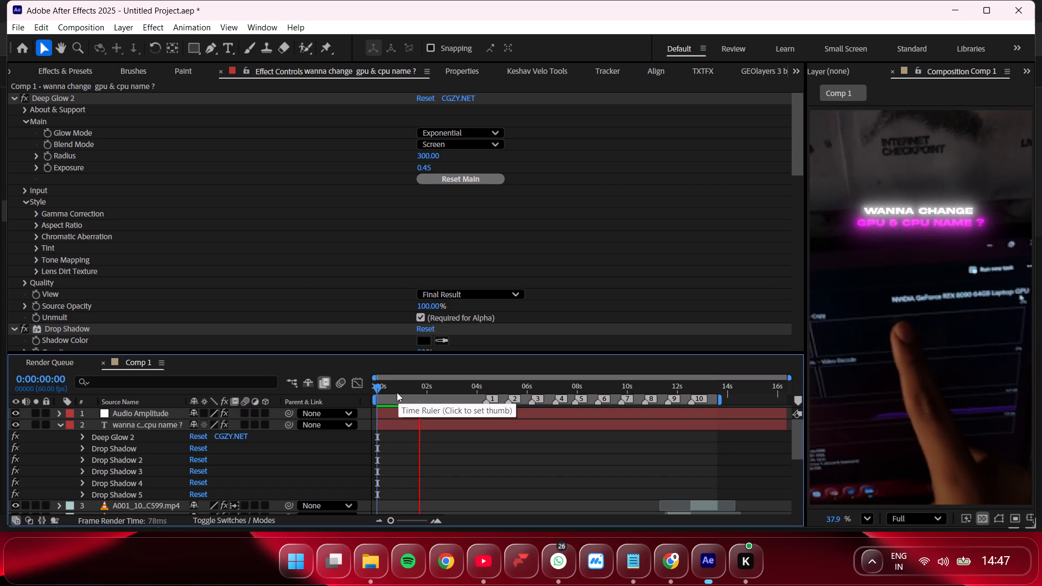
{"action": "left_click", "coordinate": [61, 425]}
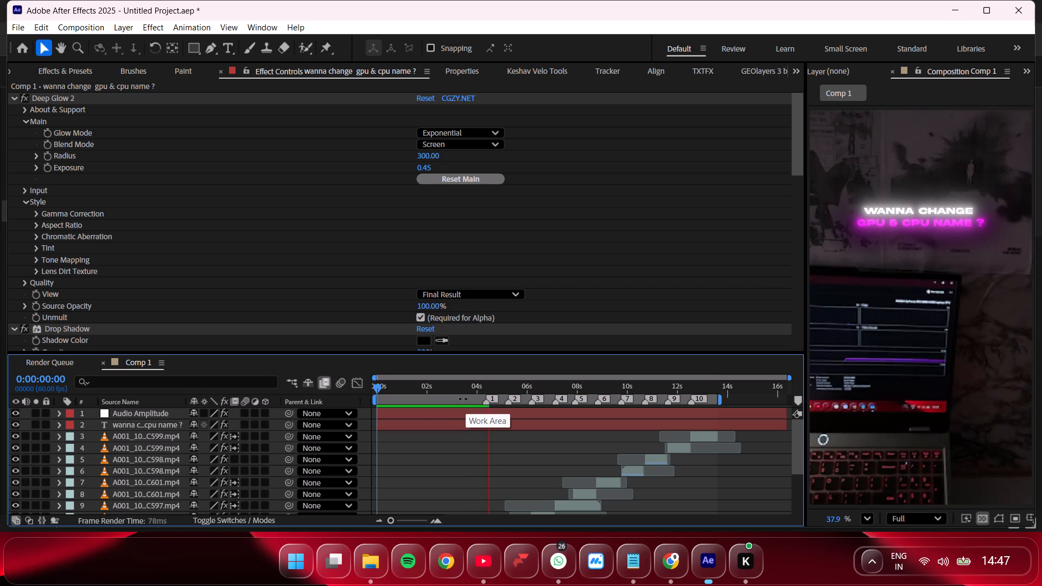
{"action": "left_click_drag", "start_coordinate": [446, 391], "coordinate": [357, 393]}
{"action": "key", "text": "space"}
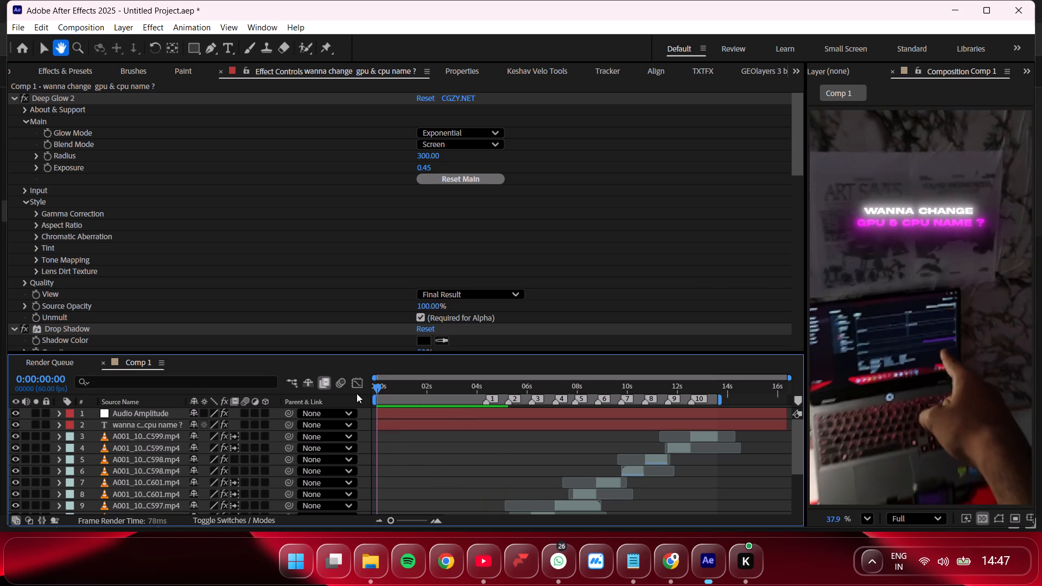
{"action": "left_click", "coordinate": [412, 397]}
{"action": "left_click", "coordinate": [413, 395]}
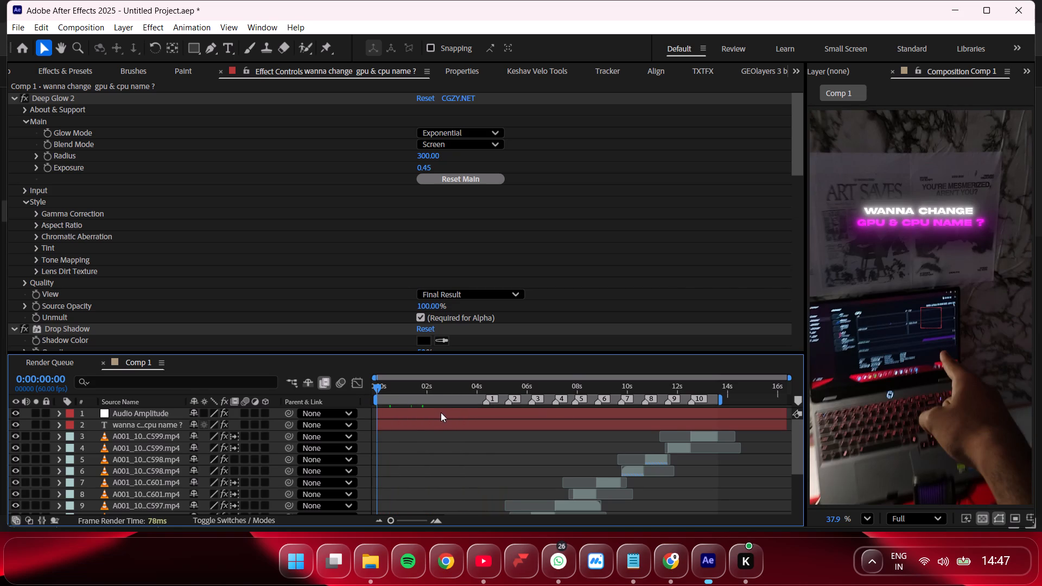
Change the fill colour of the word CPU in the title to yellow.
{"action": "double_click", "coordinate": [411, 423]}
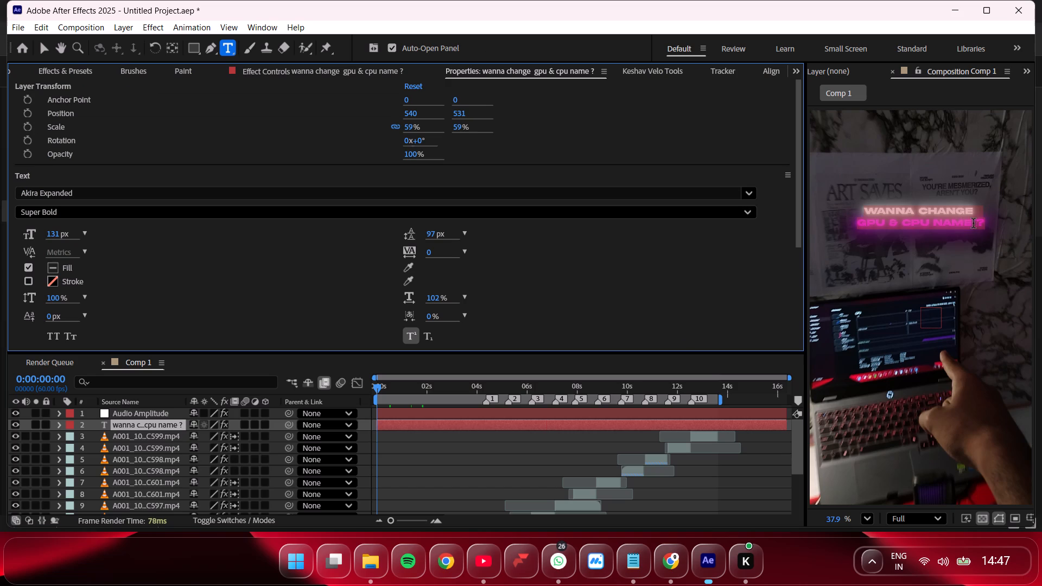
{"action": "left_click_drag", "start_coordinate": [931, 221], "coordinate": [905, 222]}
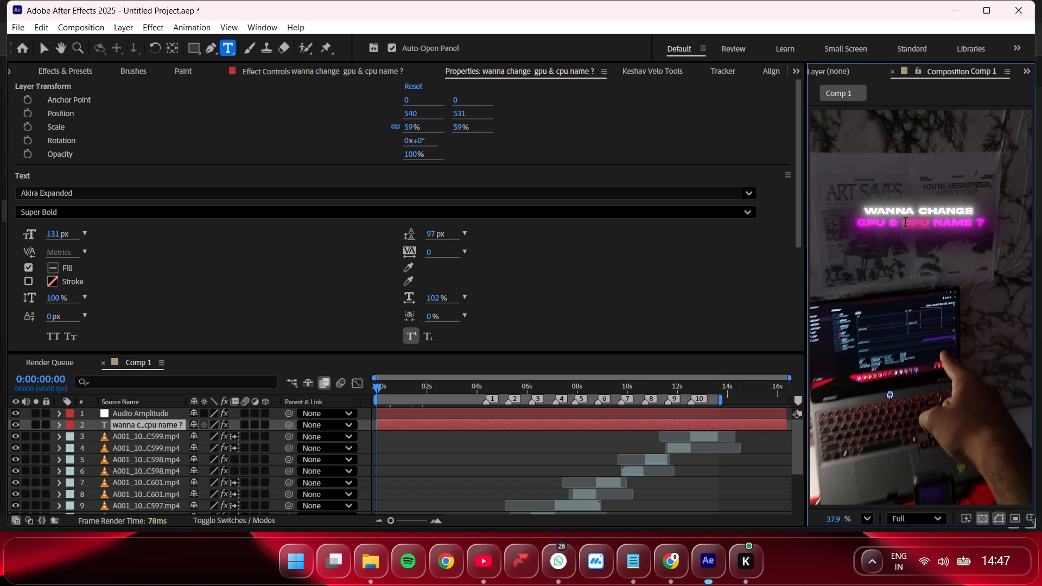
{"action": "left_click_drag", "start_coordinate": [905, 222], "coordinate": [901, 222]}
{"action": "left_click", "coordinate": [55, 264]}
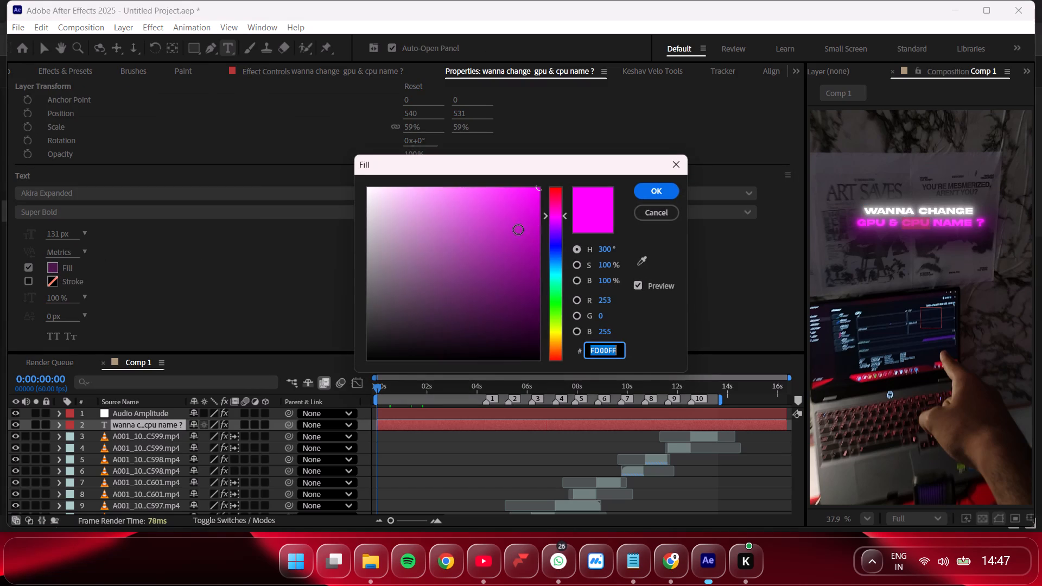
{"action": "left_click_drag", "start_coordinate": [562, 271], "coordinate": [557, 330]}
{"action": "left_click", "coordinate": [665, 194]}
{"action": "left_click", "coordinate": [465, 441]}
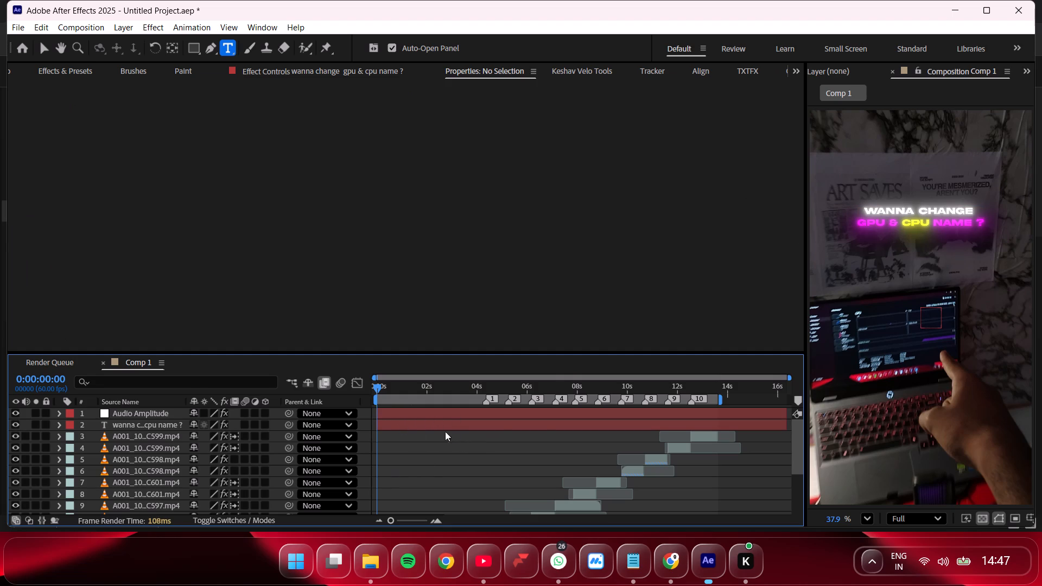
Change the fill colour of "NAME ?" in the title's second line to white, FFFFFF.
{"action": "double_click", "coordinate": [448, 425]}
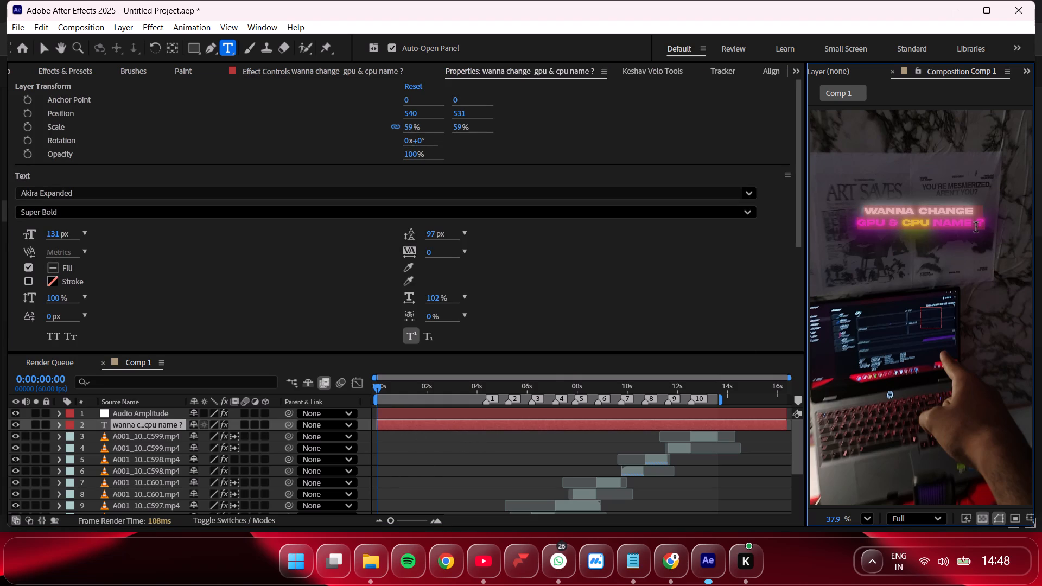
{"action": "left_click_drag", "start_coordinate": [885, 225], "coordinate": [855, 224]}
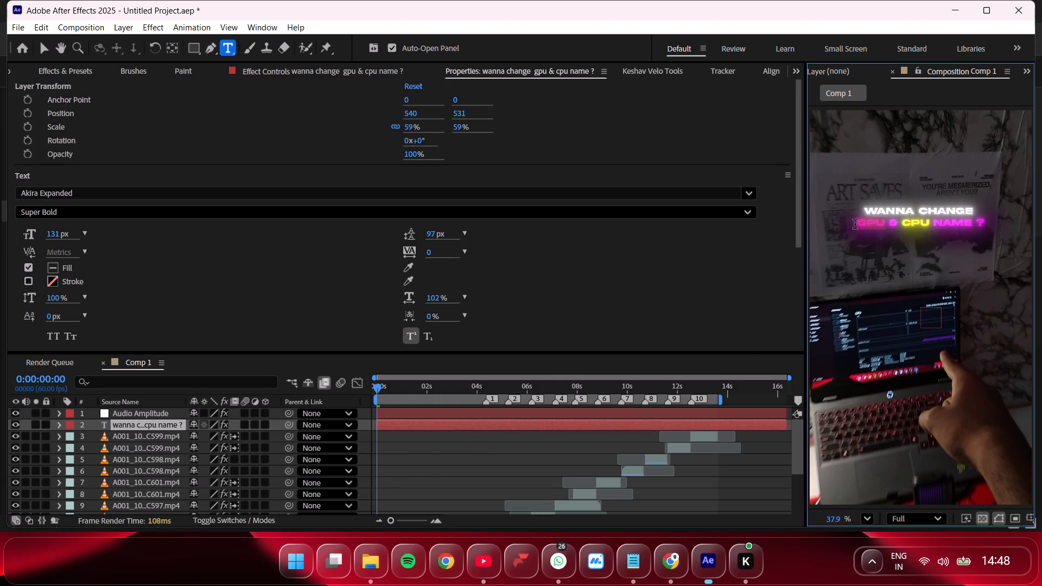
{"action": "left_click_drag", "start_coordinate": [855, 224], "coordinate": [854, 224]}
{"action": "left_click_drag", "start_coordinate": [988, 221], "coordinate": [935, 224]}
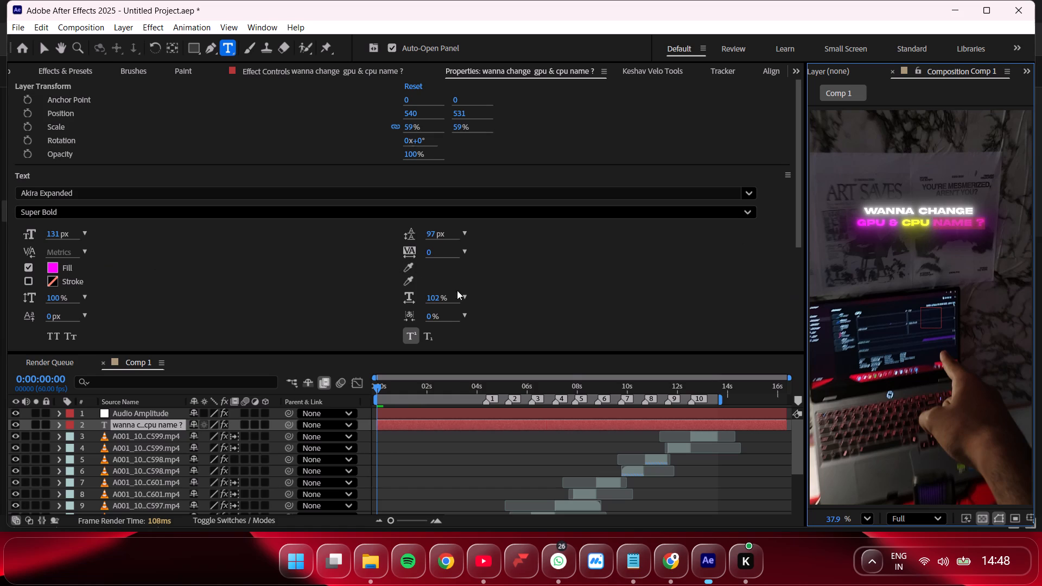
{"action": "left_click", "coordinate": [54, 267]}
{"action": "left_click_drag", "start_coordinate": [376, 199], "coordinate": [350, 179]}
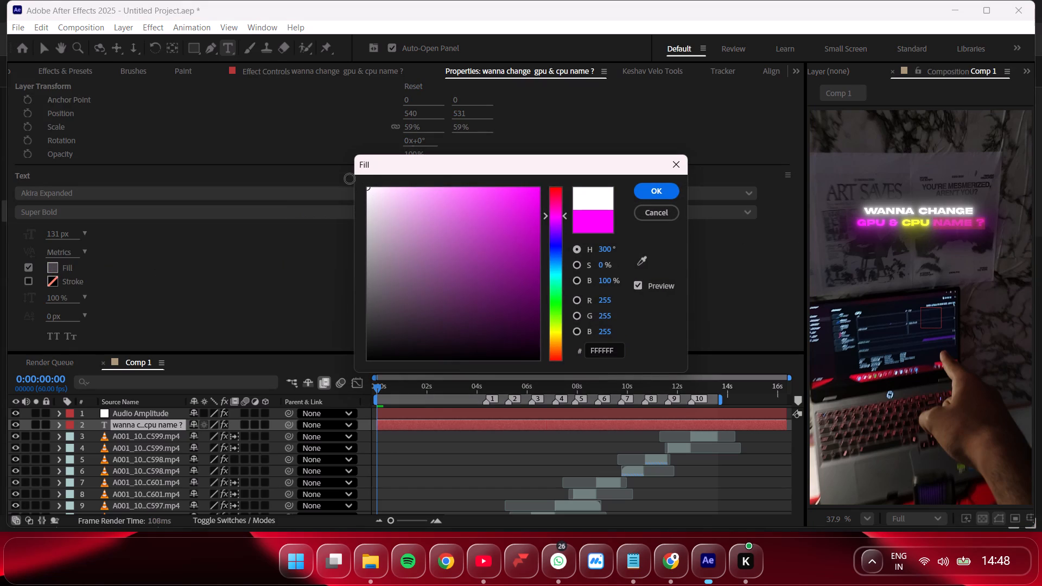
{"action": "left_click_drag", "start_coordinate": [350, 179], "coordinate": [350, 179]}
{"action": "left_click", "coordinate": [663, 186]}
Change the fill colour of the "&" between GPU and CPU to white, FFFFFF.
{"action": "left_click_drag", "start_coordinate": [899, 225], "coordinate": [899, 225]}
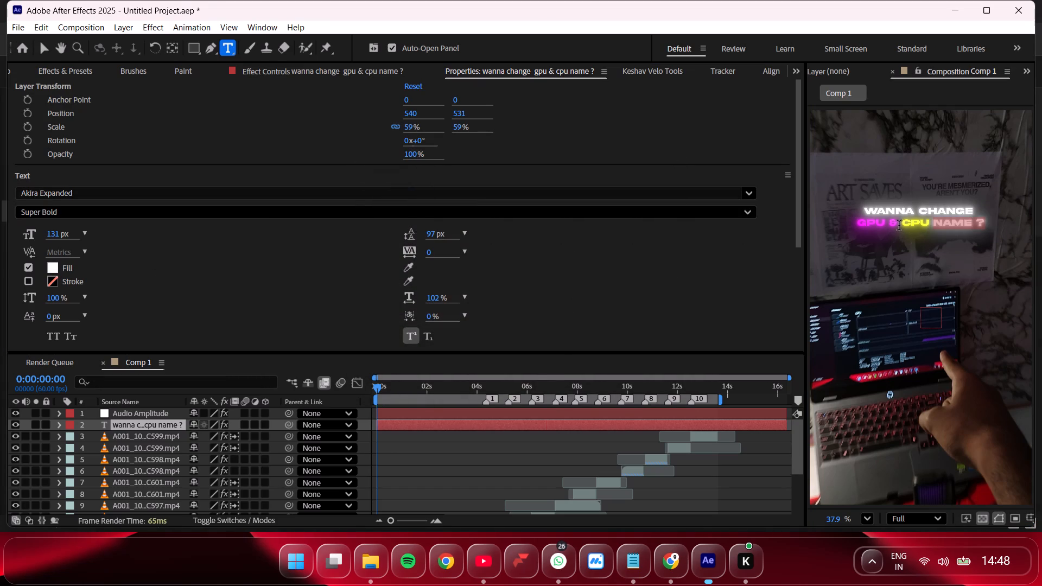
{"action": "left_click_drag", "start_coordinate": [899, 225], "coordinate": [893, 225]}
{"action": "left_click", "coordinate": [52, 266]}
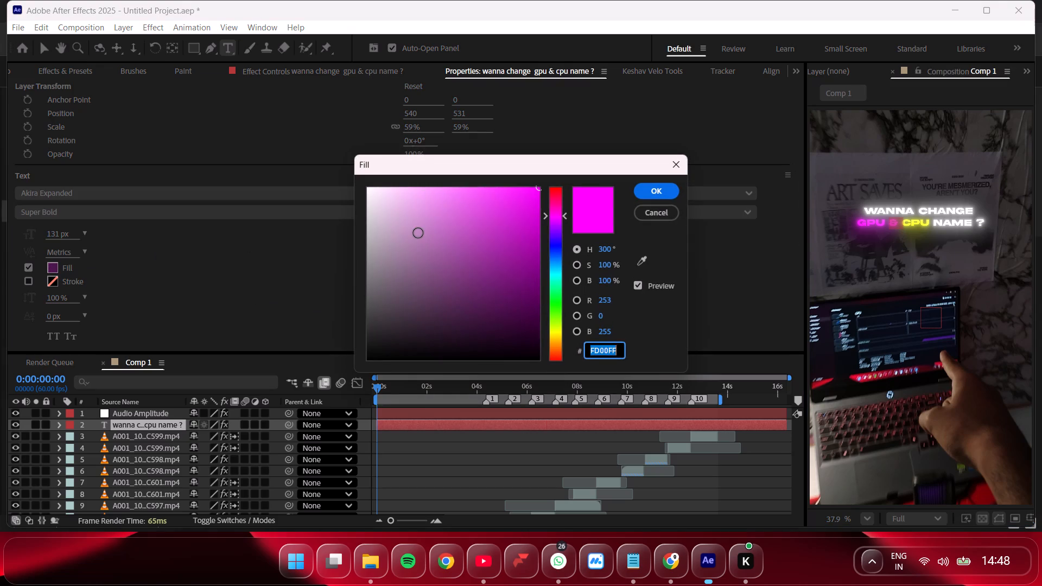
{"action": "left_click_drag", "start_coordinate": [414, 231], "coordinate": [291, 171]}
{"action": "left_click", "coordinate": [660, 190]}
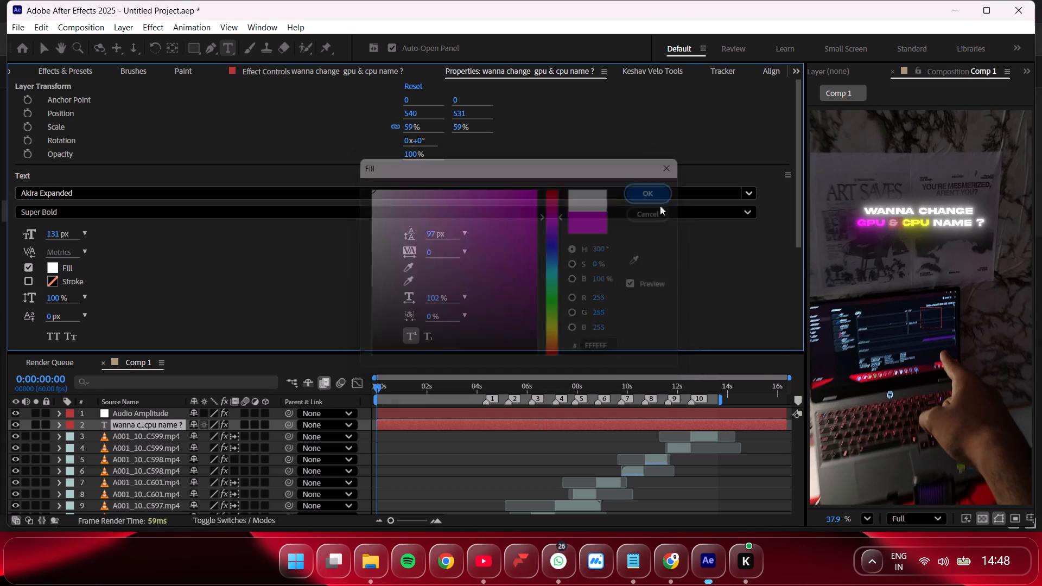
{"action": "left_click", "coordinate": [519, 457]}
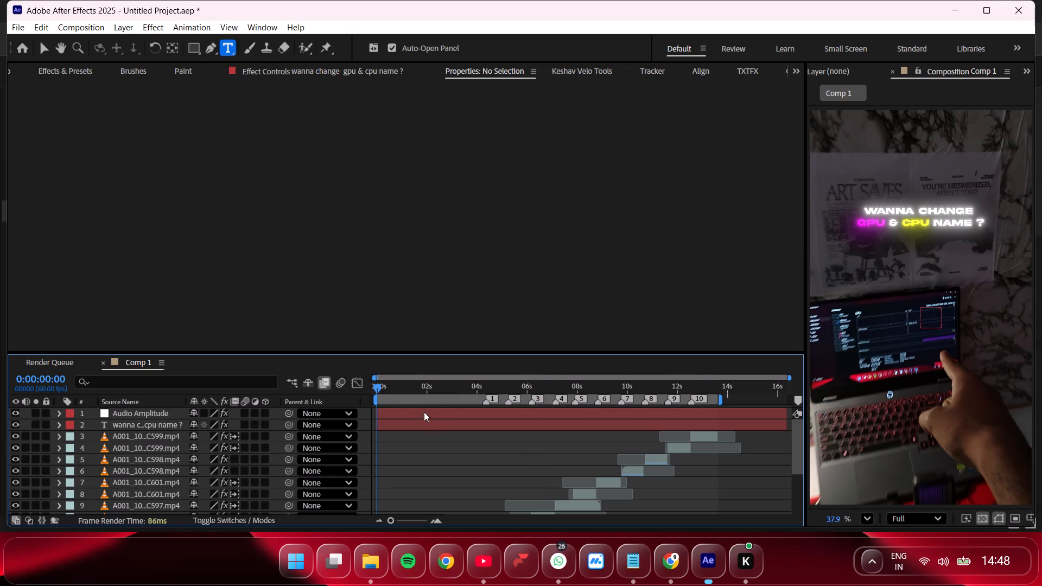
Preview the recoloured title from the start and inspect its lettering up close.
{"action": "left_click_drag", "start_coordinate": [408, 390], "coordinate": [377, 390]}
{"action": "key", "text": "space"}
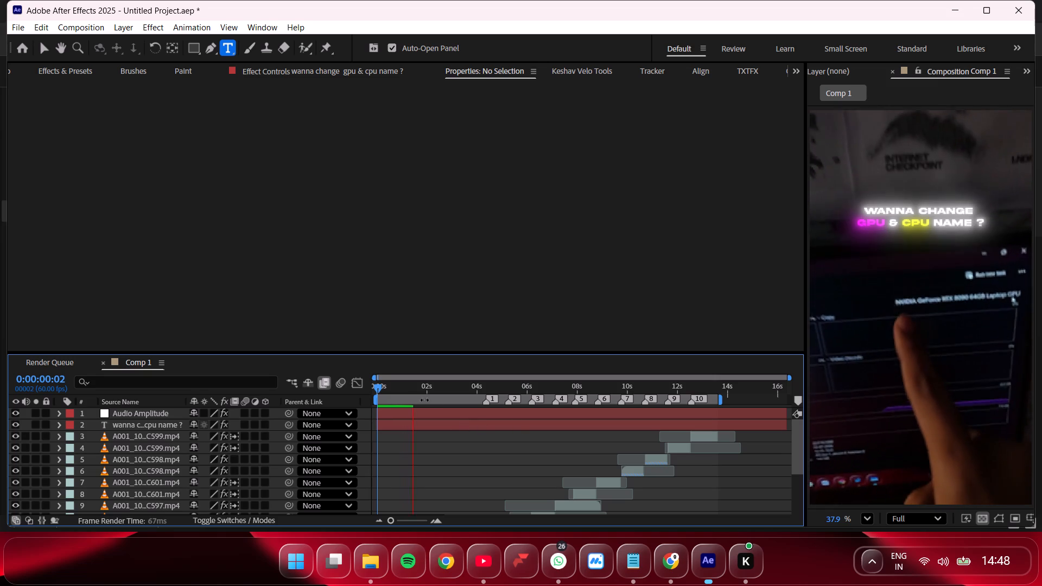
{"action": "left_click", "coordinate": [394, 394]}
{"action": "scroll", "coordinate": [965, 230], "scroll_direction": "up", "scroll_amount": 5}
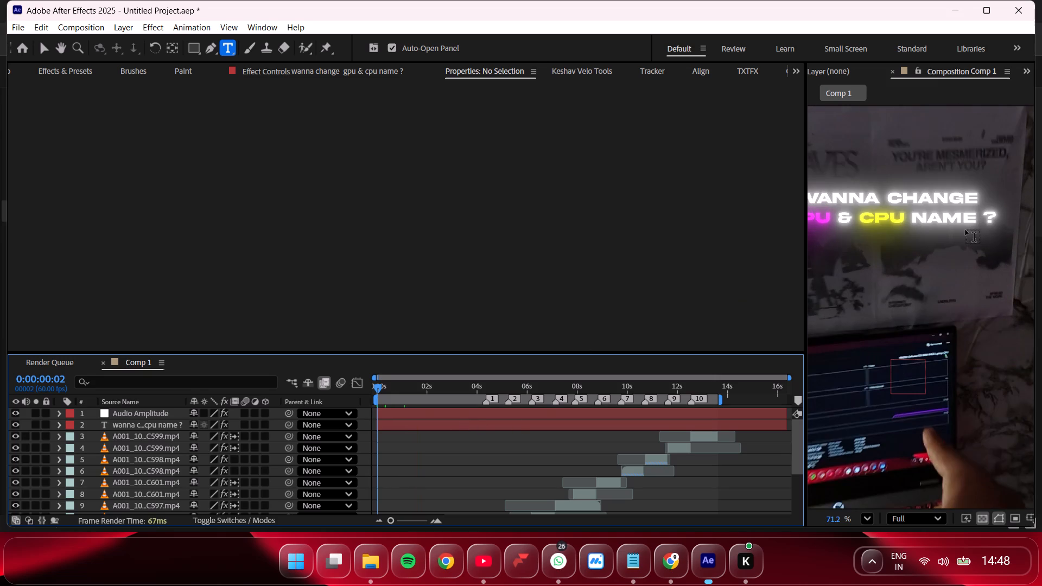
{"action": "scroll", "coordinate": [965, 230], "scroll_direction": "down", "scroll_amount": 1}
Apply the recent animation preset "mayank text glow" to the title layer and list the layer's effects.
{"action": "left_click", "coordinate": [206, 27]}
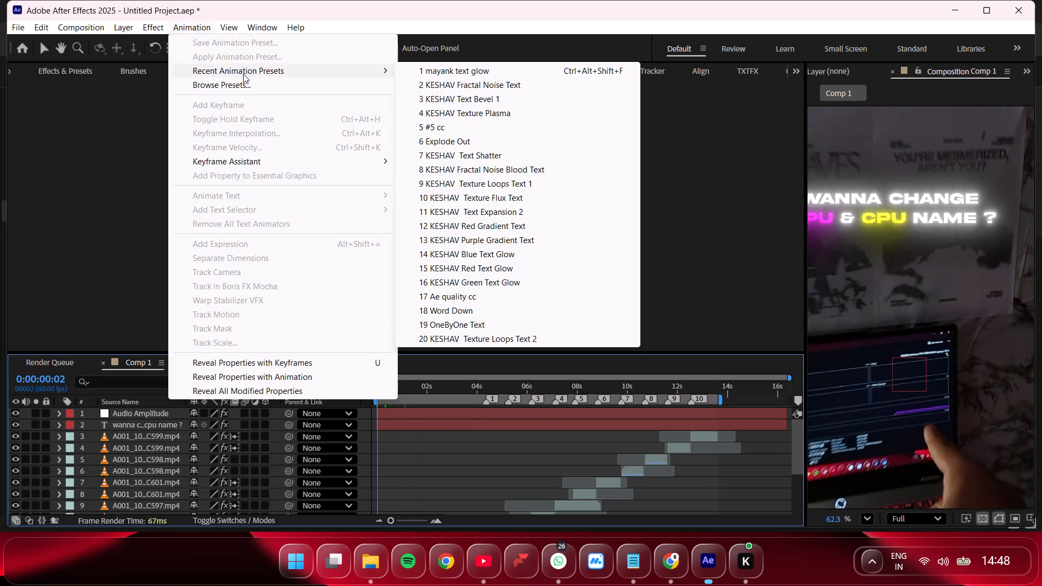
{"action": "left_click", "coordinate": [148, 422]}
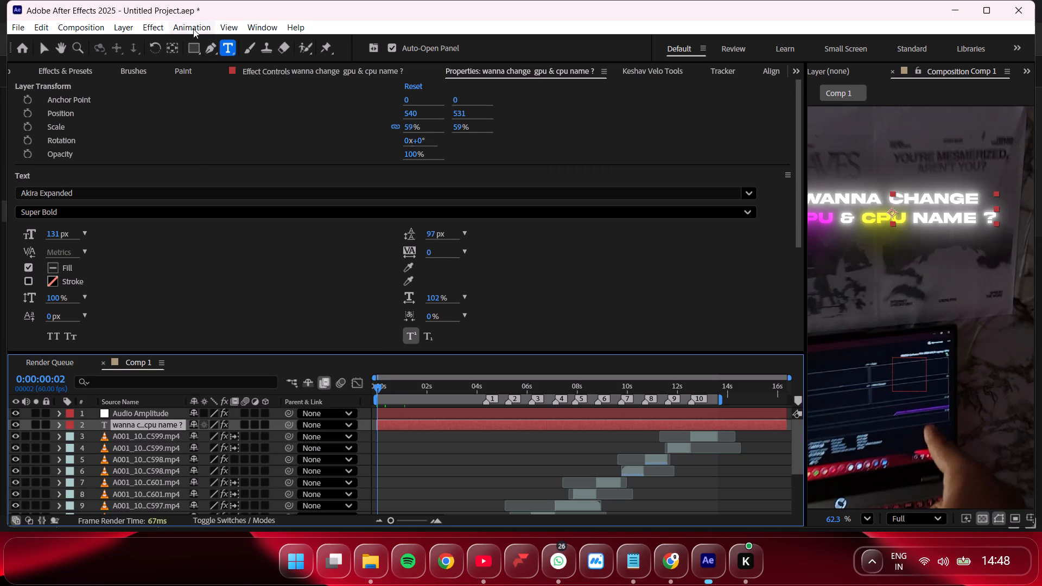
{"action": "left_click", "coordinate": [193, 28]}
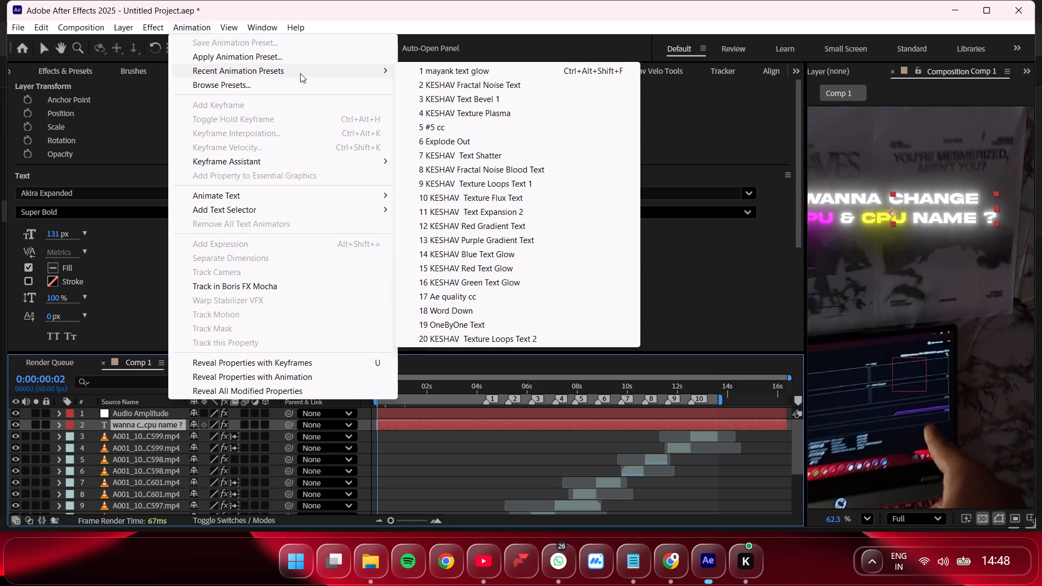
{"action": "left_click", "coordinate": [460, 72]}
{"action": "key", "text": "e"}
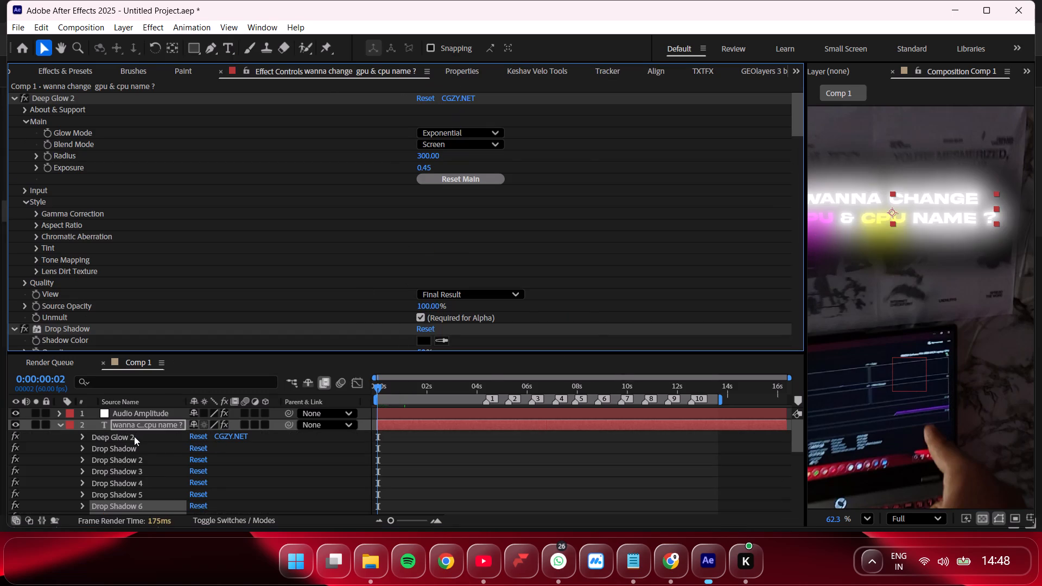
Delete the Turbulent Displace and Deep Glow 3 effects from the title layer.
{"action": "scroll", "coordinate": [130, 477], "scroll_direction": "down", "scroll_amount": 2}
{"action": "left_click", "coordinate": [147, 468]}
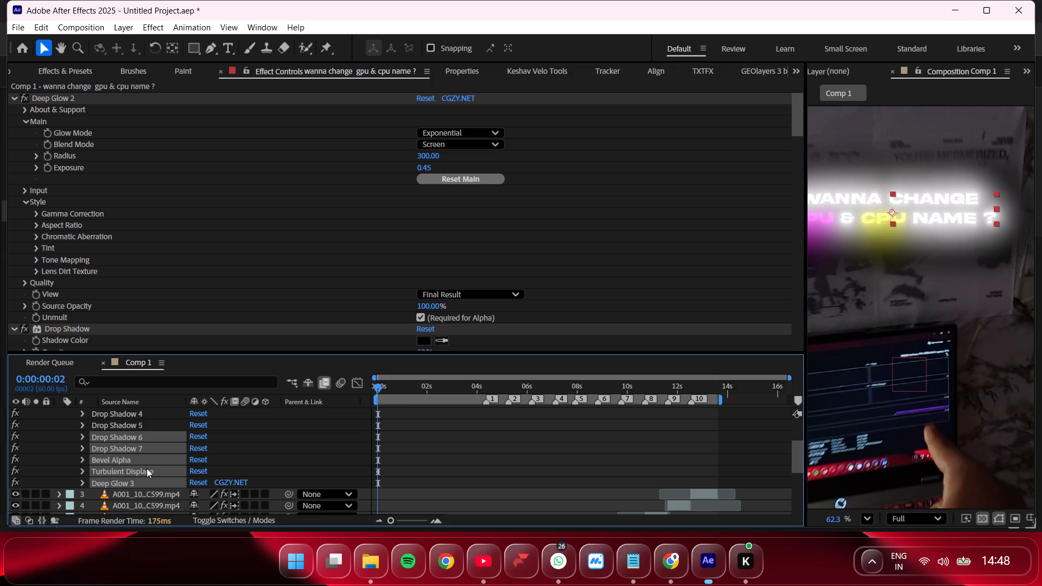
{"action": "left_click", "coordinate": [272, 458]}
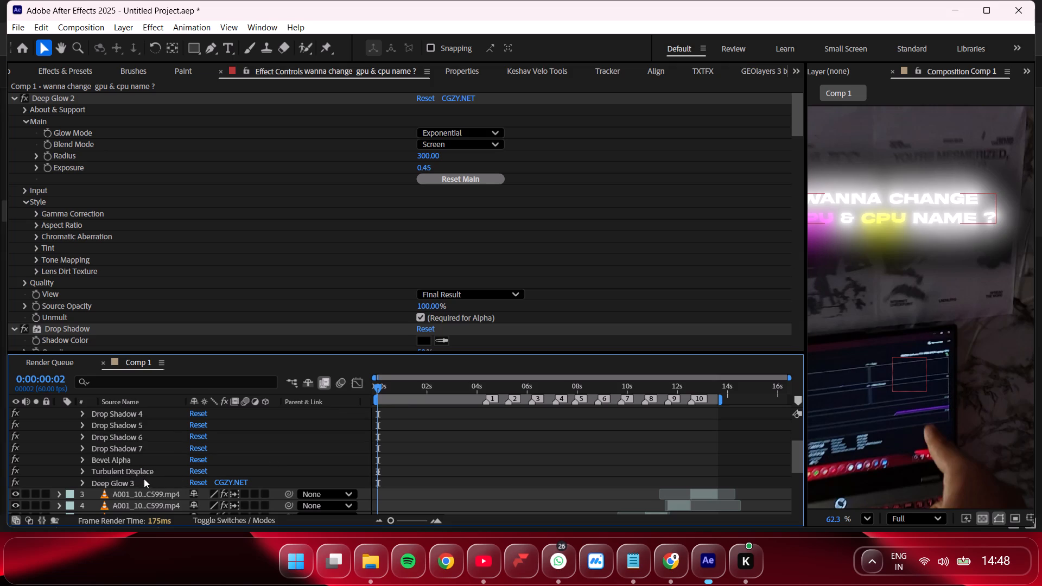
{"action": "left_click_drag", "start_coordinate": [135, 483], "coordinate": [137, 471]}
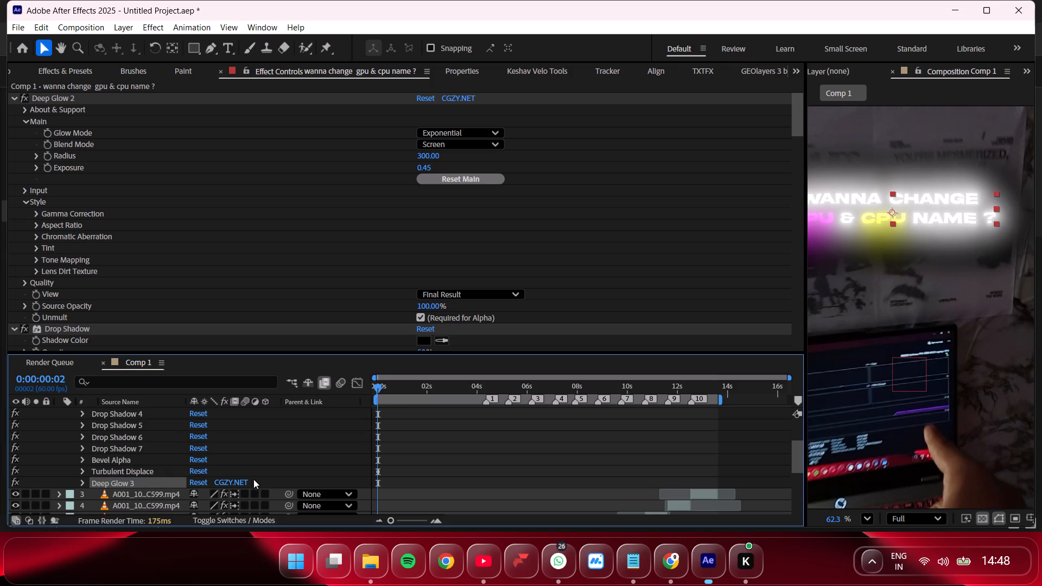
{"action": "left_click_drag", "start_coordinate": [264, 483], "coordinate": [262, 473]}
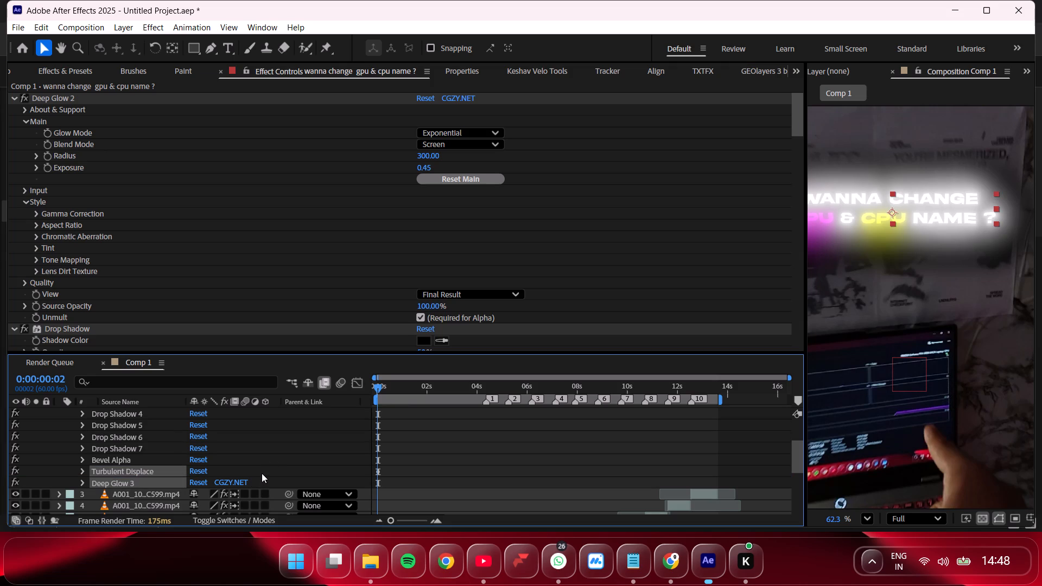
{"action": "key", "text": "Delete"}
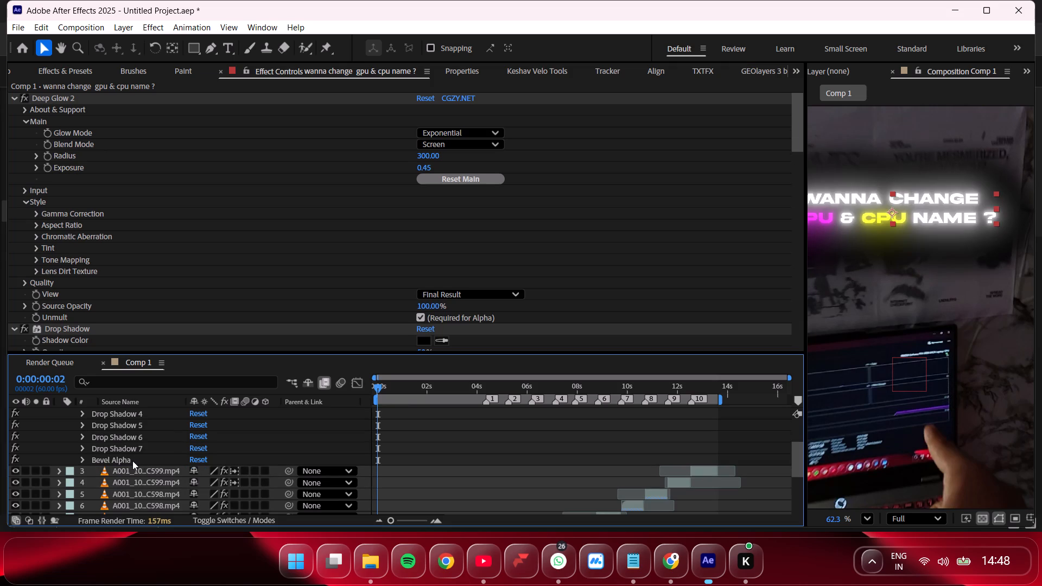
Delete Drop Shadow 7, Drop Shadow 6 and Drop Shadow 5 from the title layer.
{"action": "left_click", "coordinate": [139, 450]}
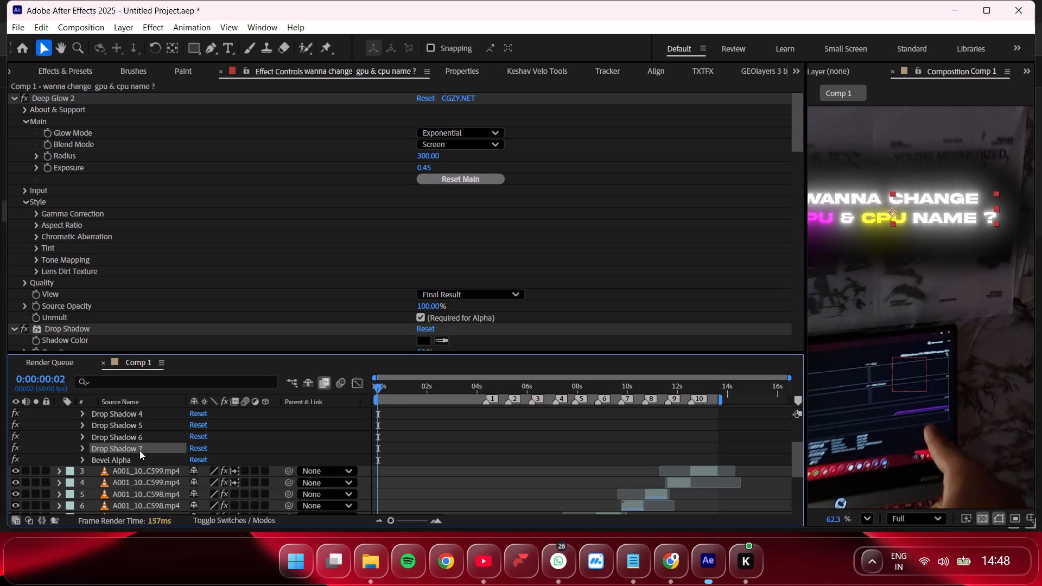
{"action": "key", "text": "Delete"}
{"action": "left_click", "coordinate": [131, 436]}
{"action": "key", "text": "Delete"}
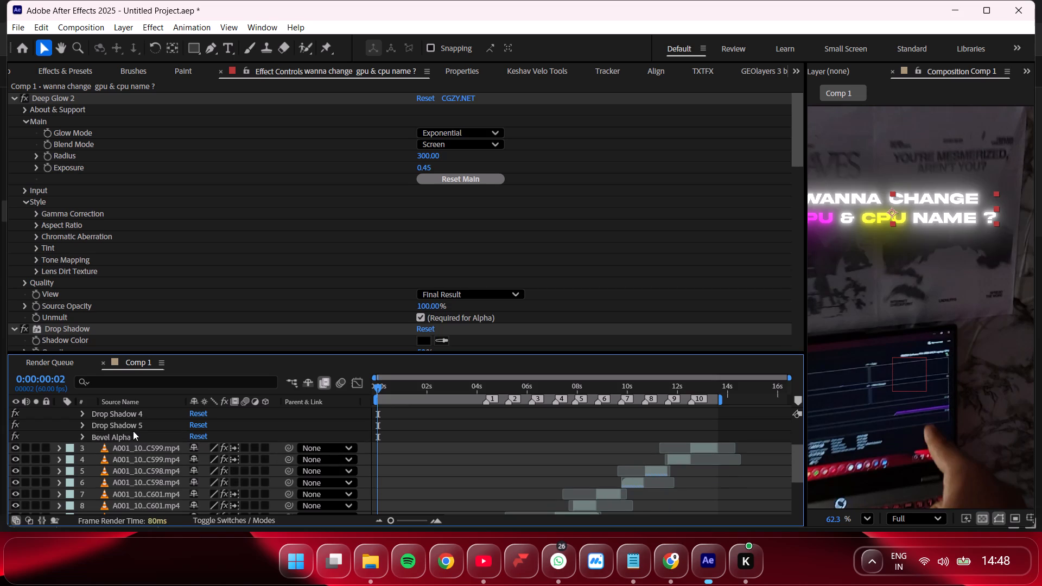
{"action": "left_click", "coordinate": [135, 429]}
{"action": "key", "text": "Delete"}
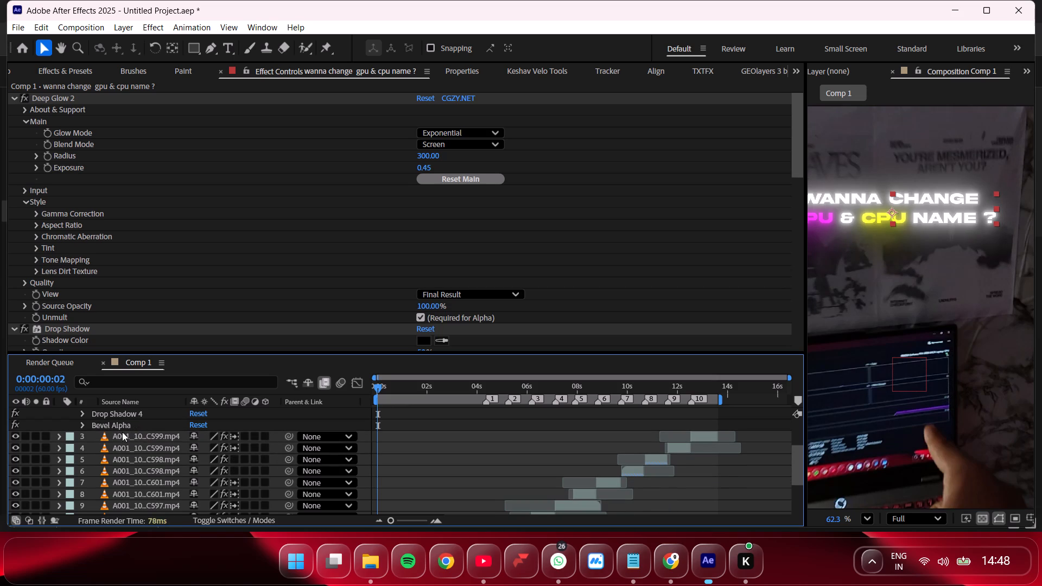
Move the Bevel Alpha effect to the top of the title's effect stack, above Deep Glow 2.
{"action": "left_click_drag", "start_coordinate": [125, 427], "coordinate": [125, 417]}
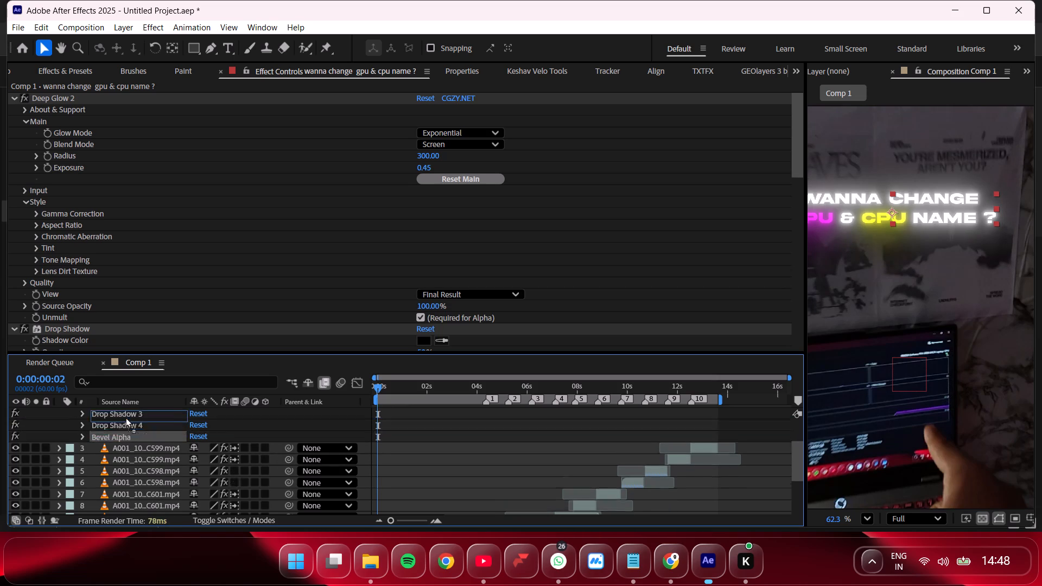
{"action": "left_click_drag", "start_coordinate": [125, 417], "coordinate": [121, 436]}
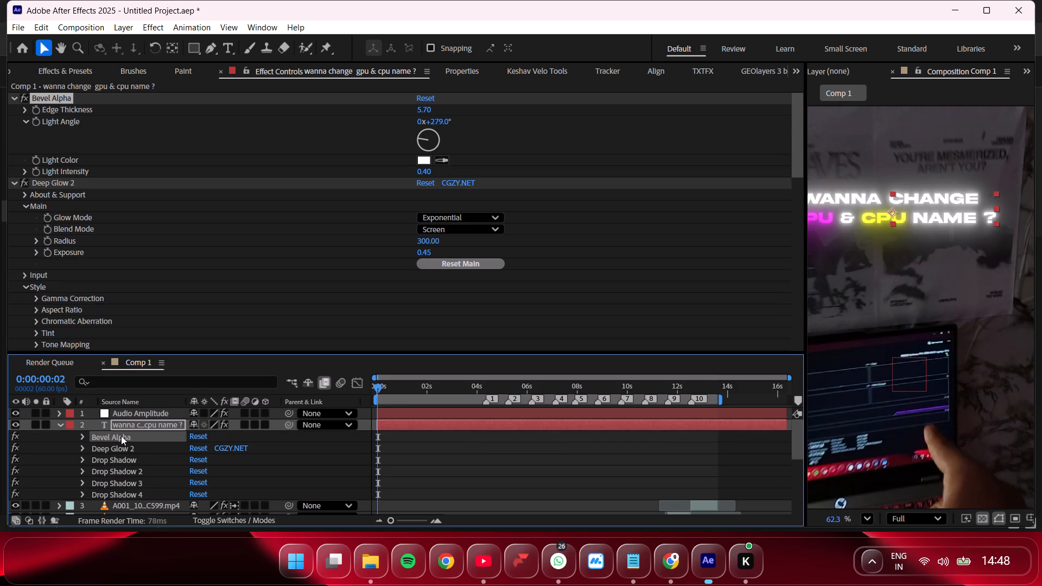
Fit the whole composition frame in the viewer and preview the glowing title from the start.
{"action": "left_click", "coordinate": [865, 515]}
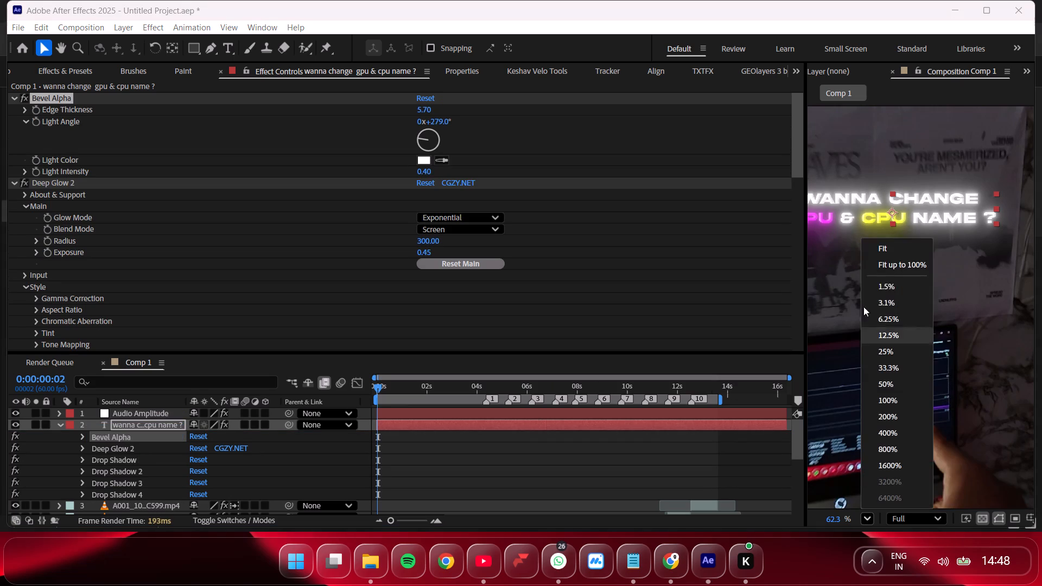
{"action": "left_click", "coordinate": [884, 250]}
{"action": "left_click", "coordinate": [535, 489]}
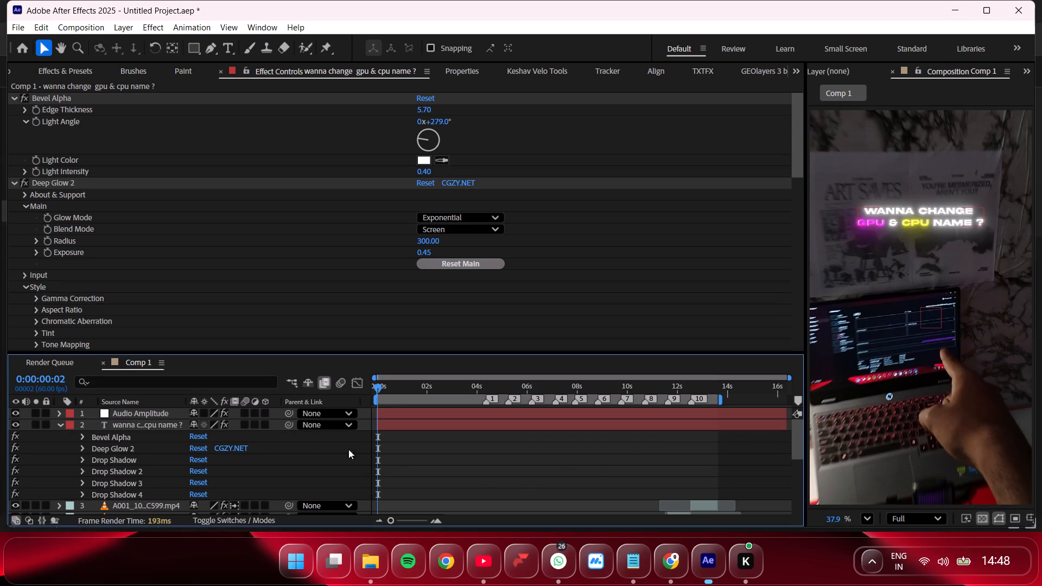
{"action": "left_click", "coordinate": [61, 425]}
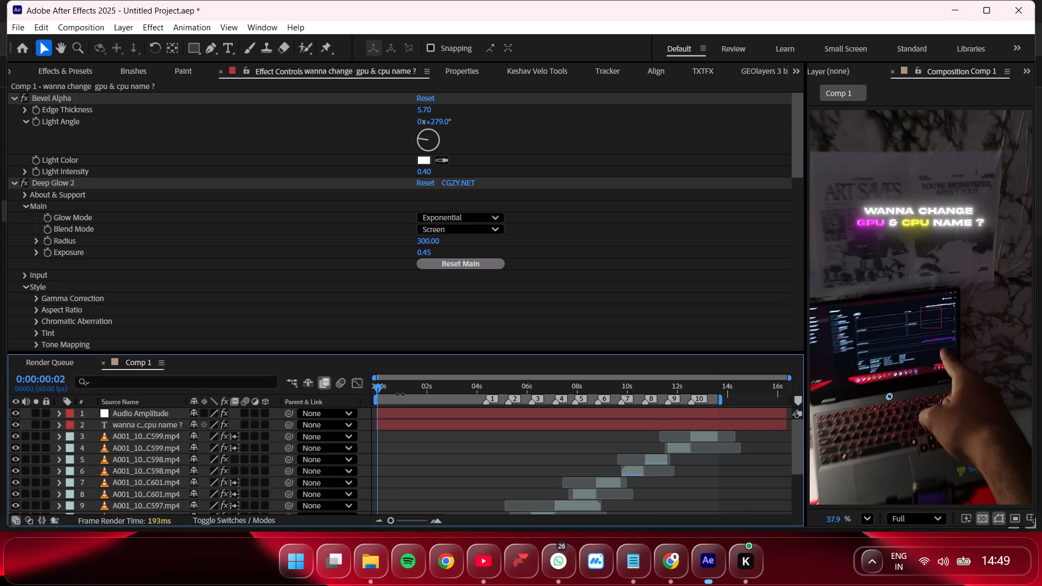
{"action": "left_click_drag", "start_coordinate": [397, 392], "coordinate": [373, 392]}
{"action": "key", "text": "space"}
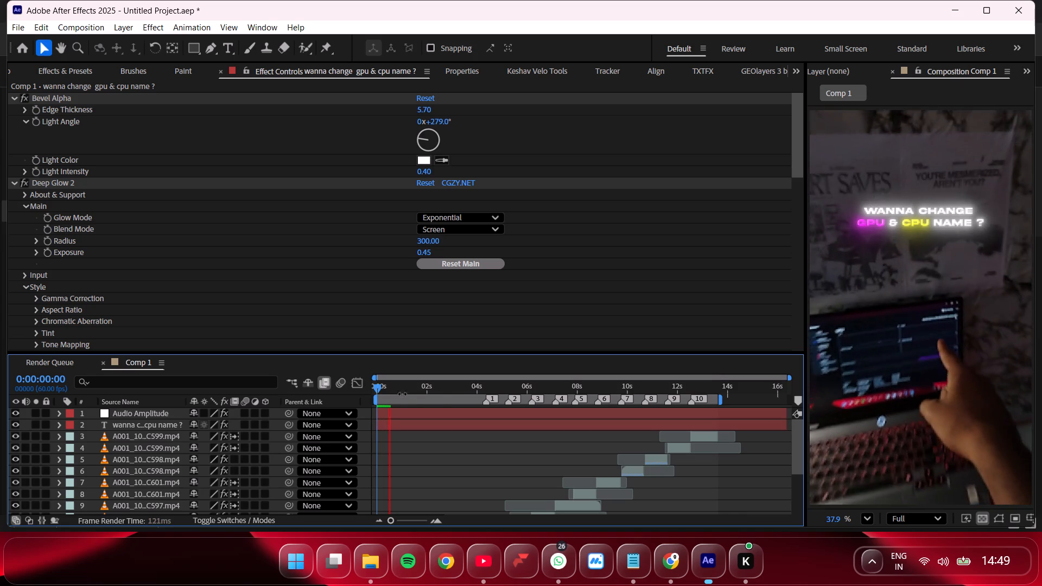
Split the "wanna change gpu & cpu name ?" title layer at marker 1, at 0:00:04:22.
{"action": "left_click_drag", "start_coordinate": [440, 392], "coordinate": [485, 400]}
{"action": "left_click_drag", "start_coordinate": [392, 521], "coordinate": [466, 521]}
{"action": "left_click_drag", "start_coordinate": [633, 387], "coordinate": [655, 391]}
{"action": "left_click", "coordinate": [649, 422]}
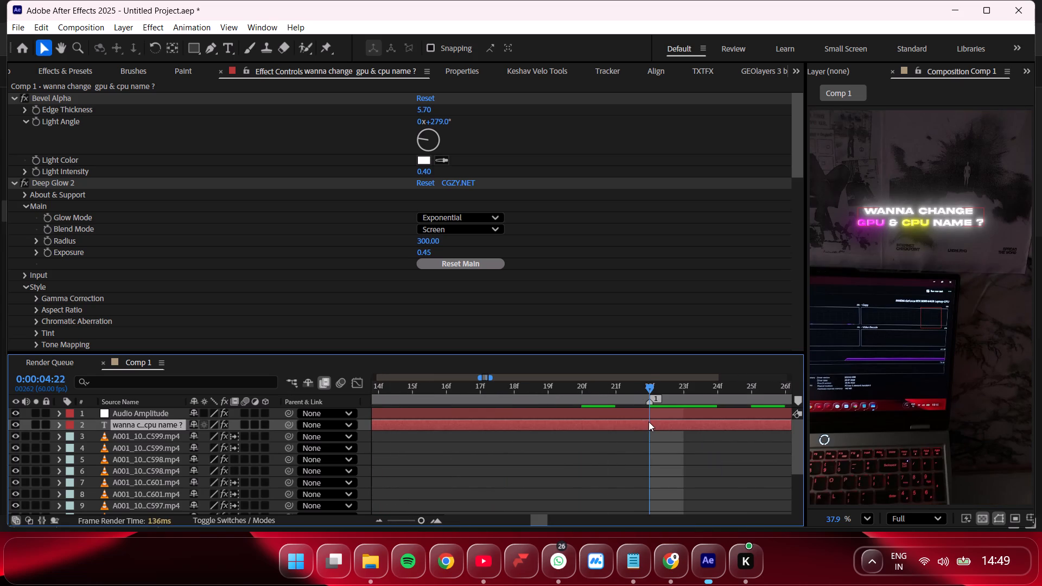
{"action": "key", "text": "ctrl+shift+d"}
Replace the second title part's text with "COMMENT" and a second line containing an opening quotation mark.
{"action": "left_click_drag", "start_coordinate": [421, 520], "coordinate": [422, 506]}
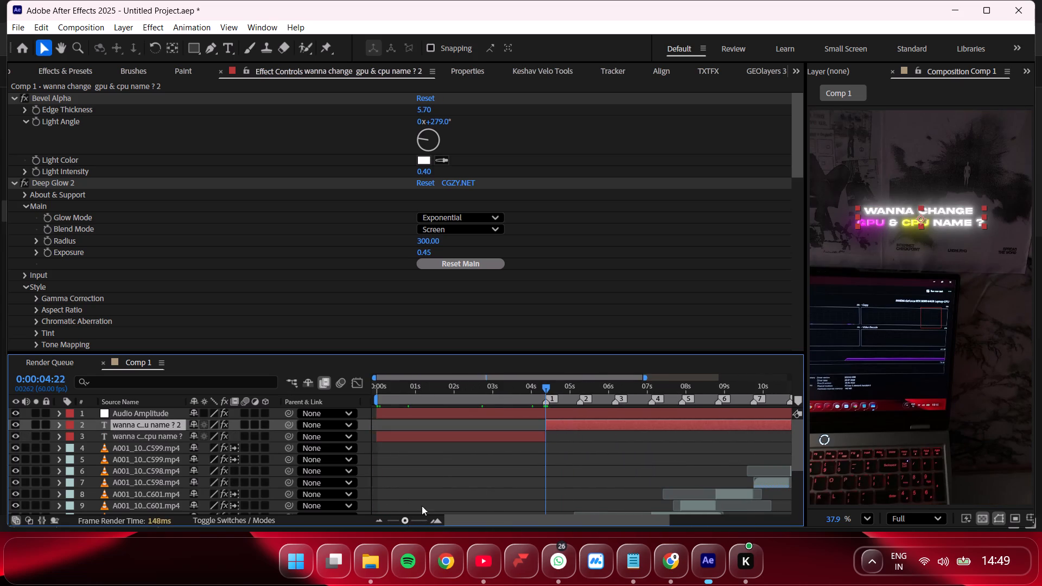
{"action": "left_click_drag", "start_coordinate": [422, 506], "coordinate": [402, 518]}
{"action": "double_click", "coordinate": [565, 422]}
{"action": "key", "text": "BackSpace"}
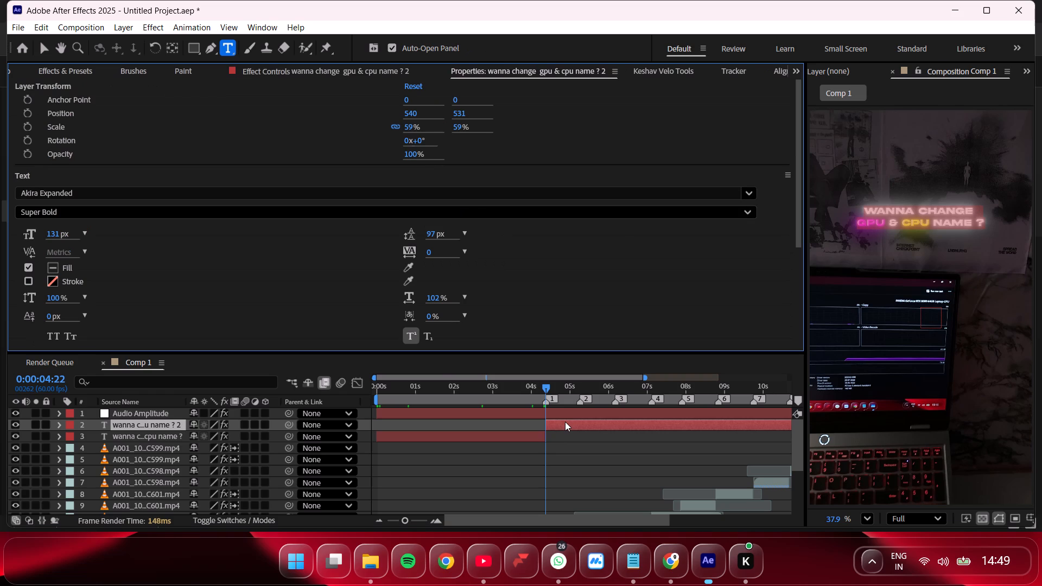
{"action": "type", "text": "COMMENT"}
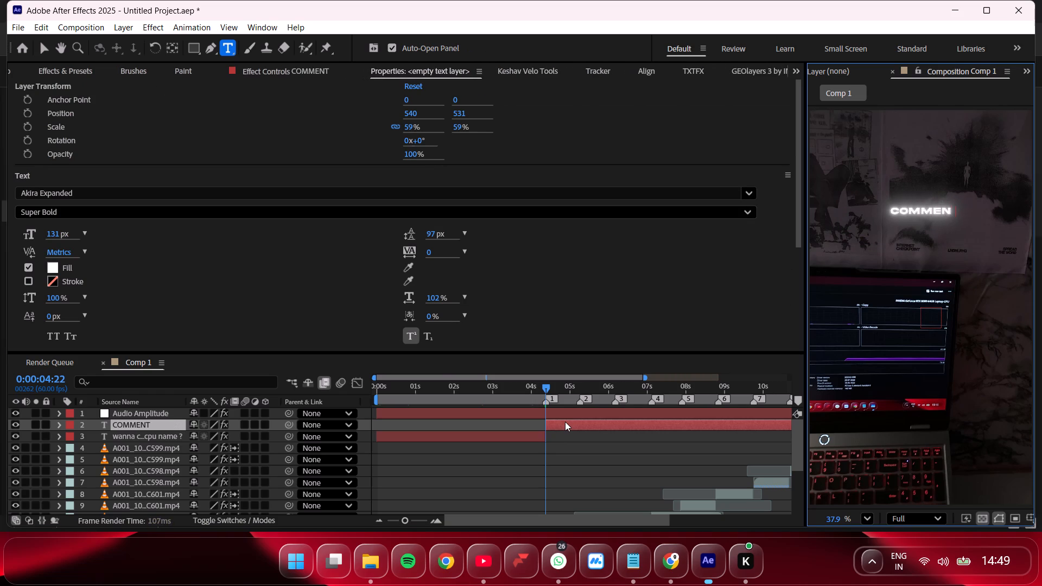
{"action": "key", "text": "Return"}
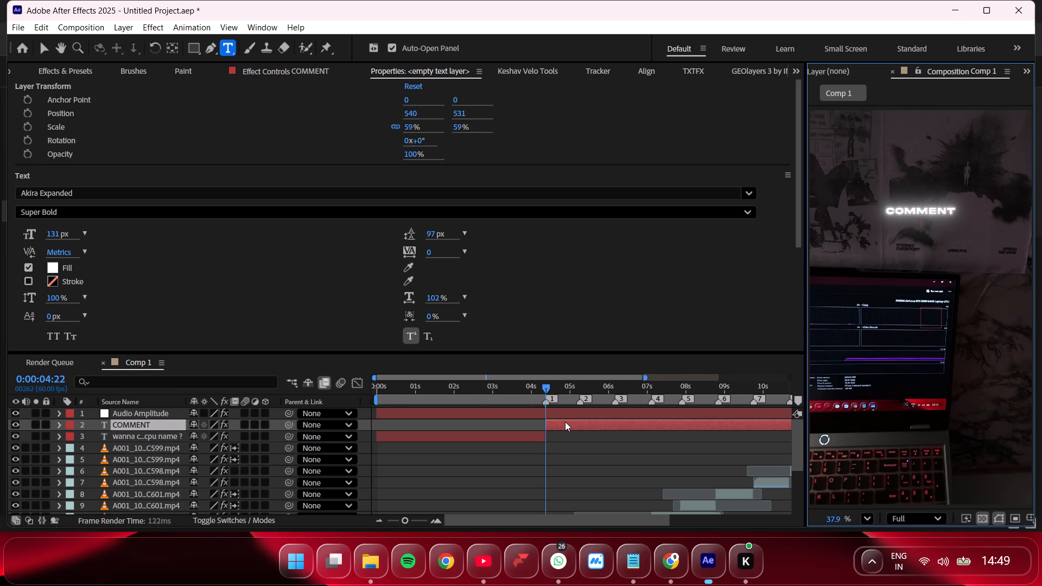
{"action": "type", "text": "\"TU"}
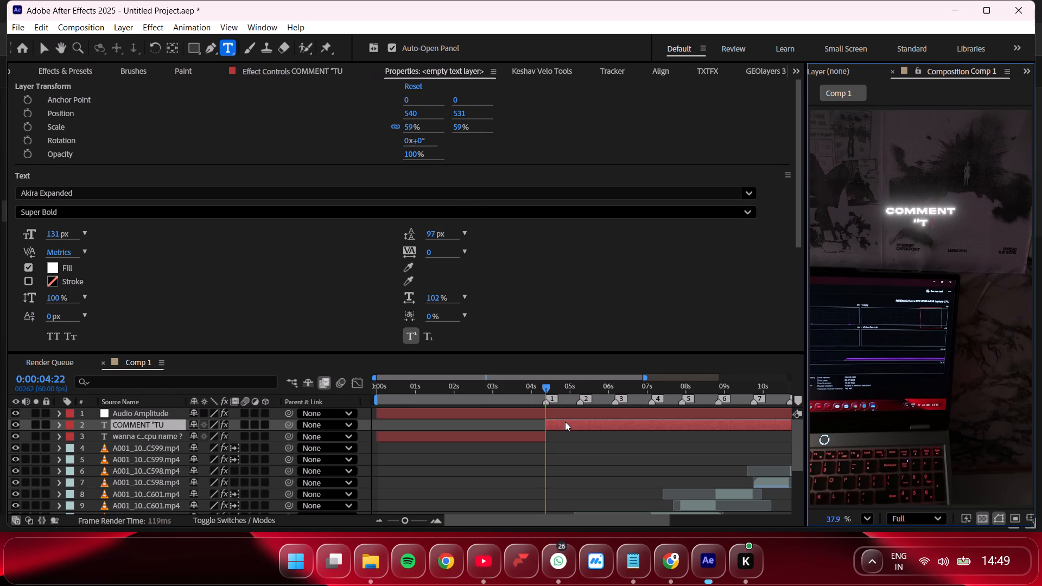
{"action": "key", "text": "BackSpace"}
{"action": "key", "text": "BackSpace"}
{"action": "type", "text": "tu"}
{"action": "key", "text": "BackSpace"}
{"action": "key", "text": "BackSpace"}
{"action": "type", "text": "tu"}
{"action": "key", "text": "BackSpace"}
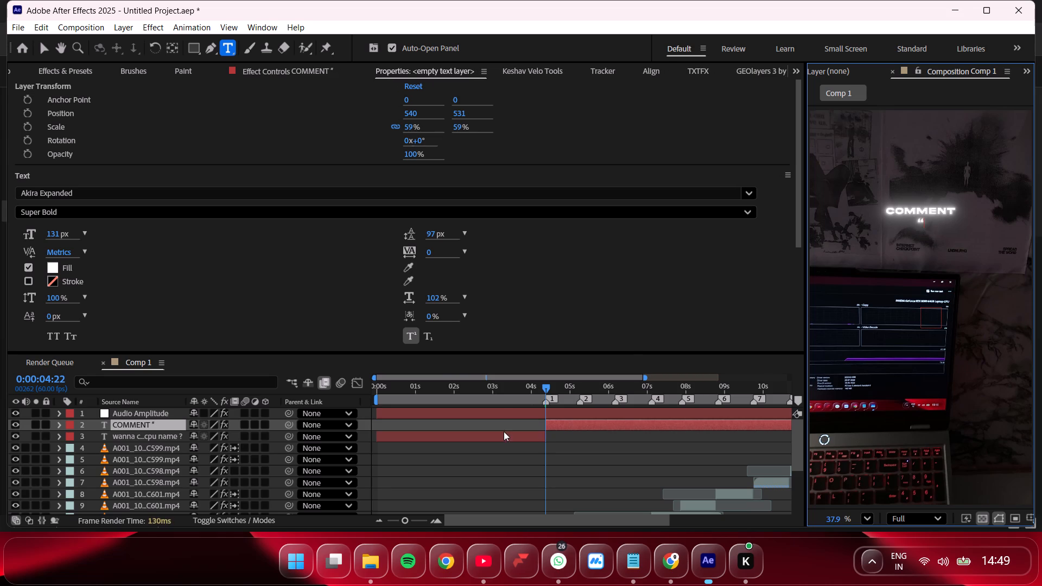
Set the font of the whole COMMENT title to Chronica Pro Extra Bold.
{"action": "double_click", "coordinate": [575, 425]}
{"action": "left_click", "coordinate": [748, 197]}
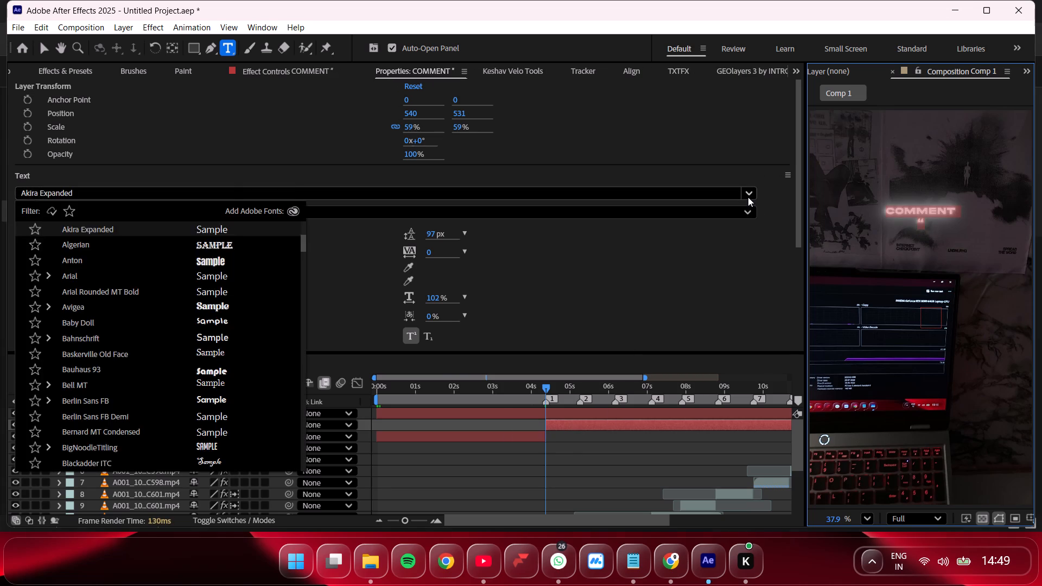
{"action": "type", "text": "CHRONICA"}
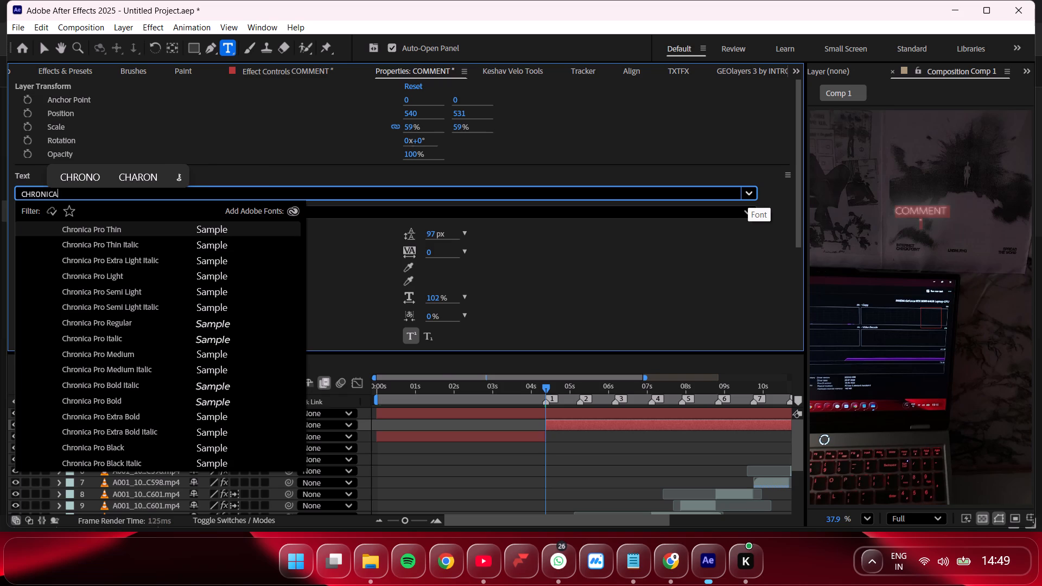
{"action": "left_click", "coordinate": [127, 418]}
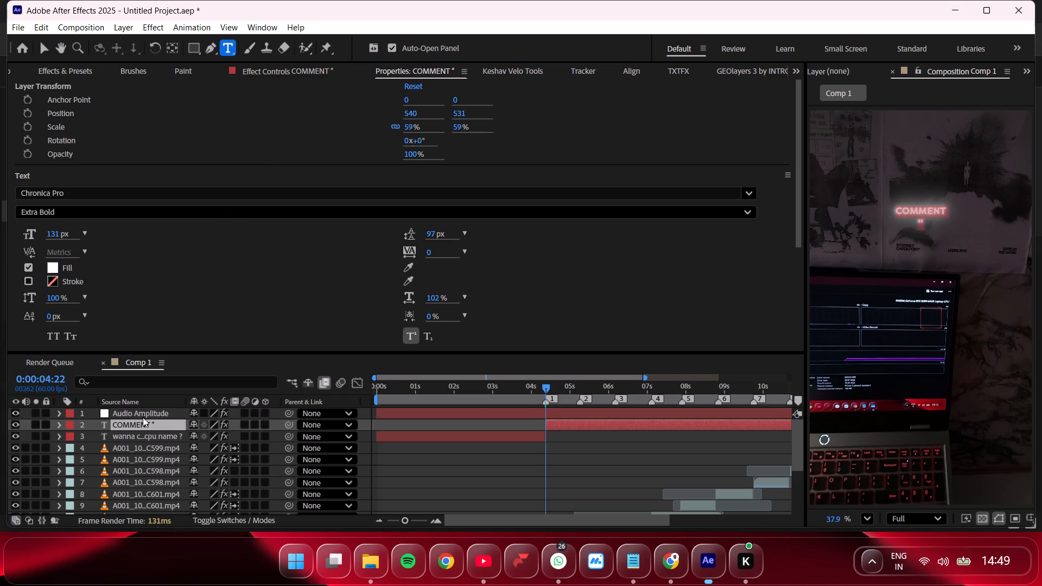
Complete the second line of the COMMENT title with the lowercase word "tutorial" and a closing quotation mark.
{"action": "double_click", "coordinate": [577, 423]}
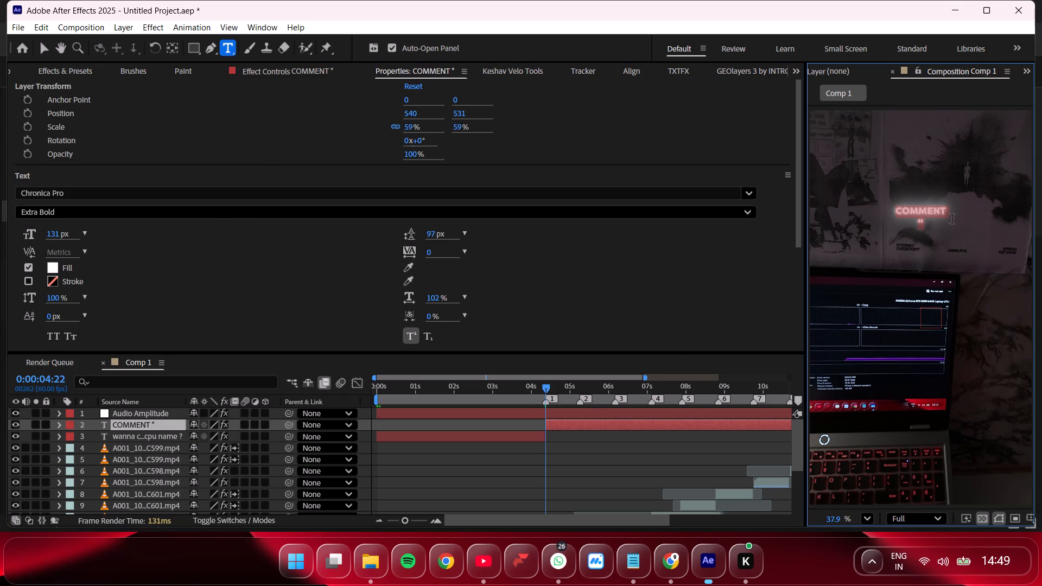
{"action": "left_click", "coordinate": [925, 222]}
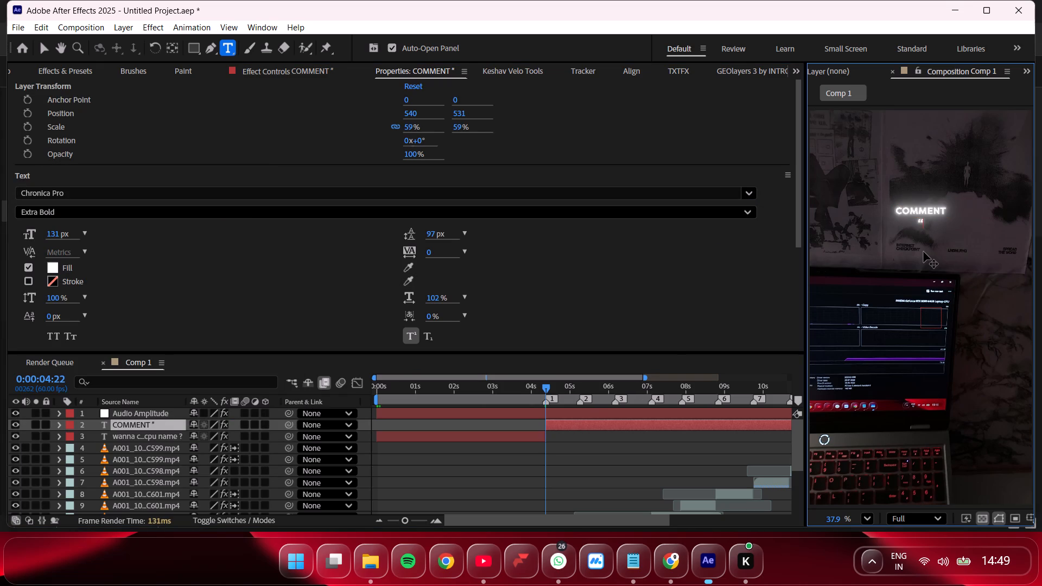
{"action": "type", "text": "tur"}
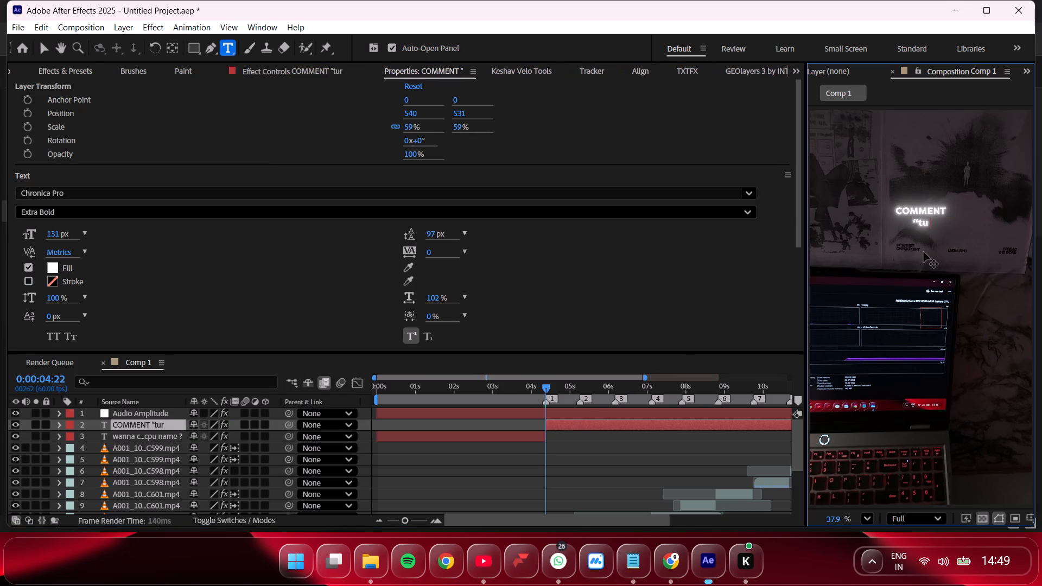
{"action": "key", "text": "BackSpace"}
{"action": "type", "text": "torial"}
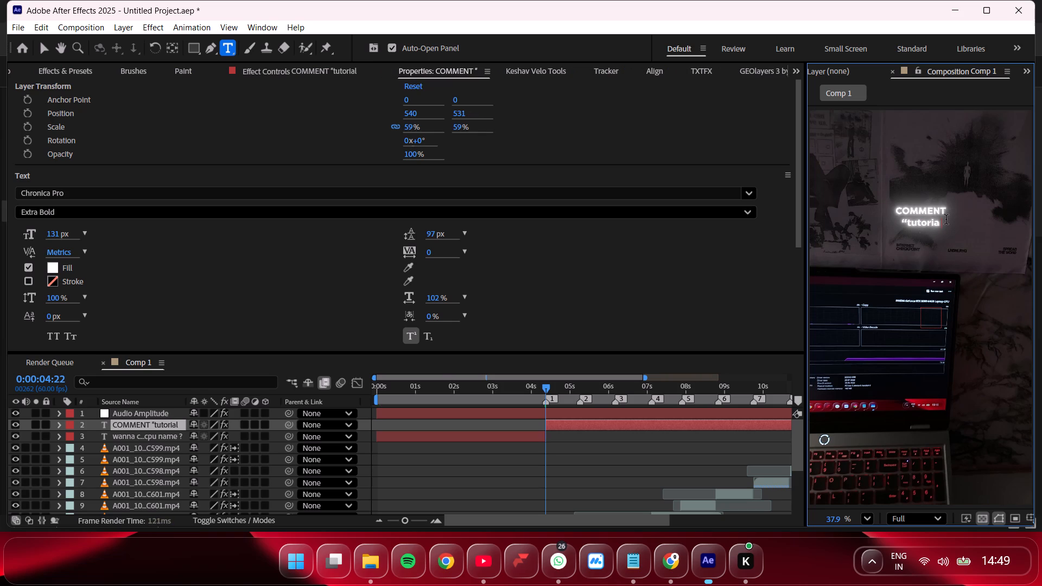
{"action": "key", "text": "shift+quotedbl"}
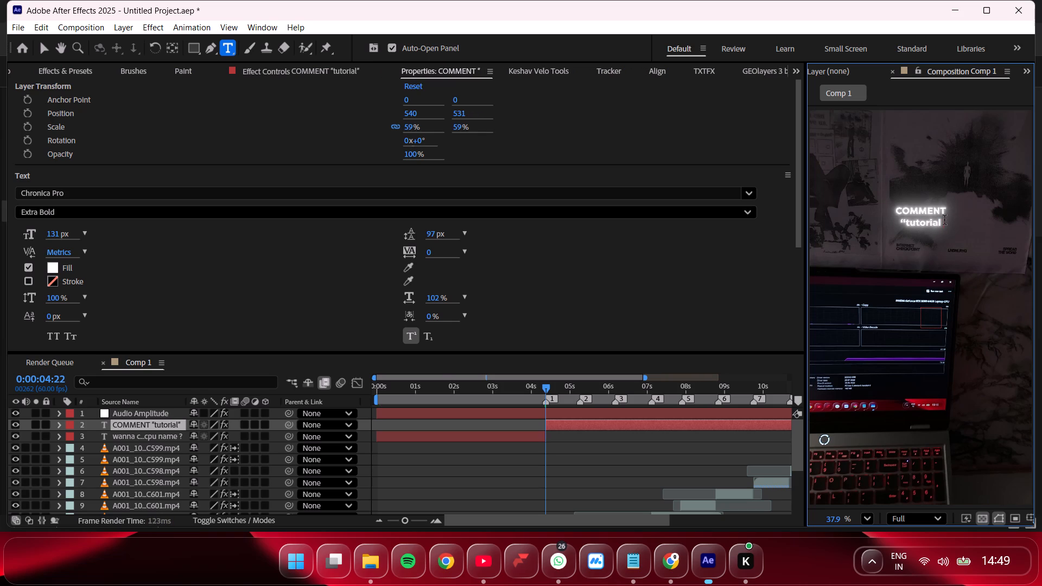
Set only the word COMMENT in the Akira Expanded font.
{"action": "left_click_drag", "start_coordinate": [952, 205], "coordinate": [880, 213]}
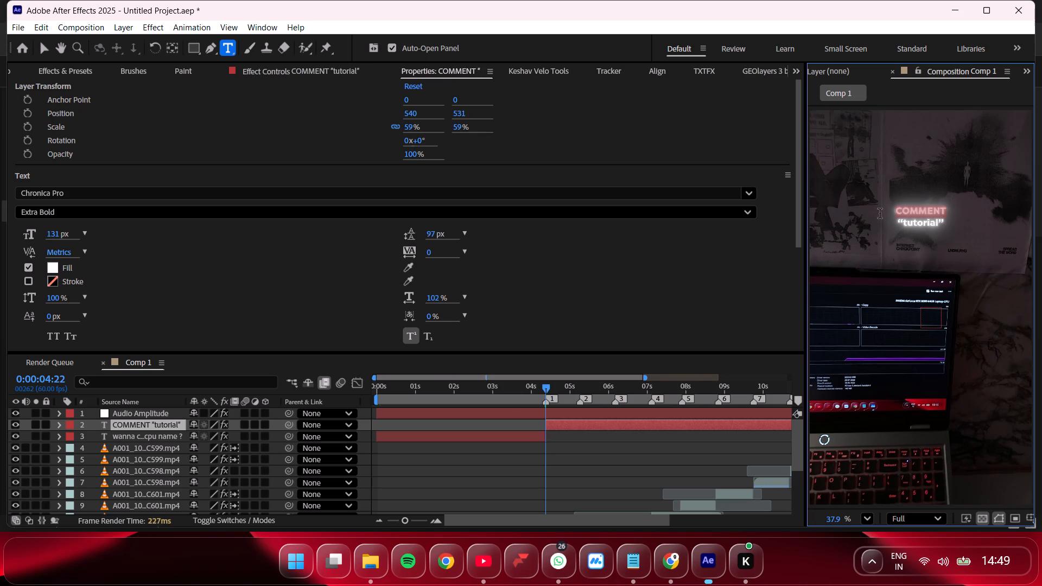
{"action": "left_click_drag", "start_coordinate": [880, 213], "coordinate": [873, 215]}
{"action": "left_click", "coordinate": [751, 194]}
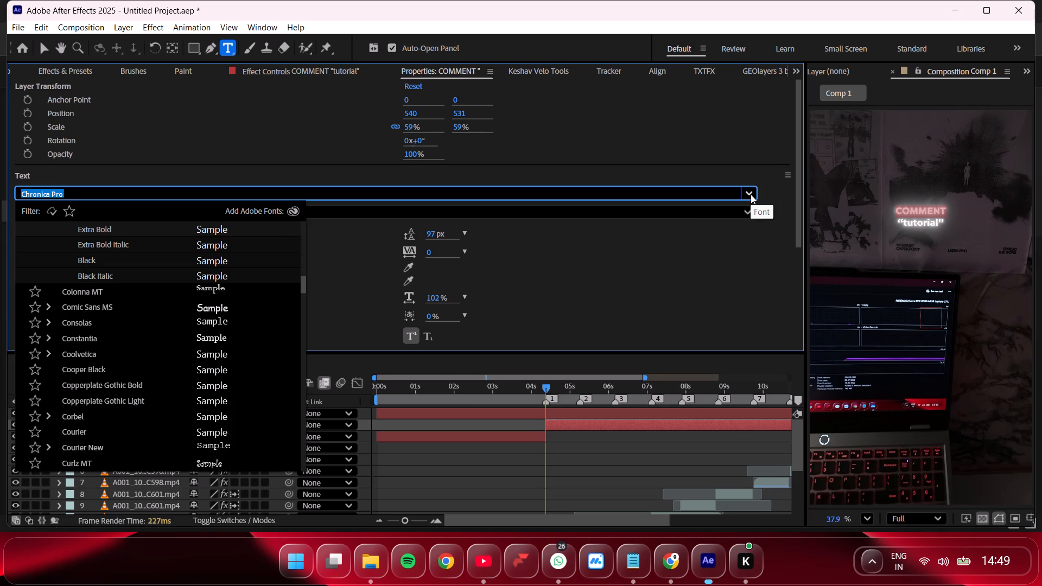
{"action": "key", "text": "BackSpace"}
{"action": "type", "text": "akira"}
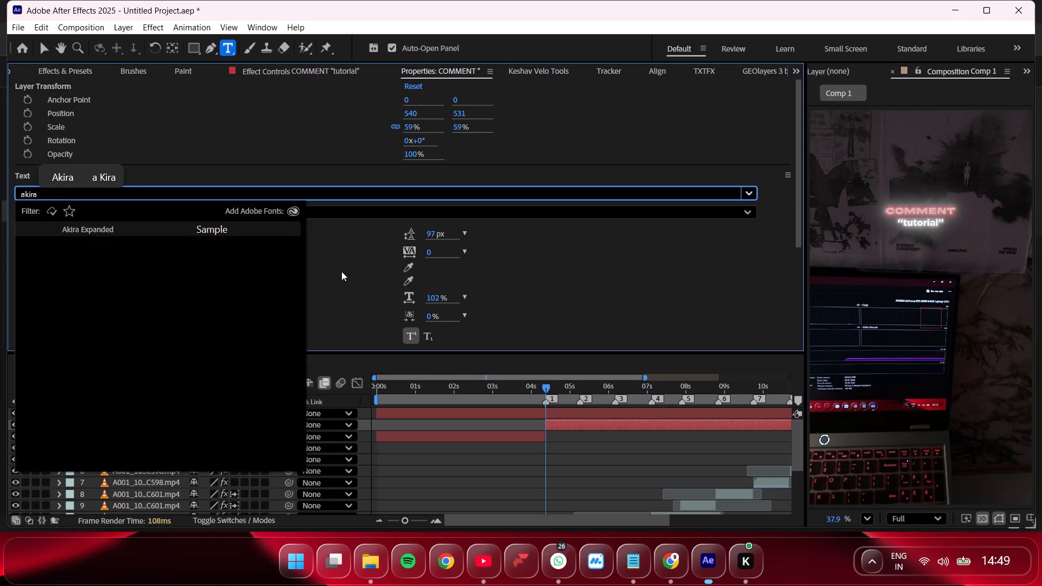
{"action": "left_click", "coordinate": [135, 229]}
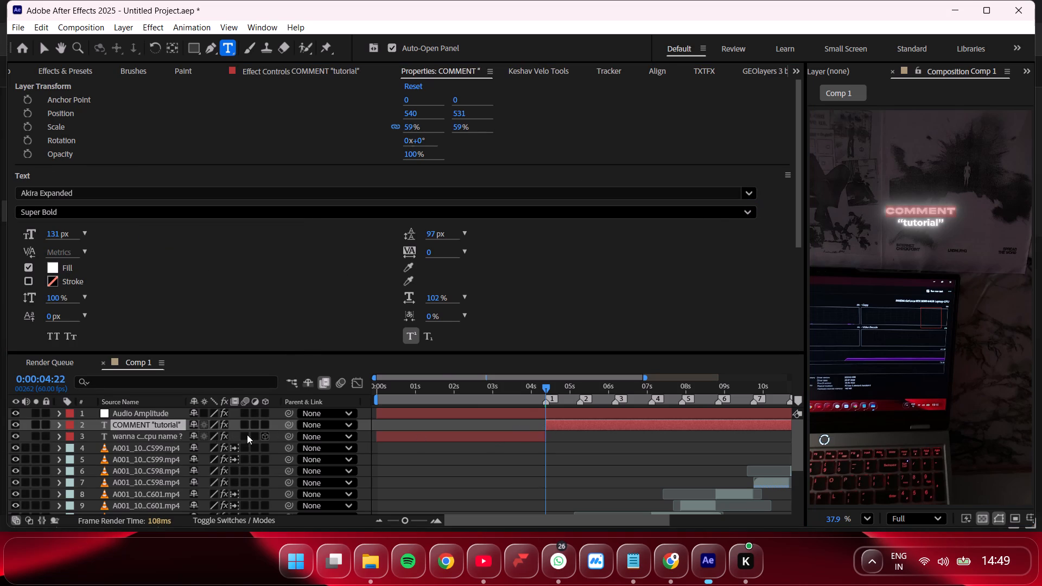
Scale the COMMENT "tutorial" title layer to 72%.
{"action": "left_click", "coordinate": [160, 434]}
{"action": "left_click", "coordinate": [167, 425]}
{"action": "key", "text": "s"}
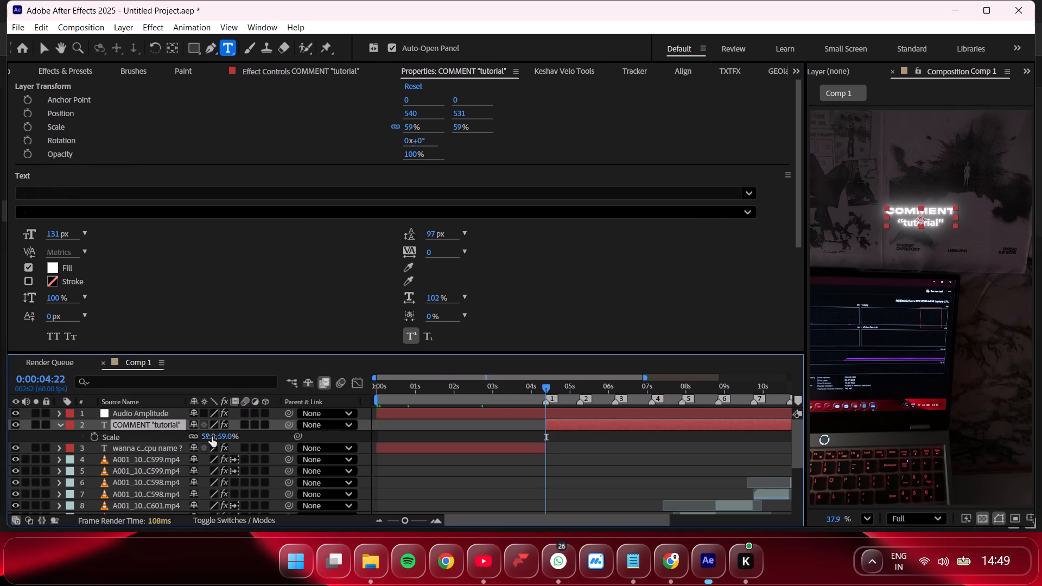
{"action": "left_click_drag", "start_coordinate": [210, 436], "coordinate": [221, 438]}
{"action": "left_click", "coordinate": [155, 423]}
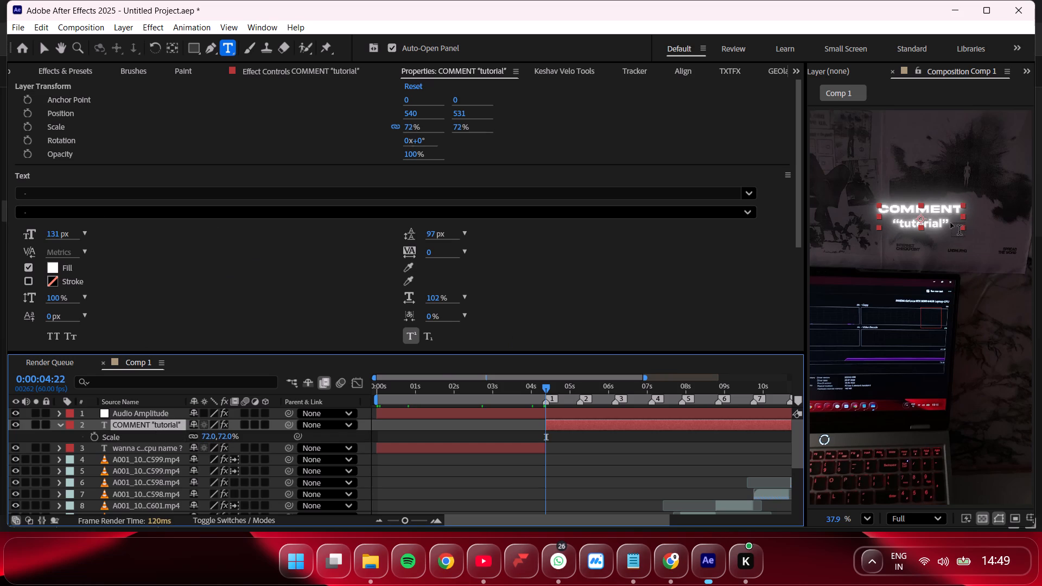
Recolour the quoted word "tutorial" with a bright yellow-green fill, leaving COMMENT white.
{"action": "double_click", "coordinate": [144, 425]}
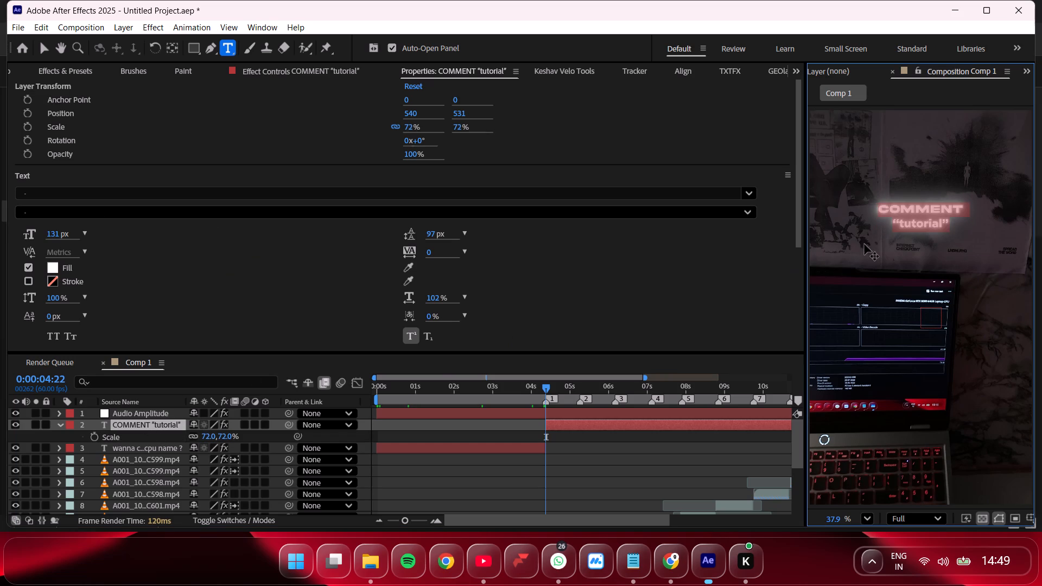
{"action": "left_click_drag", "start_coordinate": [952, 225], "coordinate": [876, 227]}
{"action": "left_click", "coordinate": [876, 227]}
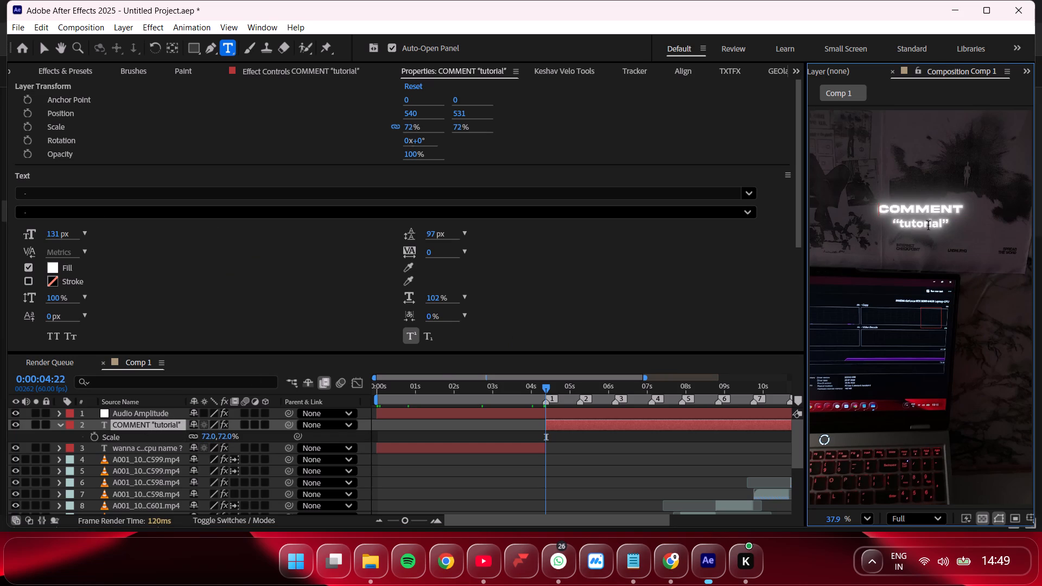
{"action": "left_click_drag", "start_coordinate": [955, 224], "coordinate": [892, 228]}
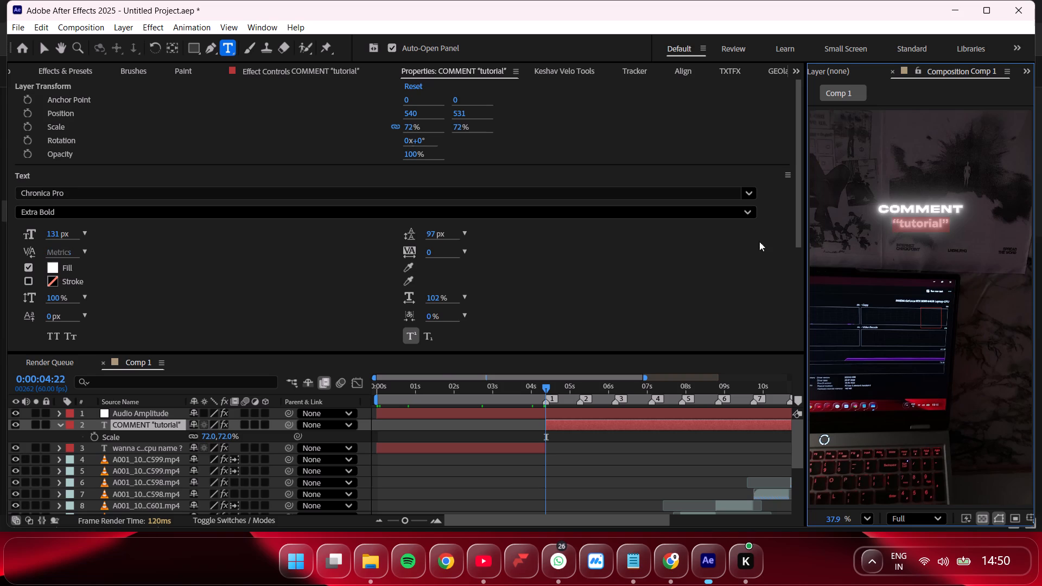
{"action": "left_click", "coordinate": [50, 264]}
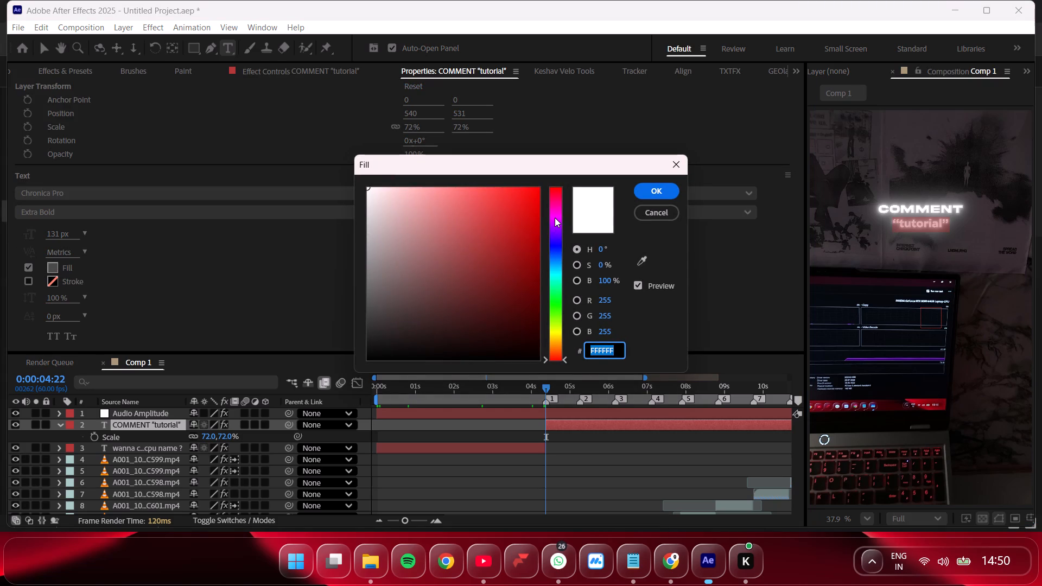
{"action": "left_click", "coordinate": [555, 218]}
{"action": "left_click_drag", "start_coordinate": [508, 221], "coordinate": [547, 184]}
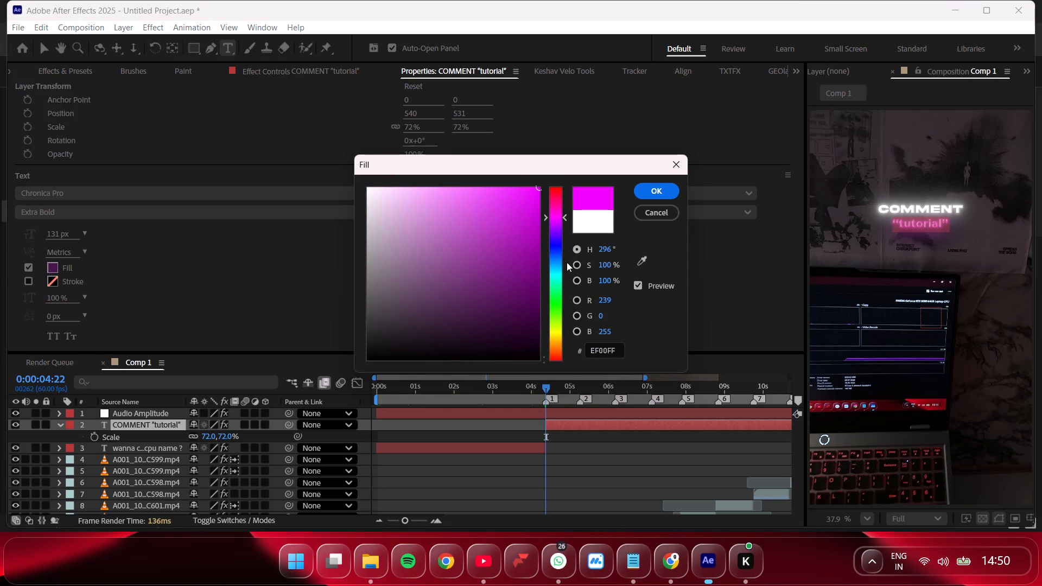
{"action": "left_click_drag", "start_coordinate": [555, 228], "coordinate": [560, 283]}
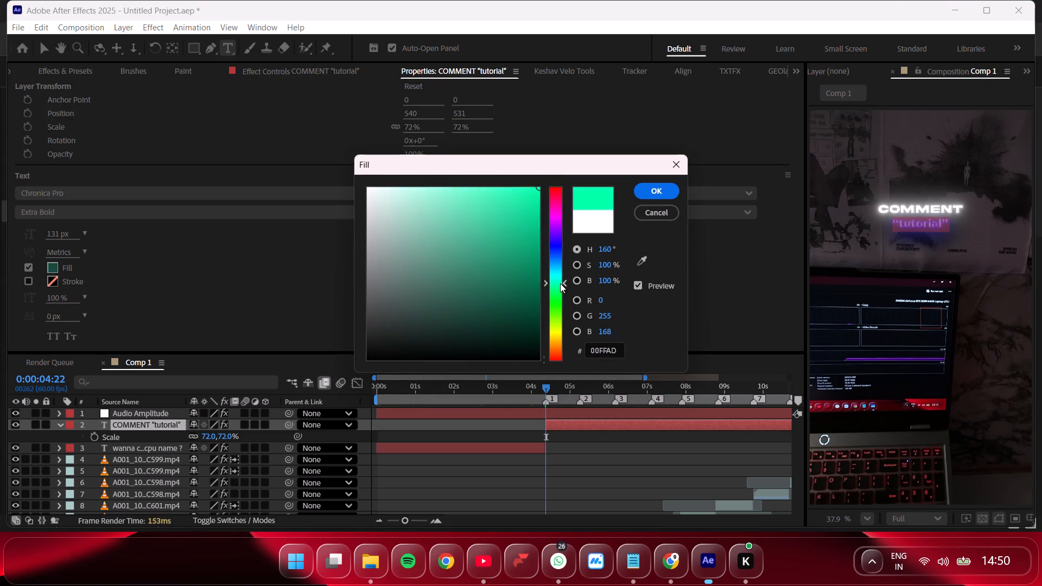
{"action": "left_click_drag", "start_coordinate": [560, 283], "coordinate": [562, 300]}
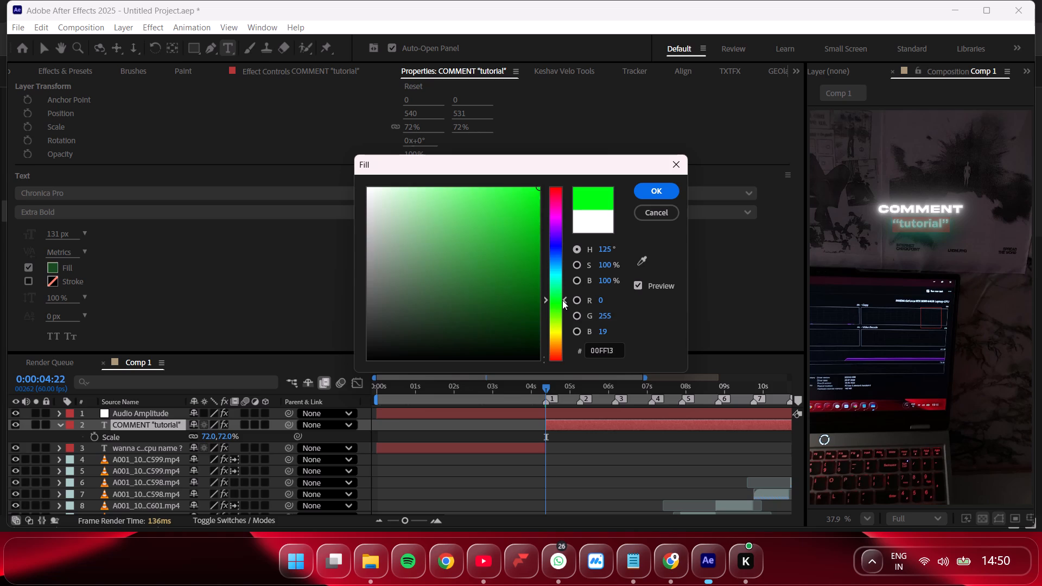
{"action": "left_click_drag", "start_coordinate": [562, 300], "coordinate": [566, 258]}
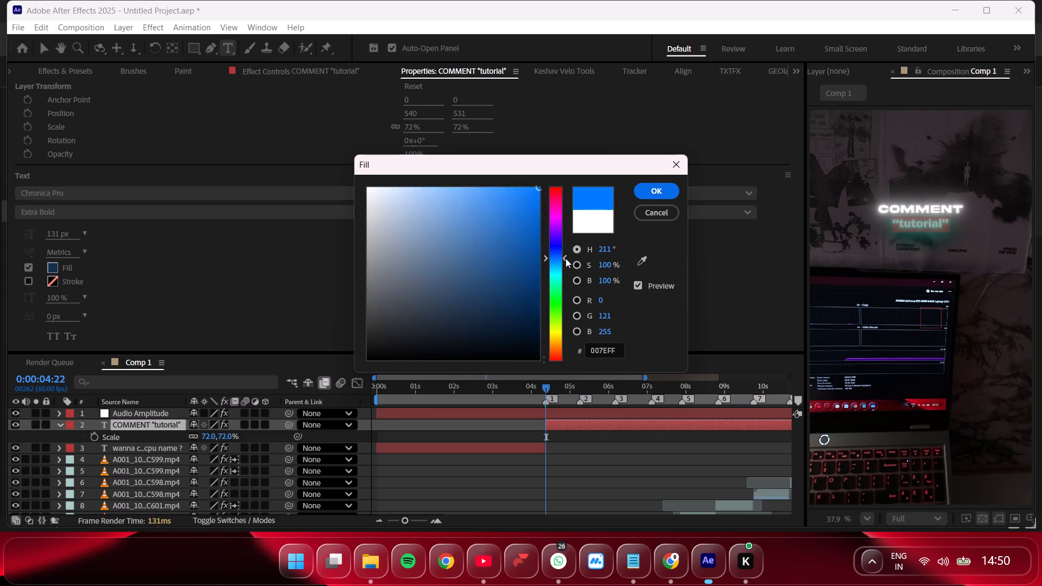
{"action": "left_click_drag", "start_coordinate": [566, 258], "coordinate": [565, 327]}
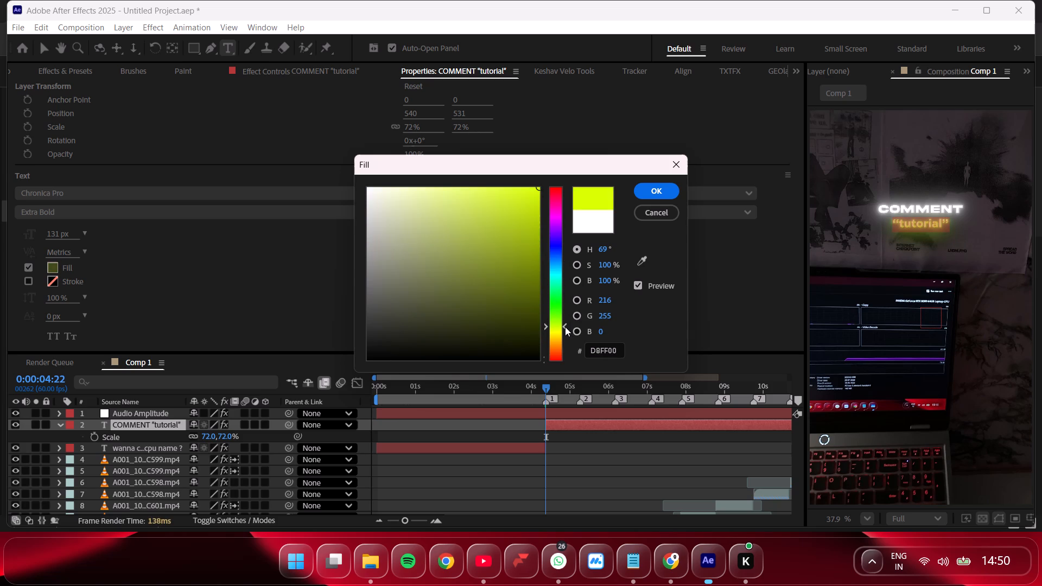
{"action": "left_click_drag", "start_coordinate": [565, 327], "coordinate": [570, 322]}
{"action": "left_click", "coordinate": [654, 187]}
Preview the composition from the start to check both titles.
{"action": "left_click_drag", "start_coordinate": [444, 395], "coordinate": [439, 394]}
{"action": "left_click_drag", "start_coordinate": [442, 393], "coordinate": [279, 403]}
{"action": "key", "text": "space"}
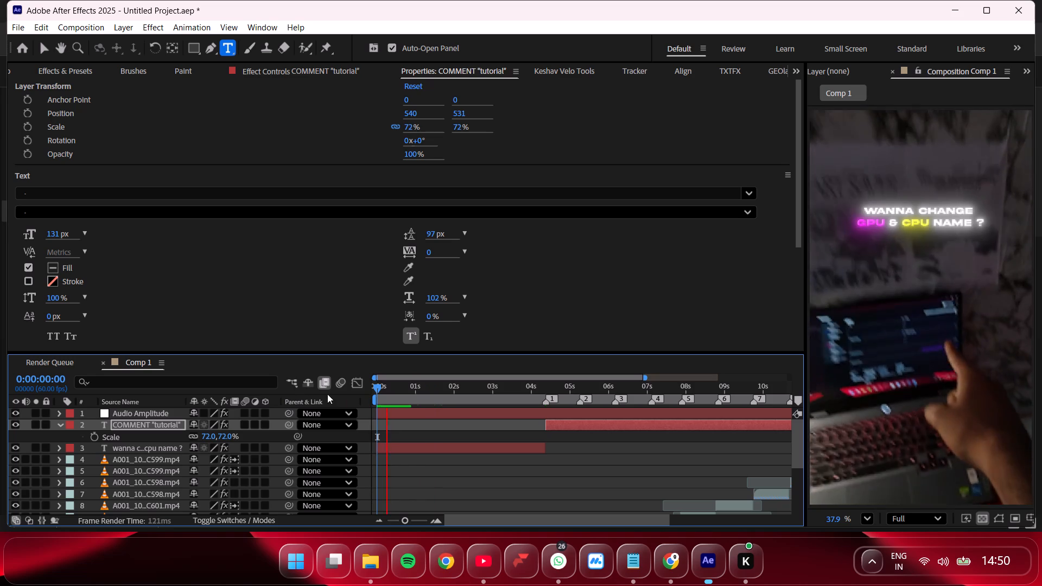
Preview the composition from about 2 seconds to check the change from the first title to COMMENT "tutorial".
{"action": "left_click_drag", "start_coordinate": [412, 523], "coordinate": [392, 523]}
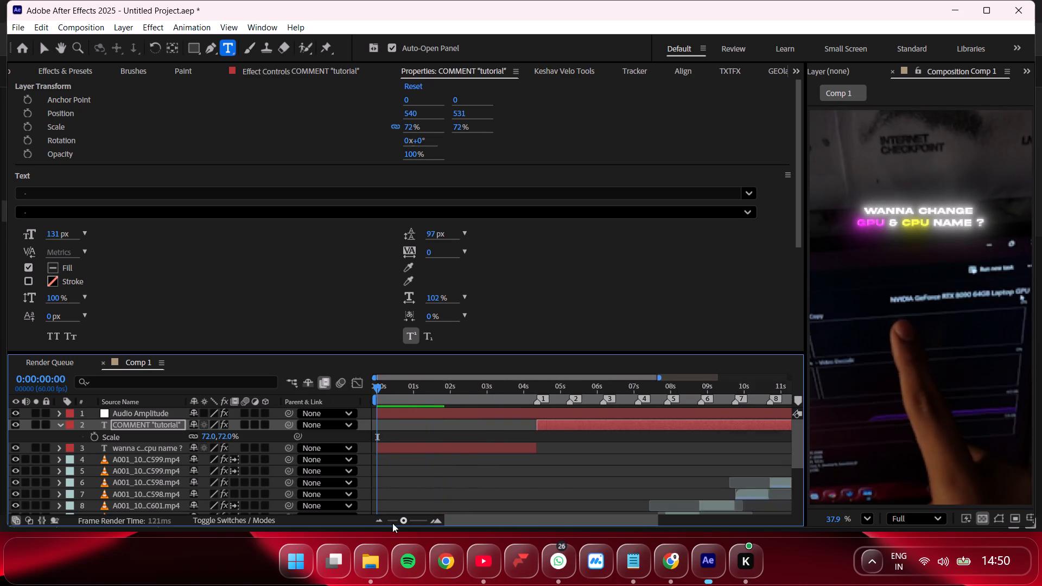
{"action": "left_click_drag", "start_coordinate": [392, 523], "coordinate": [367, 523]}
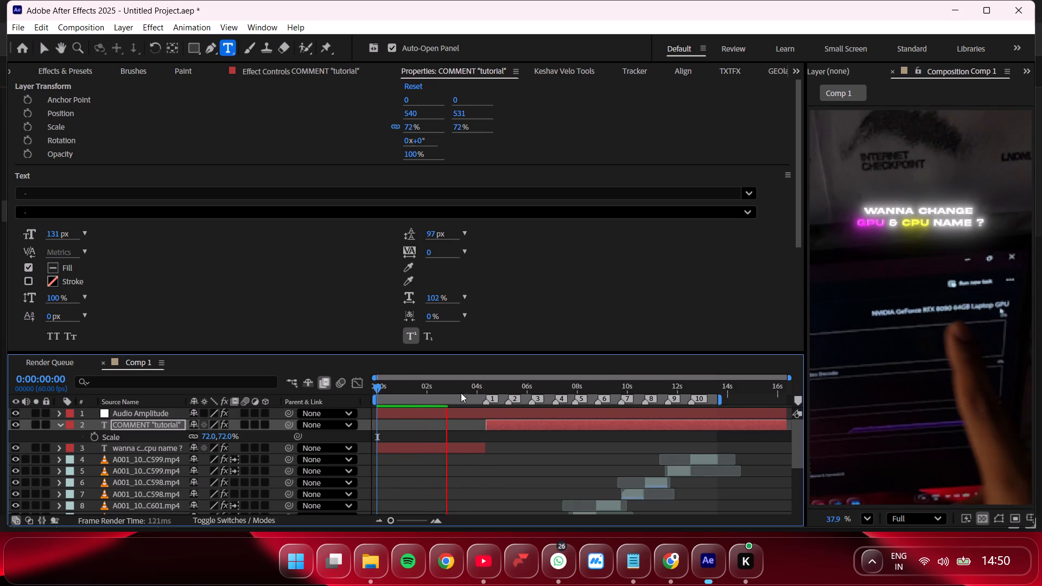
{"action": "left_click", "coordinate": [436, 394]}
{"action": "left_click", "coordinate": [429, 390]}
{"action": "key", "text": "space"}
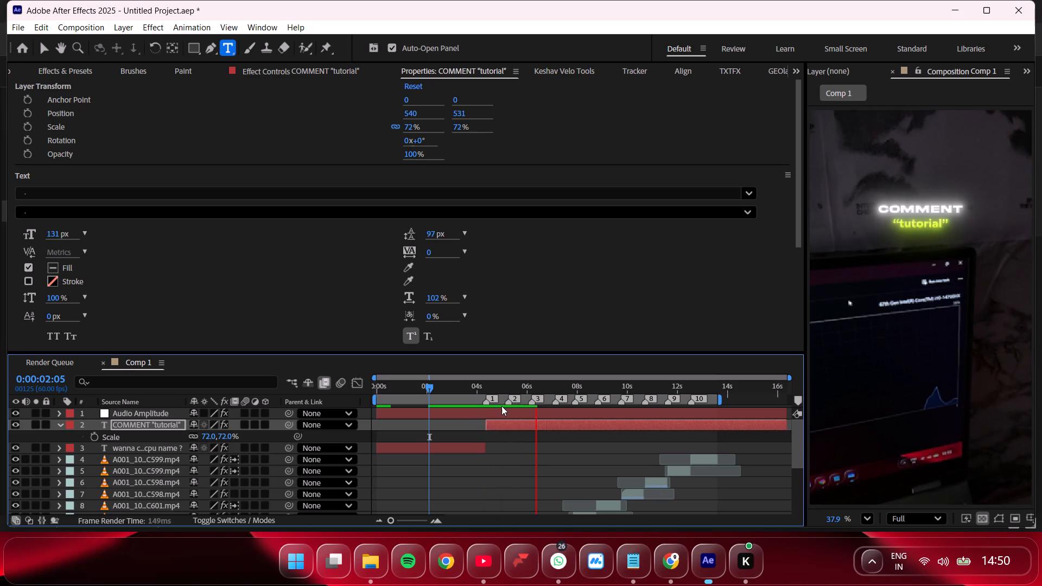
{"action": "left_click", "coordinate": [708, 393]}
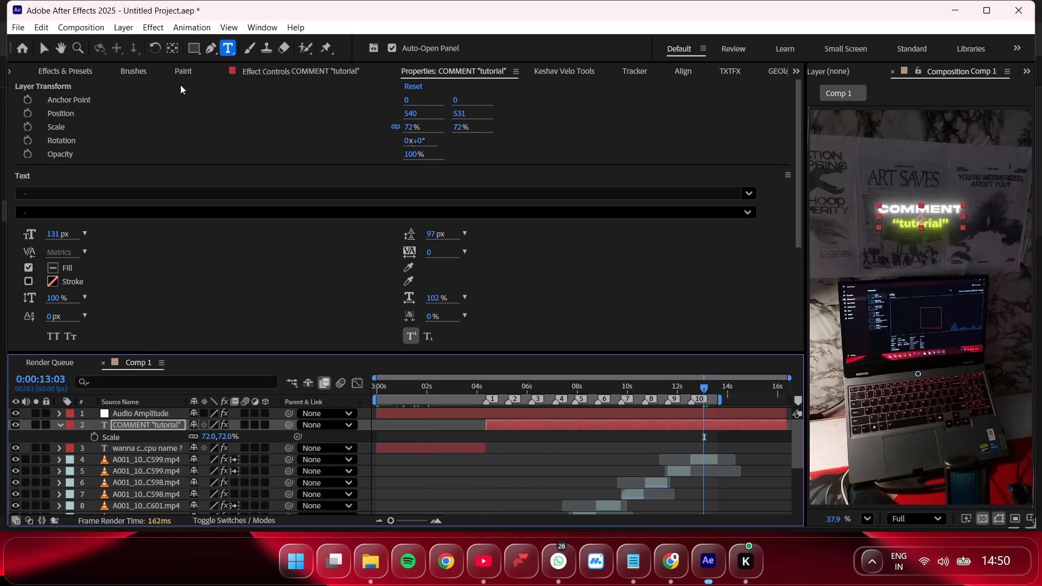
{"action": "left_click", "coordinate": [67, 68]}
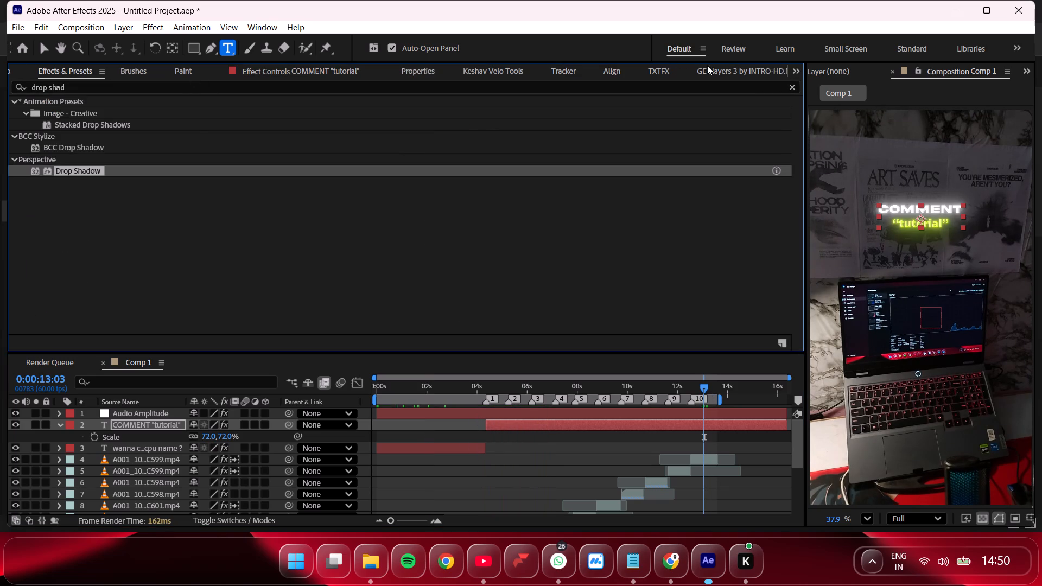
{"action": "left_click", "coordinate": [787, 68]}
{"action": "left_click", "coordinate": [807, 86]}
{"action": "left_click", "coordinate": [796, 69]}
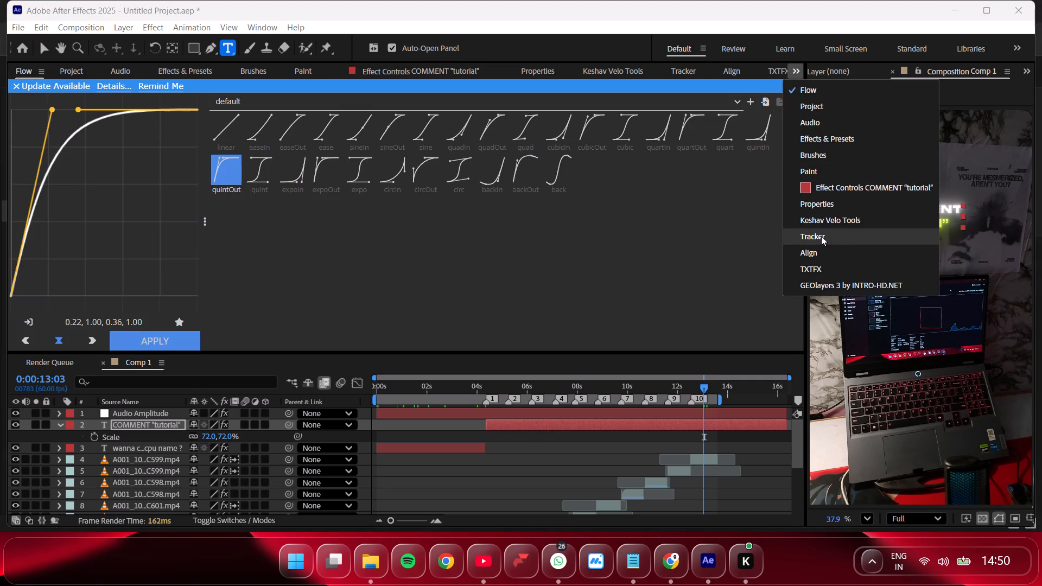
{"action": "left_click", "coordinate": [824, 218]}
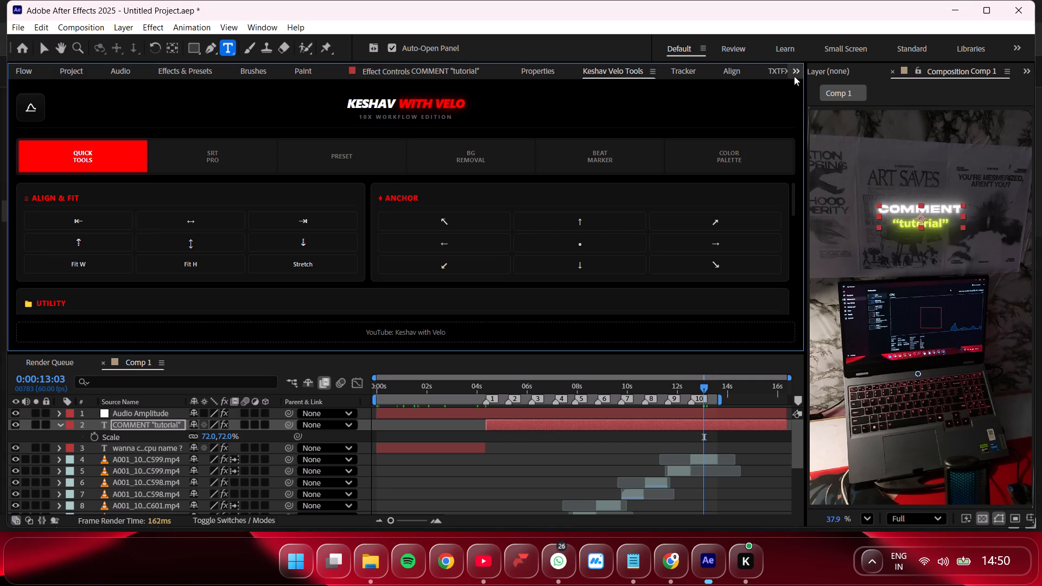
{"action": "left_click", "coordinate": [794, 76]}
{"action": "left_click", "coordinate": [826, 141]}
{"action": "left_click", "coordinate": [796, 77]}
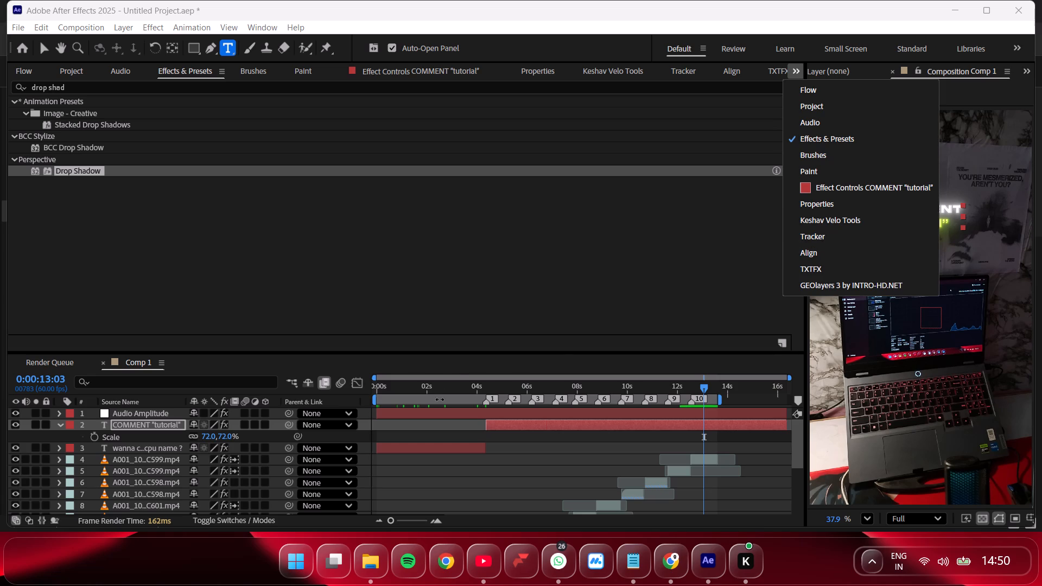
Preview the whole composition from the start.
{"action": "left_click_drag", "start_coordinate": [430, 391], "coordinate": [377, 393]}
{"action": "key", "text": "space"}
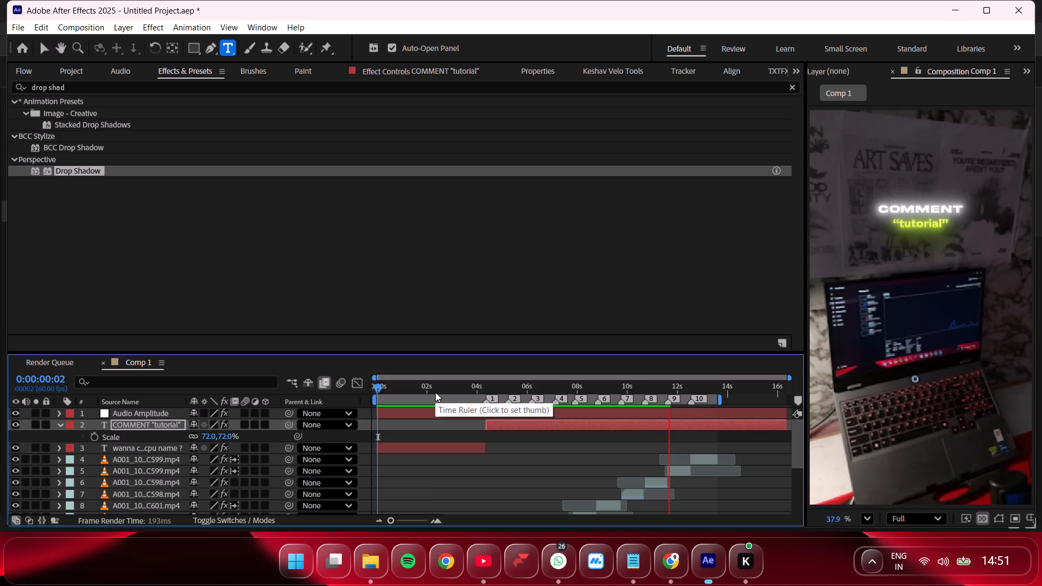
Create a black (#000000) solid at about 0:00:12:31, over the final clip, with the Keshav Velo Tools solid creator.
{"action": "left_click_drag", "start_coordinate": [435, 392], "coordinate": [690, 409]}
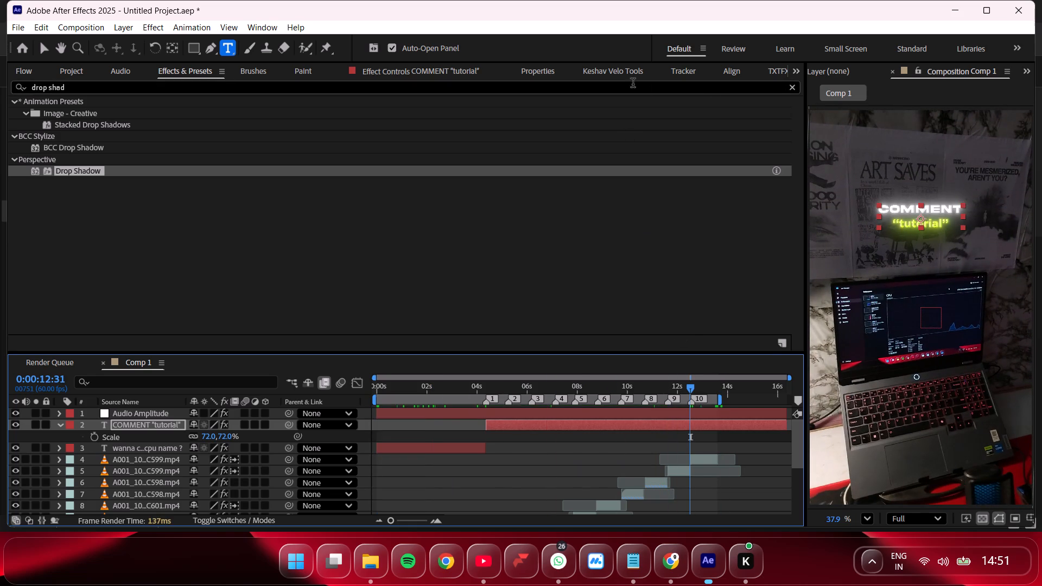
{"action": "left_click", "coordinate": [620, 75]}
{"action": "scroll", "coordinate": [552, 278], "scroll_direction": "down", "scroll_amount": 3}
{"action": "left_click", "coordinate": [706, 459]}
{"action": "scroll", "coordinate": [322, 246], "scroll_direction": "down", "scroll_amount": 5}
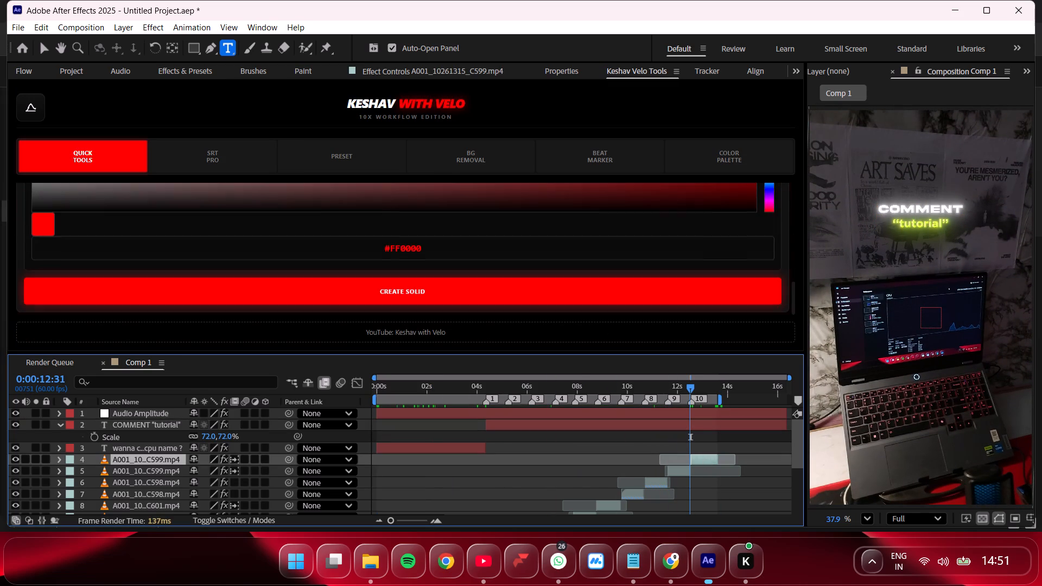
{"action": "scroll", "coordinate": [155, 247], "scroll_direction": "up", "scroll_amount": 3}
{"action": "scroll", "coordinate": [123, 232], "scroll_direction": "down", "scroll_amount": 6}
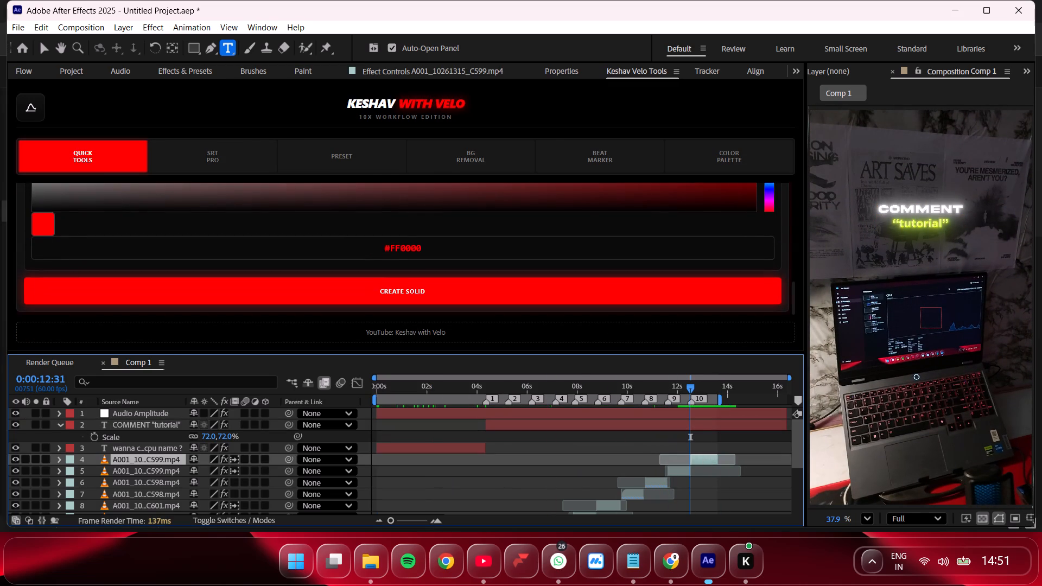
{"action": "left_click_drag", "start_coordinate": [62, 194], "coordinate": [0, 238]}
{"action": "left_click", "coordinate": [167, 281]}
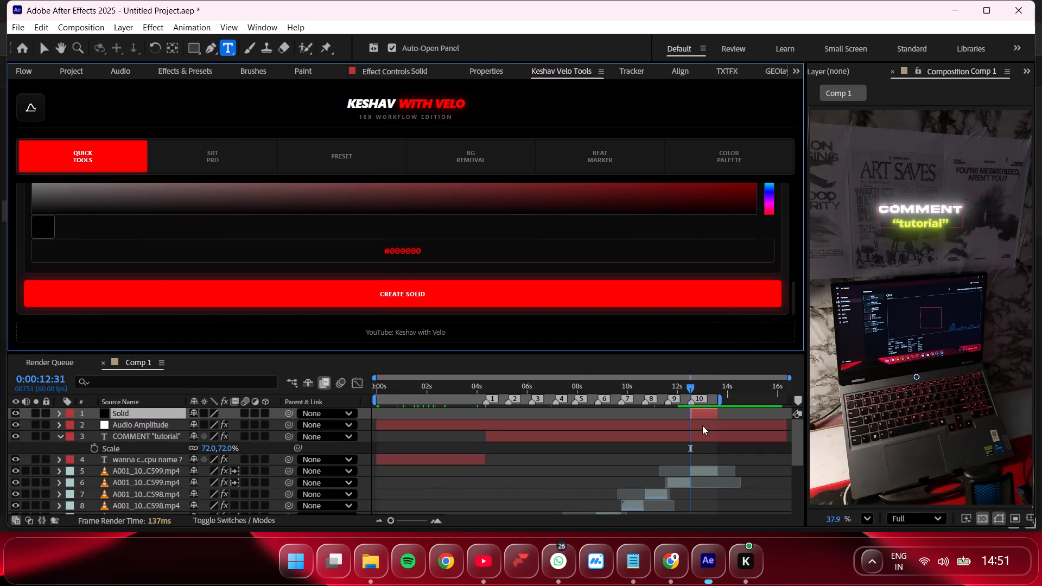
Place the black solid directly below Audio Amplitude in the layer order and start it at about 0:00:12:42.
{"action": "left_click_drag", "start_coordinate": [138, 409], "coordinate": [141, 457]}
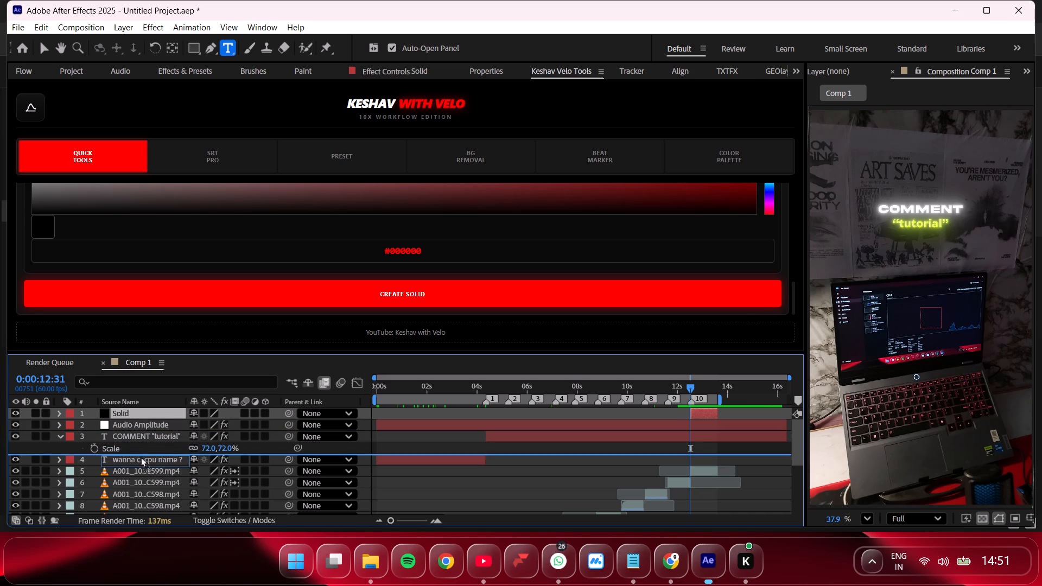
{"action": "left_click_drag", "start_coordinate": [141, 457], "coordinate": [142, 431]}
{"action": "left_click", "coordinate": [691, 429]}
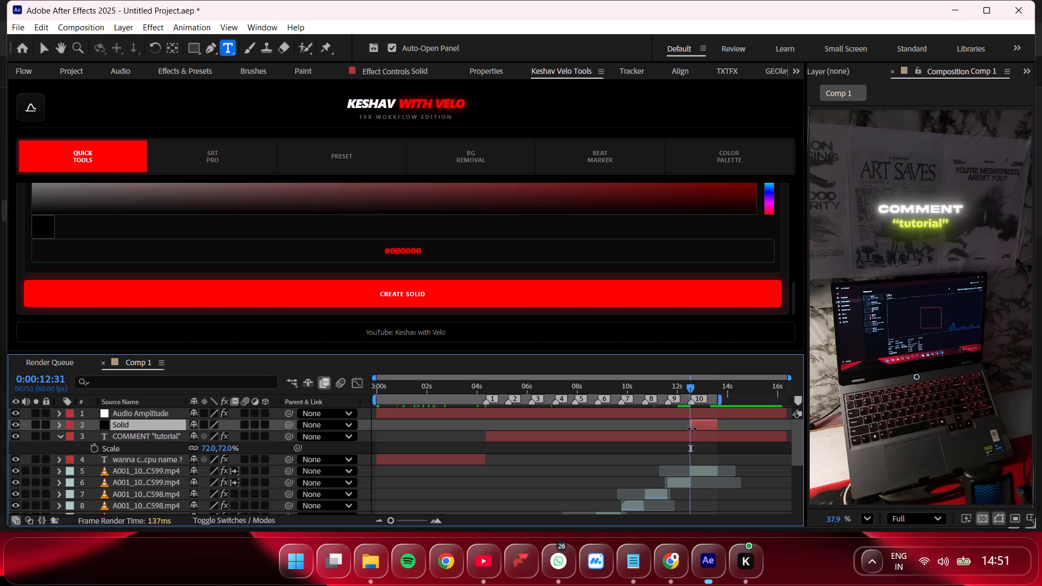
{"action": "left_click_drag", "start_coordinate": [689, 390], "coordinate": [694, 390]}
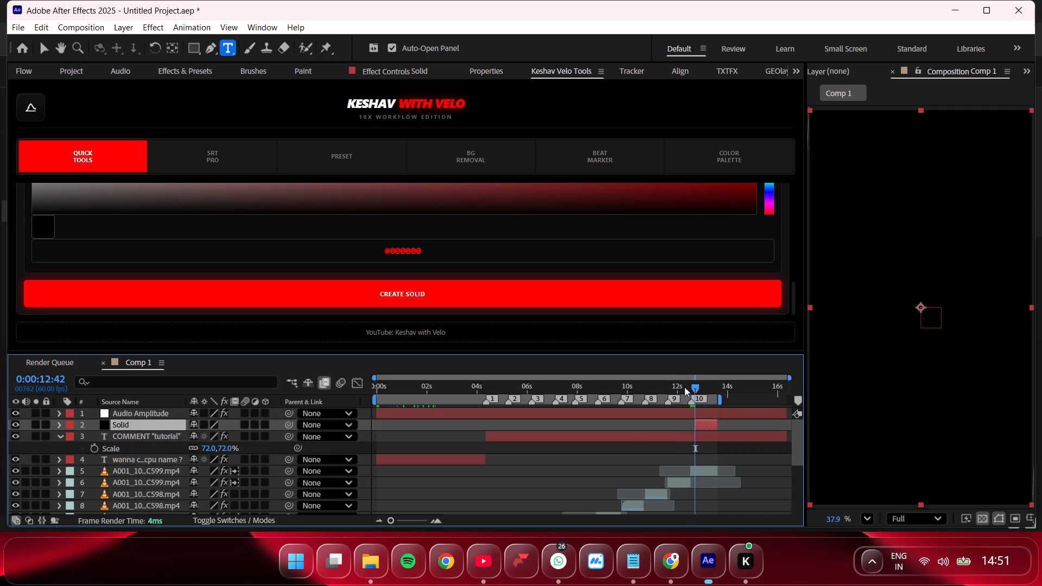
Keyframe the black solid's opacity from 1% at 0:00:12:42 to 100% at 0:00:13:34, extending the layer's end to about 14 seconds.
{"action": "key", "text": "t"}
{"action": "left_click", "coordinate": [96, 435]}
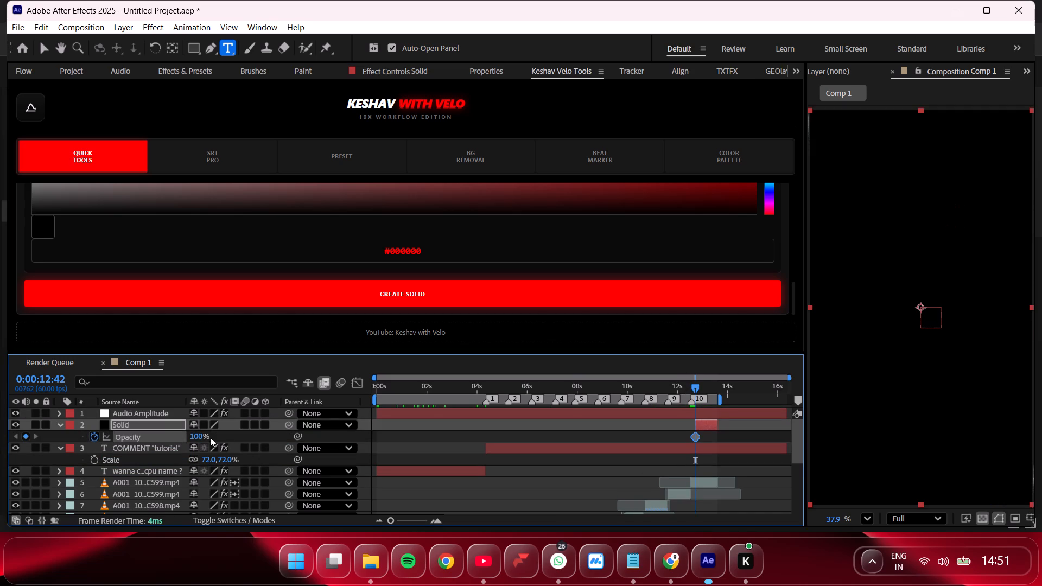
{"action": "left_click_drag", "start_coordinate": [198, 438], "coordinate": [95, 443]}
{"action": "left_click_drag", "start_coordinate": [695, 386], "coordinate": [715, 390]}
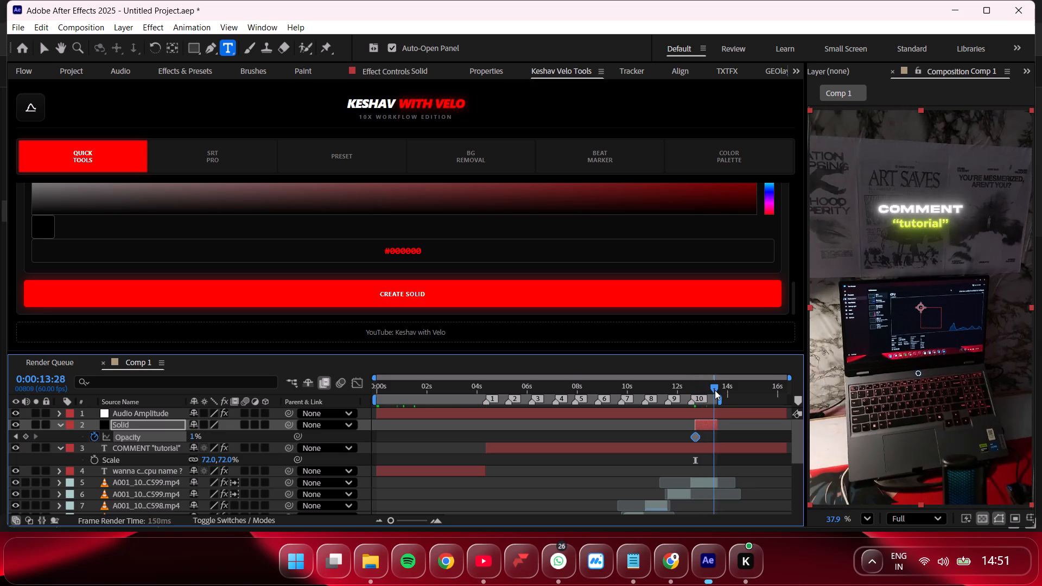
{"action": "left_click_drag", "start_coordinate": [715, 390], "coordinate": [716, 391]}
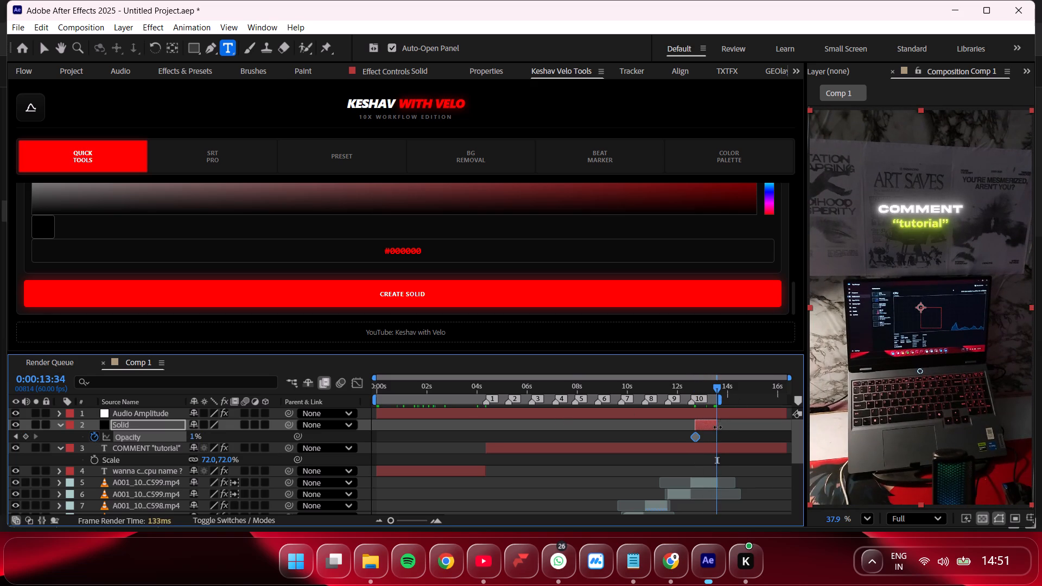
{"action": "left_click_drag", "start_coordinate": [717, 427], "coordinate": [727, 429]}
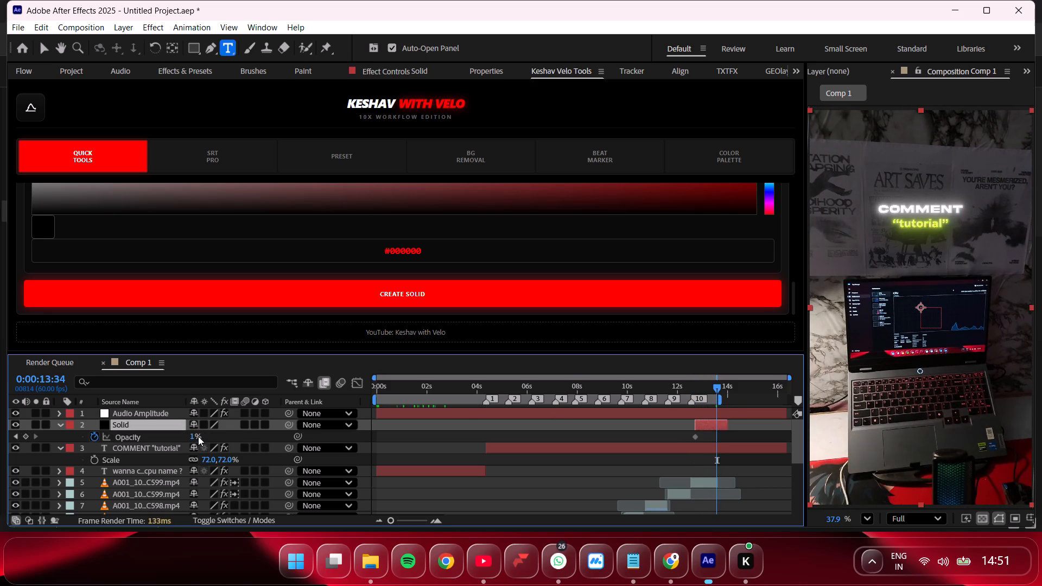
{"action": "left_click_drag", "start_coordinate": [194, 437], "coordinate": [658, 435]}
Set the black solid's first opacity keyframe to 0%.
{"action": "double_click", "coordinate": [694, 436]}
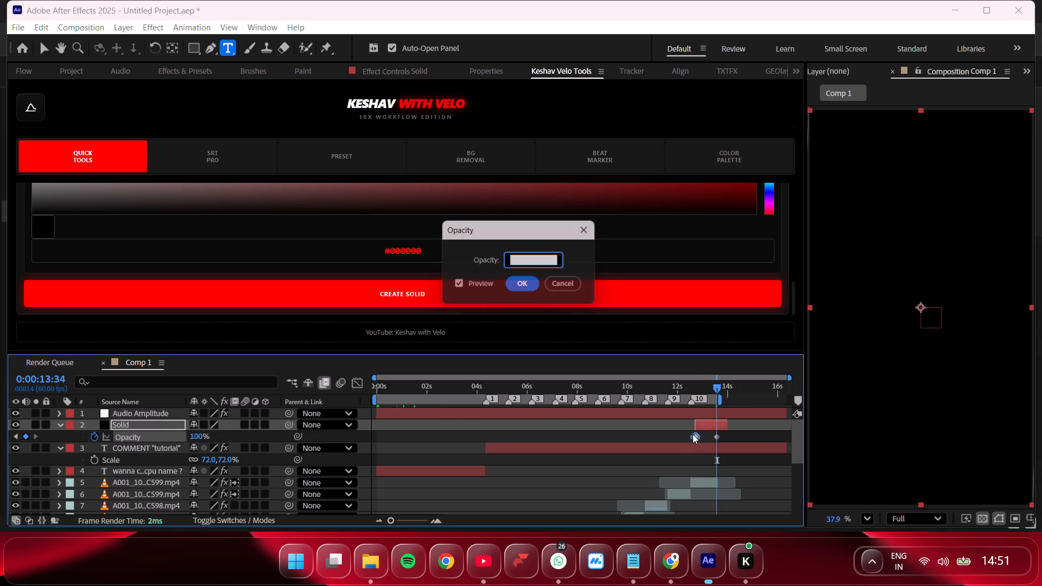
{"action": "left_click_drag", "start_coordinate": [551, 257], "coordinate": [488, 269]}
{"action": "key", "text": "BackSpace"}
{"action": "key", "text": "0"}
{"action": "key", "text": "Return"}
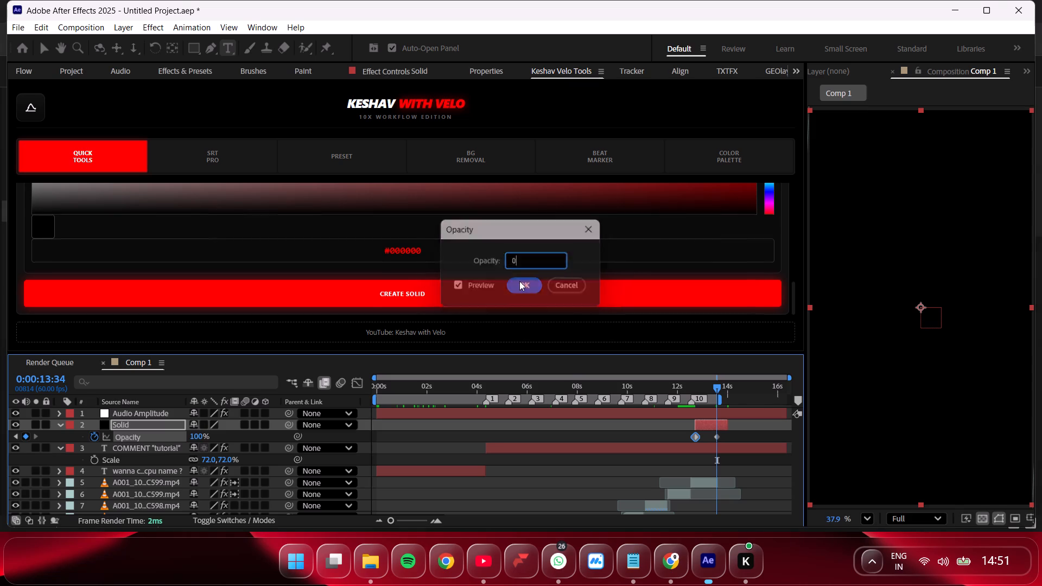
Preview the closing fade to black from about 0:00:12:27.
{"action": "left_click_drag", "start_coordinate": [715, 388], "coordinate": [687, 387]}
{"action": "key", "text": "space"}
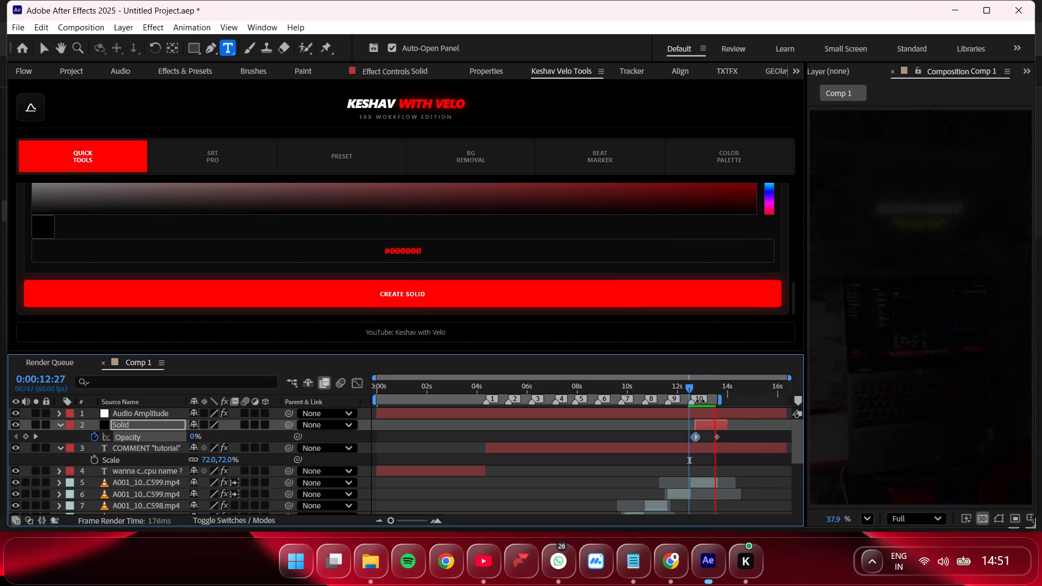
Copy the keyframed black solid and place the pasted copy at the start of the composition.
{"action": "left_click_drag", "start_coordinate": [399, 388], "coordinate": [384, 393]}
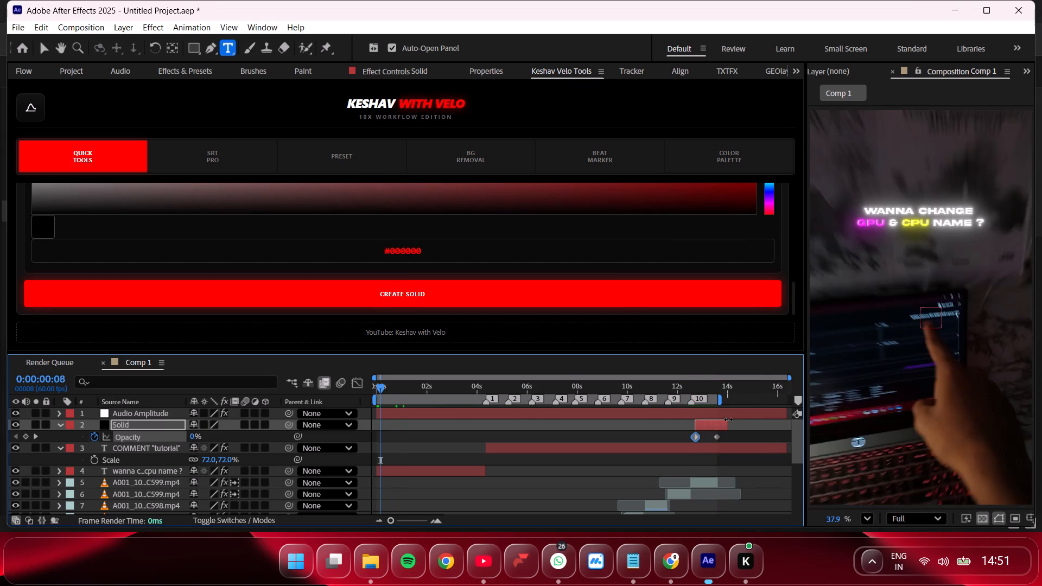
{"action": "left_click", "coordinate": [709, 426]}
{"action": "left_click", "coordinate": [706, 424]}
{"action": "key", "text": "ctrl+c"}
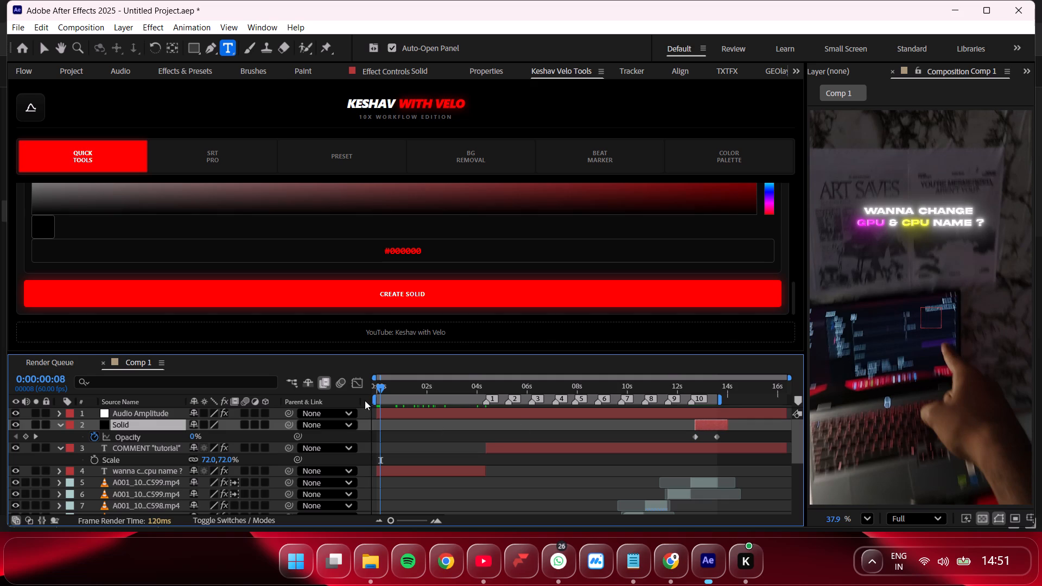
{"action": "left_click_drag", "start_coordinate": [383, 391], "coordinate": [352, 390]}
{"action": "key", "text": "ctrl+v"}
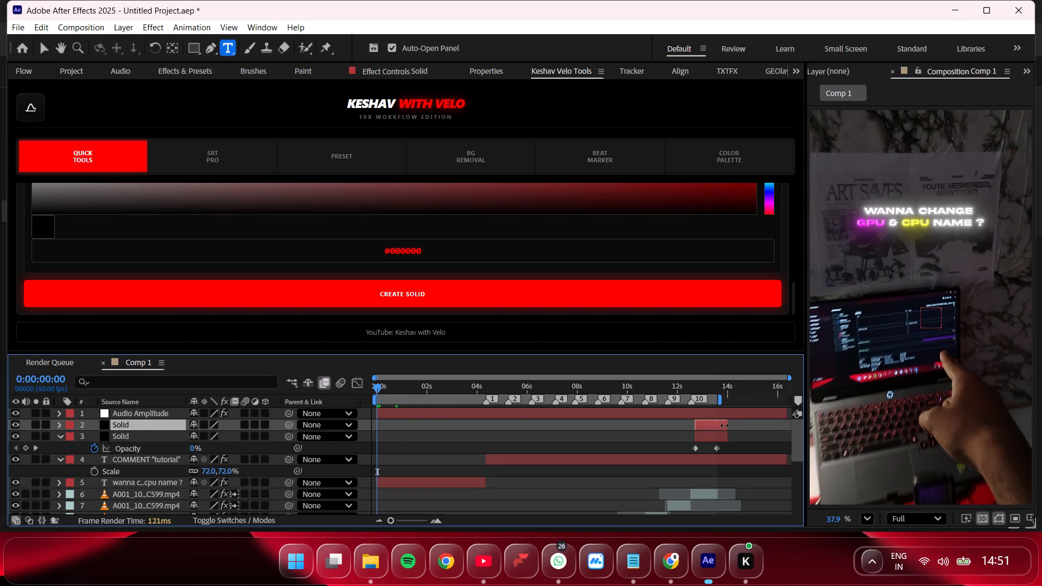
{"action": "left_click_drag", "start_coordinate": [711, 425], "coordinate": [390, 431]}
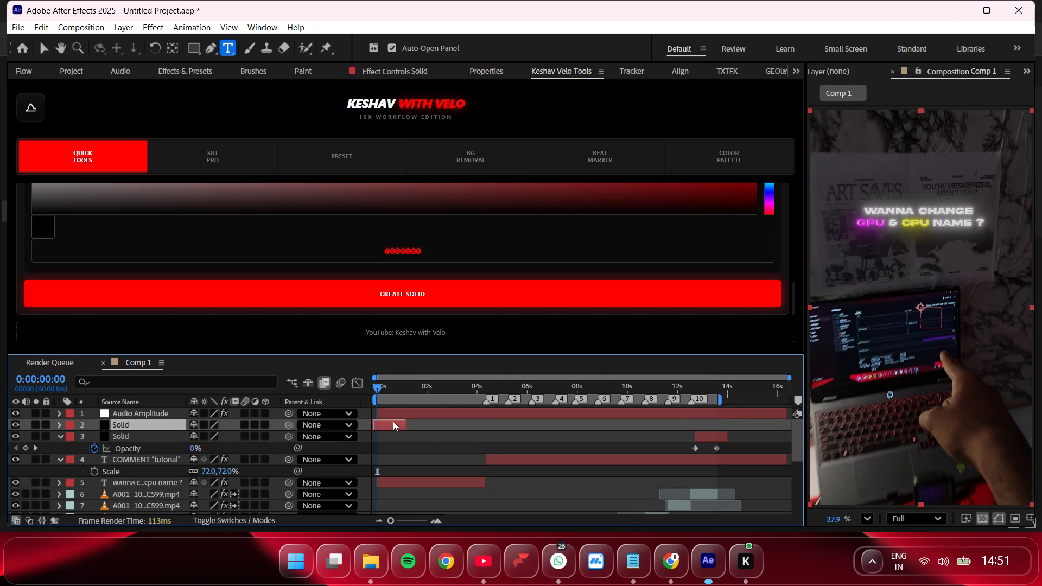
Time-reverse the opacity keyframes of the opening black solid to make a fade-in from black.
{"action": "key", "text": "u"}
{"action": "left_click_drag", "start_coordinate": [409, 435], "coordinate": [364, 445]}
{"action": "right_click", "coordinate": [396, 437]}
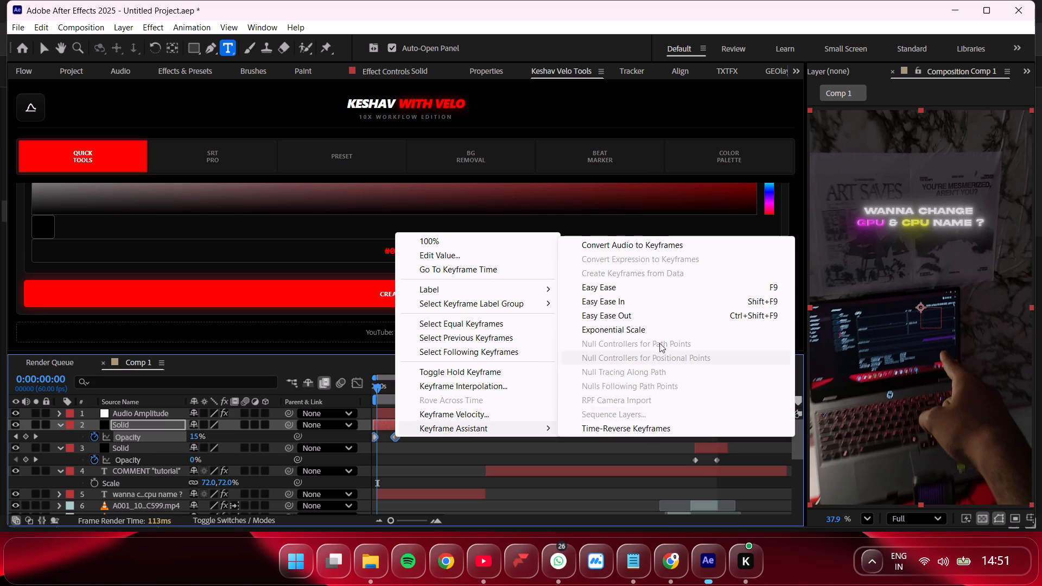
{"action": "left_click", "coordinate": [631, 425]}
Shift the opening black solid slightly earlier so that its opacity is 60% at 0:00:00:00.
{"action": "left_click_drag", "start_coordinate": [386, 393], "coordinate": [371, 393]}
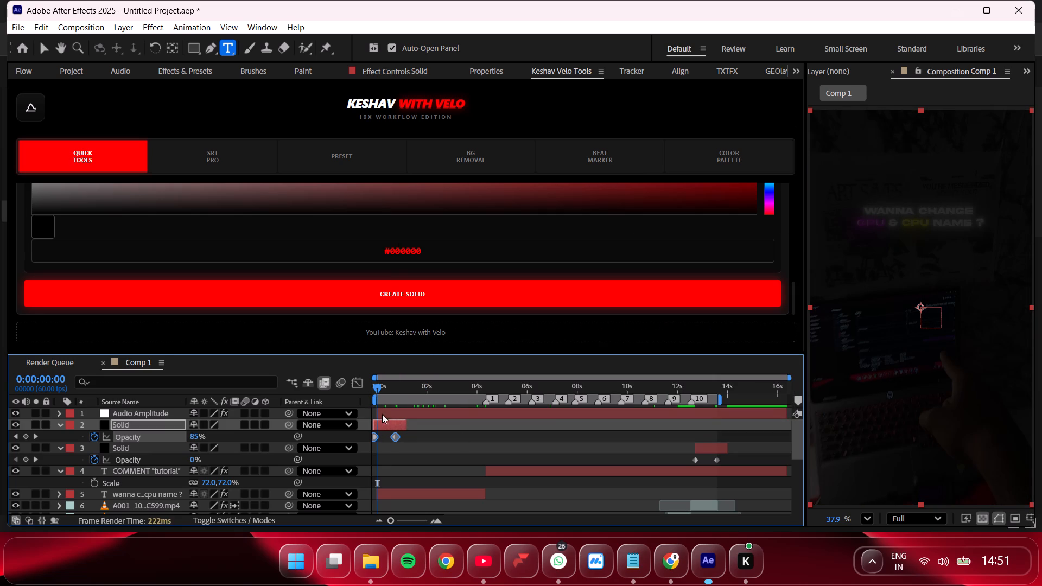
{"action": "left_click_drag", "start_coordinate": [386, 423], "coordinate": [381, 423]}
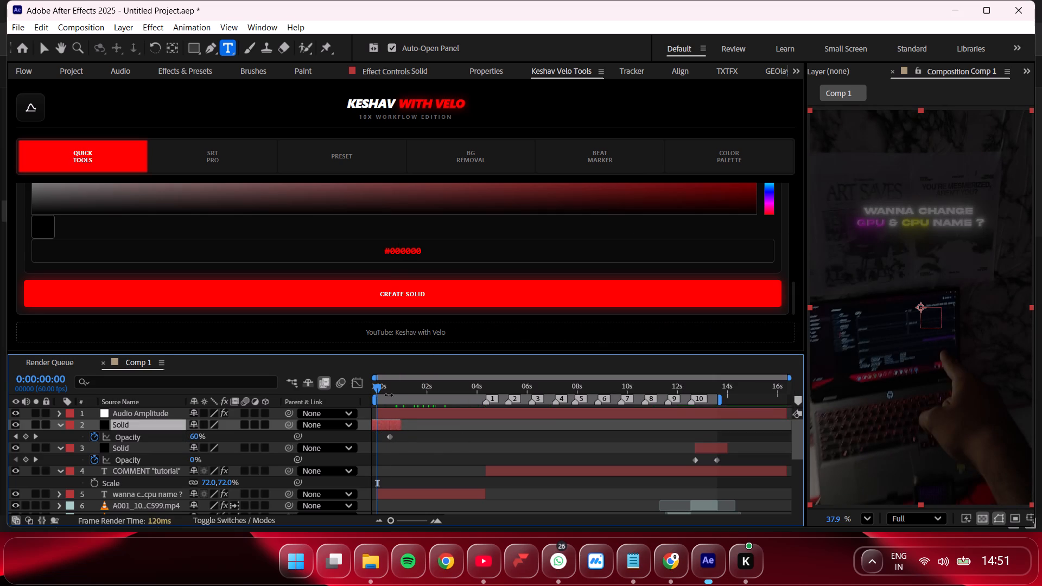
Preview the composition from the start to check the opening fade-in.
{"action": "left_click_drag", "start_coordinate": [384, 391], "coordinate": [366, 391]}
{"action": "key", "text": "space"}
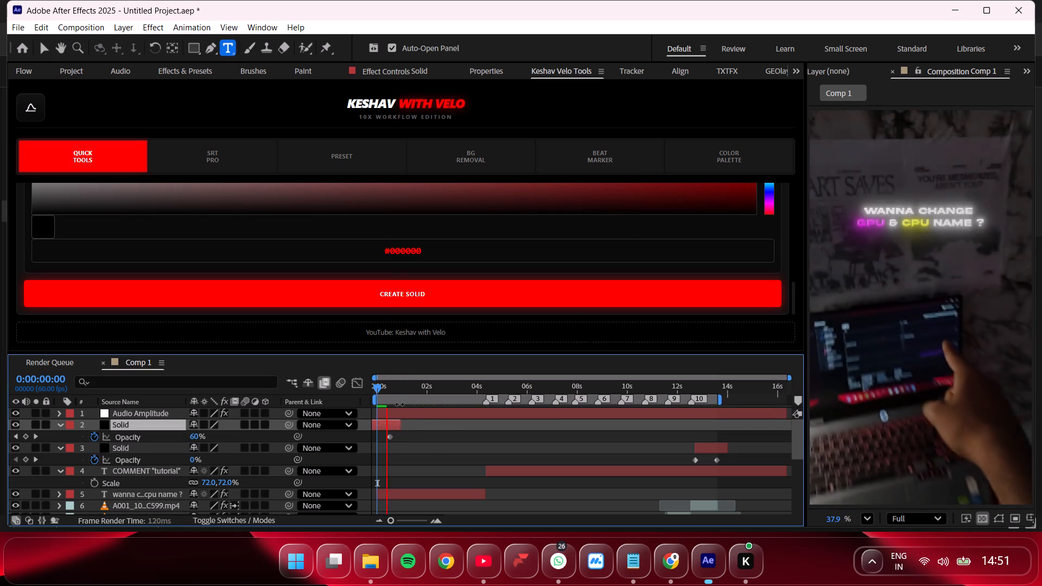
Collapse the expanded properties of all layers and look over the rest of the layer stack.
{"action": "left_click", "coordinate": [59, 425]}
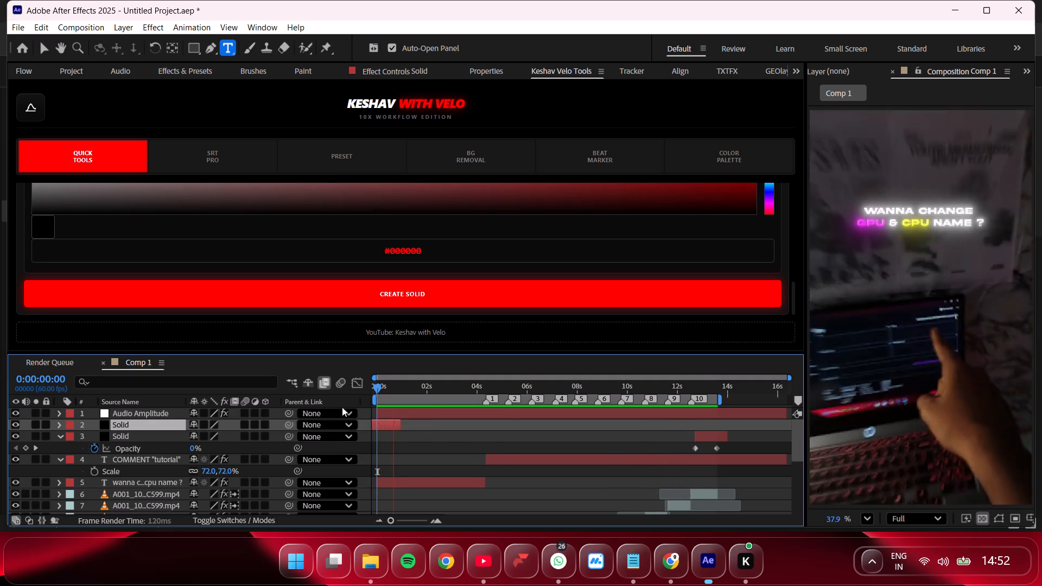
{"action": "key", "text": "ctrl+a"}
{"action": "left_click", "coordinate": [60, 435]}
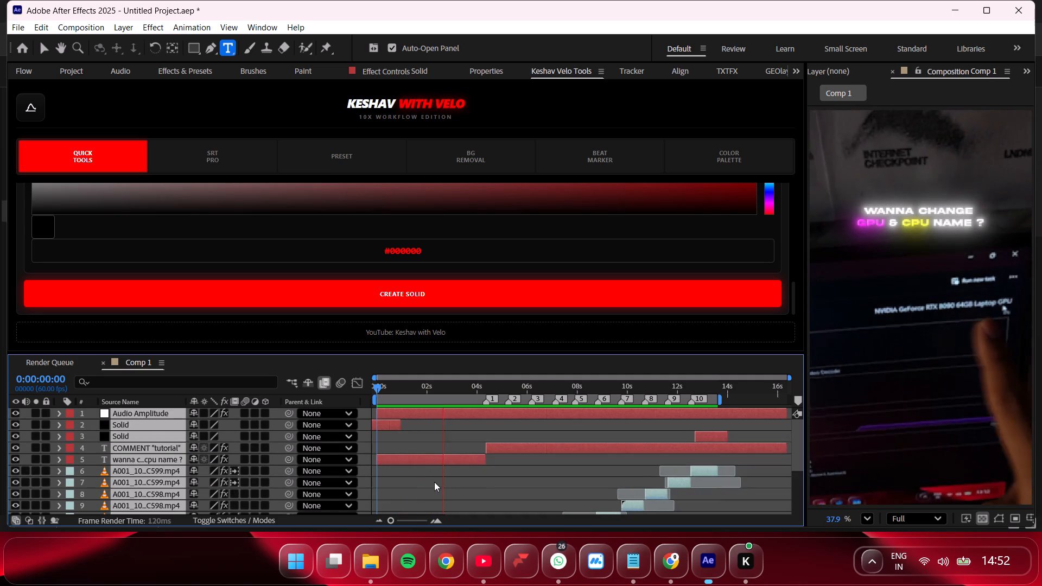
{"action": "left_click", "coordinate": [434, 482]}
{"action": "scroll", "coordinate": [573, 467], "scroll_direction": "down", "scroll_amount": 5}
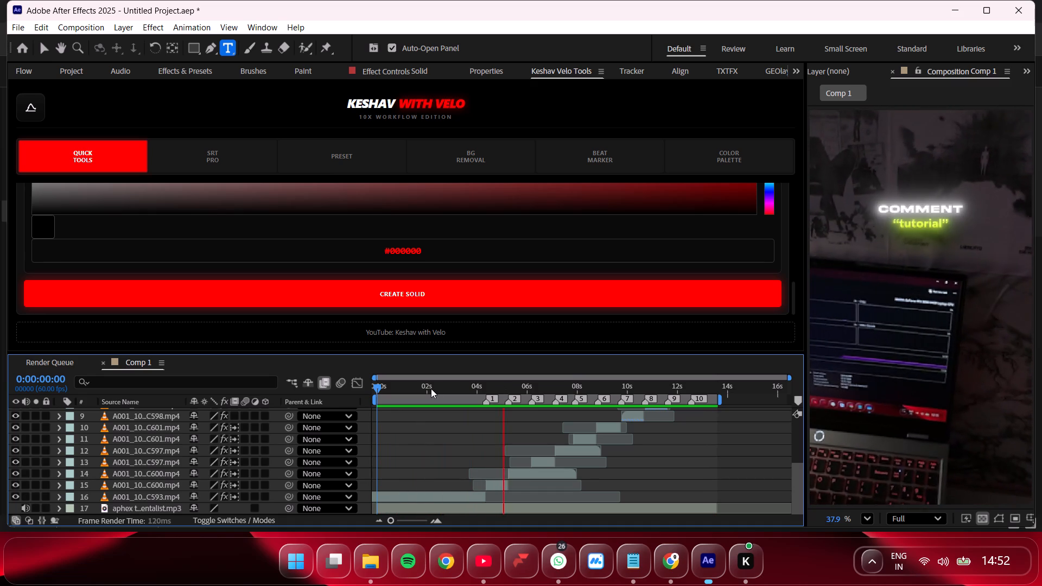
Add Comp 1 to the render queue and start rendering it with Best Settings and the H.264 15 Mbps output module.
{"action": "left_click_drag", "start_coordinate": [431, 388], "coordinate": [196, 340]}
{"action": "left_click", "coordinate": [23, 31]}
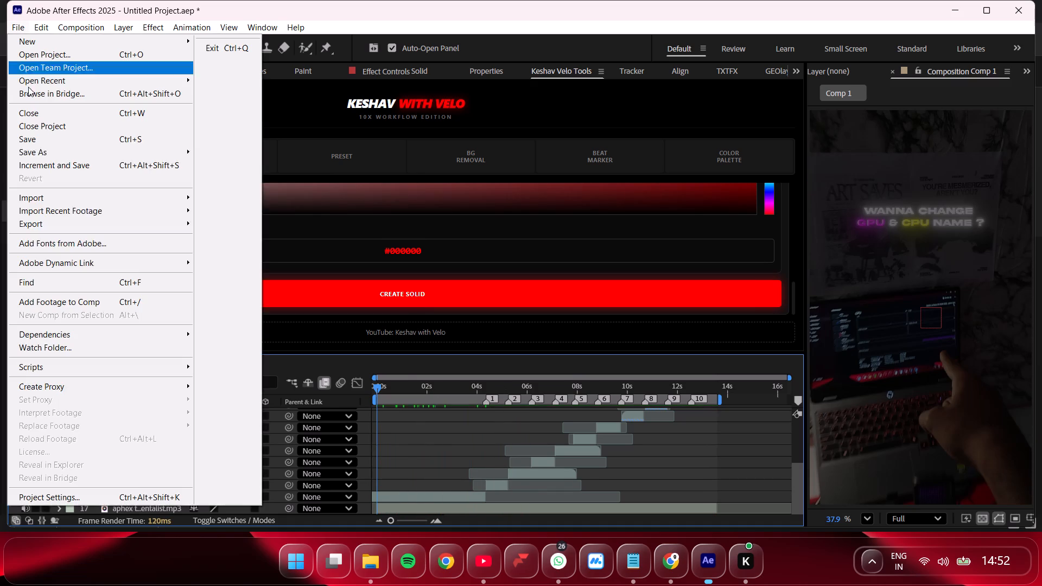
{"action": "left_click", "coordinate": [47, 227]}
{"action": "left_click", "coordinate": [244, 241]}
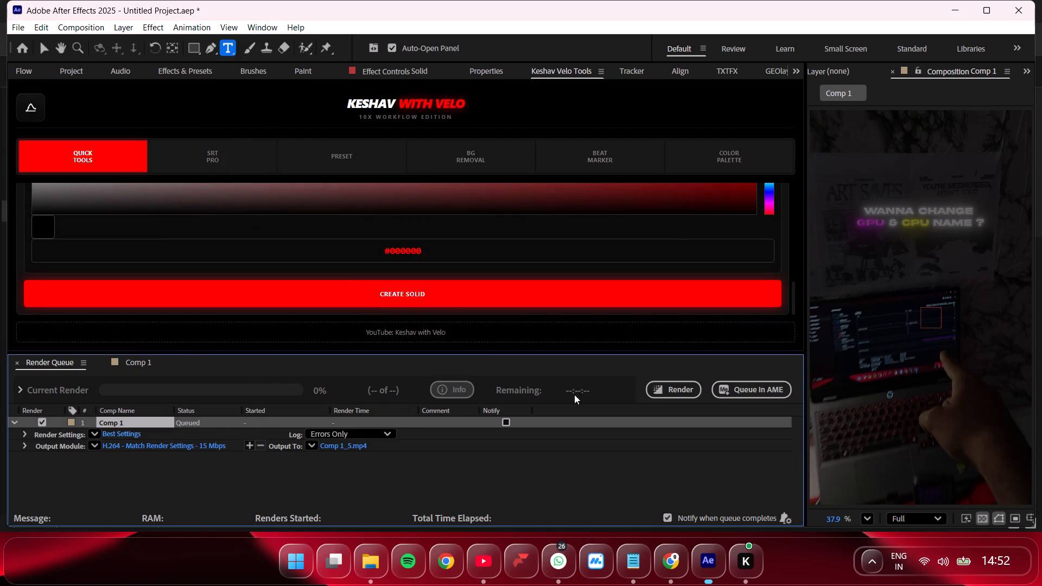
{"action": "left_click", "coordinate": [672, 388]}
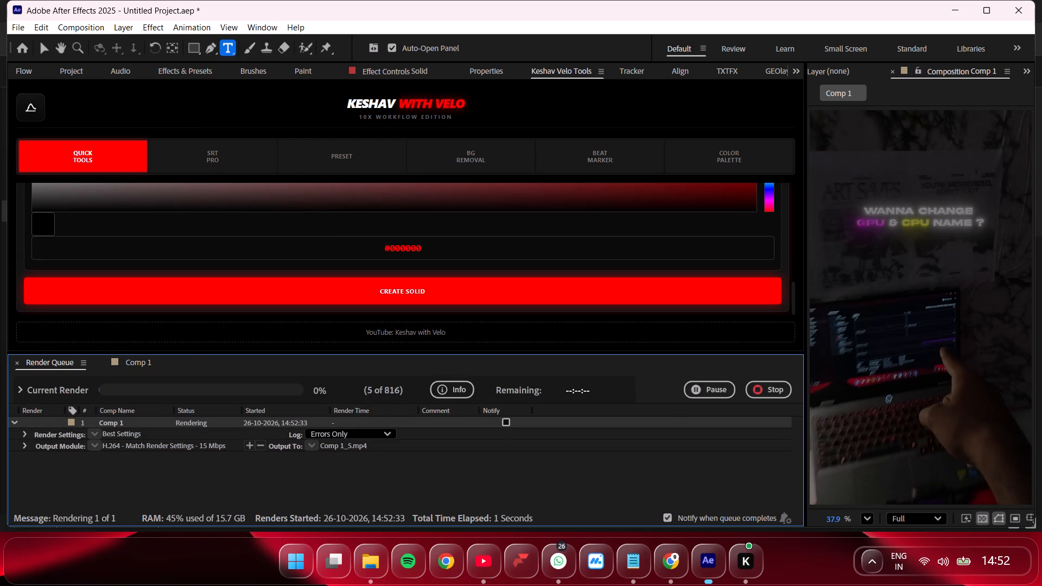
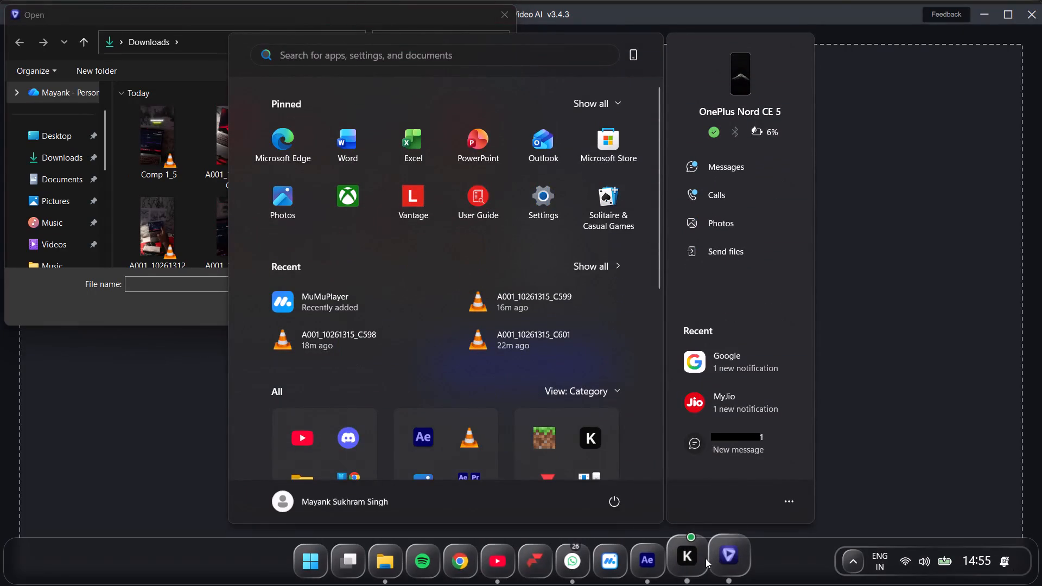
Switch to After Effects and save the untitled project.
{"action": "left_click", "coordinate": [650, 550]}
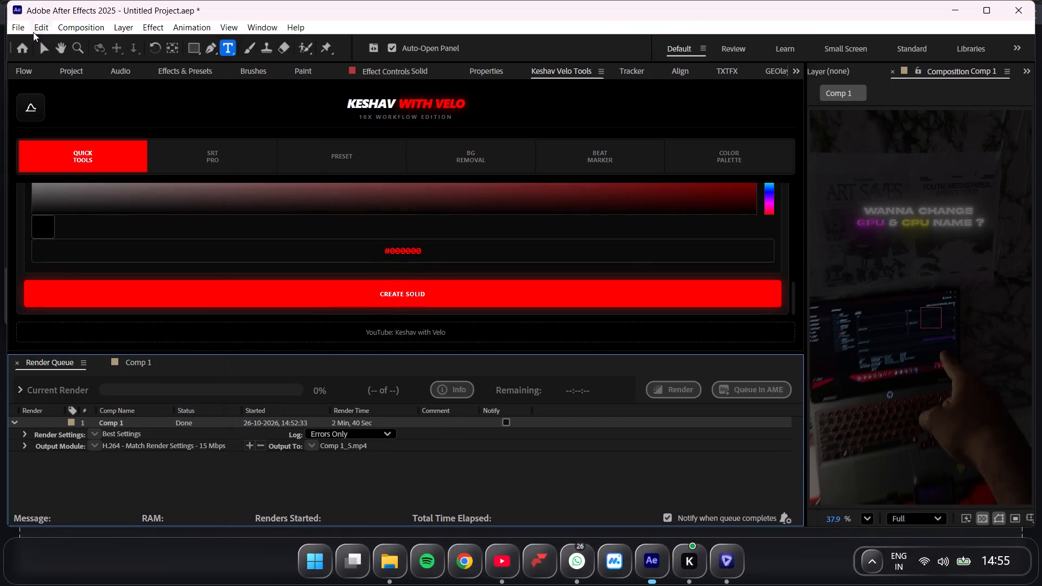
{"action": "left_click", "coordinate": [26, 29]}
{"action": "left_click", "coordinate": [57, 139]}
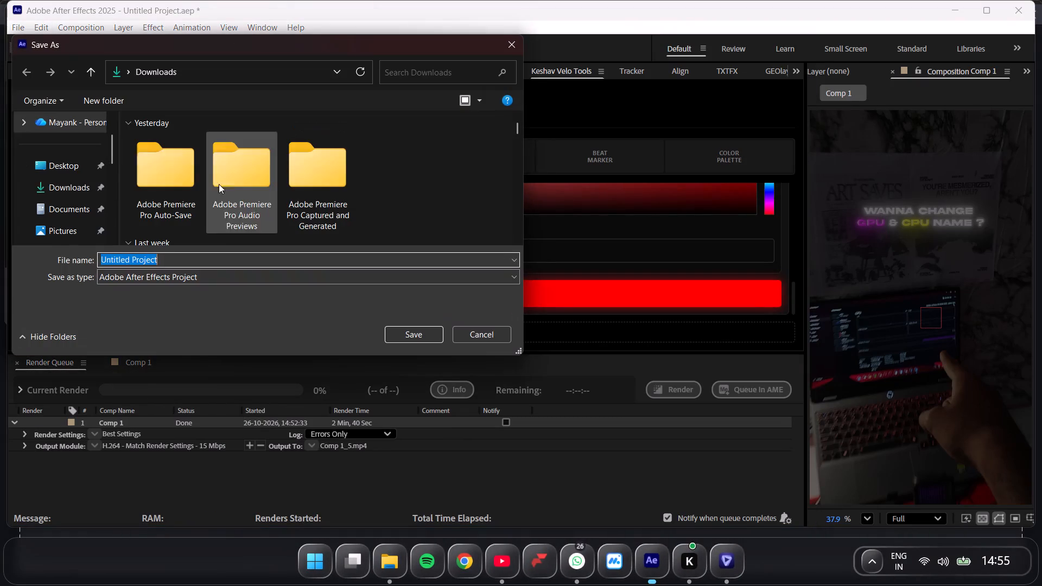
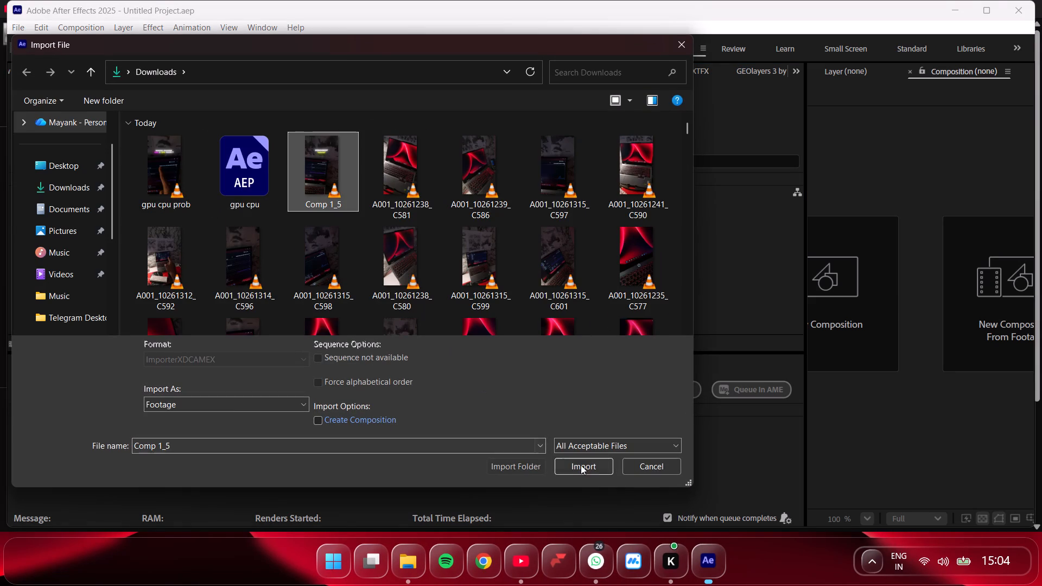
{"action": "left_click", "coordinate": [581, 465]}
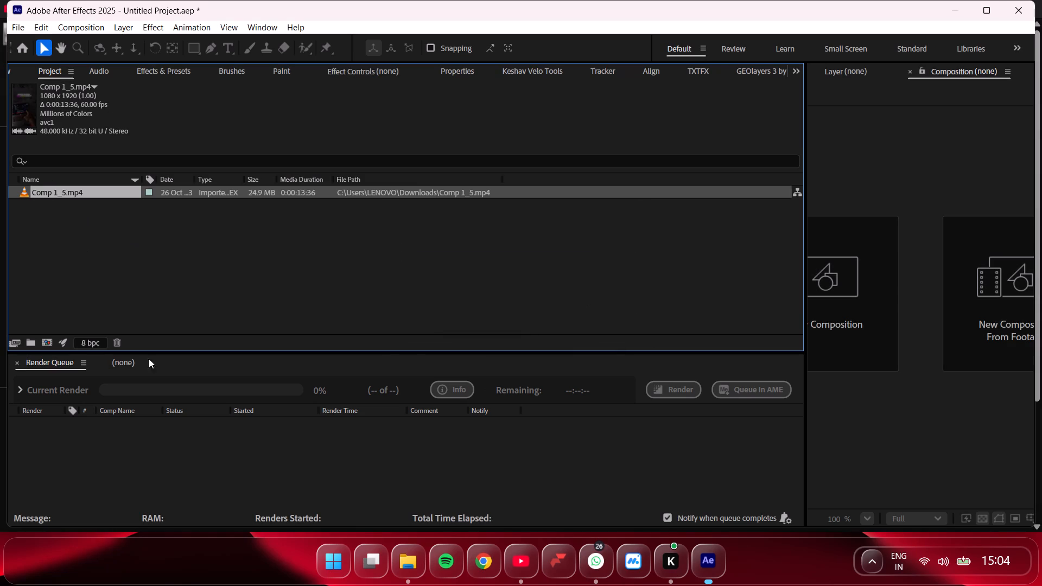
{"action": "left_click", "coordinate": [133, 361]}
{"action": "left_click_drag", "start_coordinate": [93, 191], "coordinate": [503, 480]}
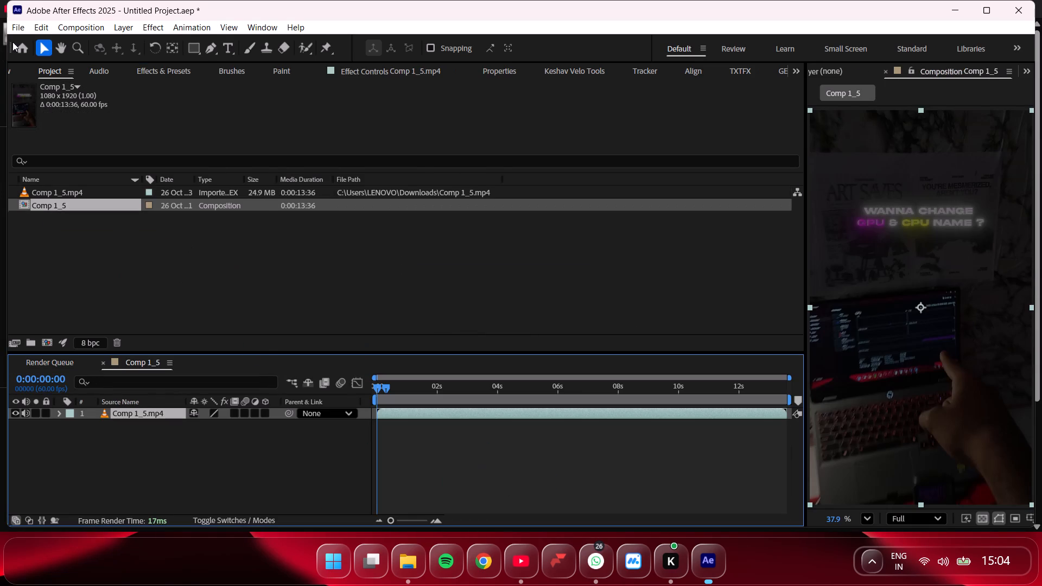
Import the enhanced gpu cpu prob video from Downloads and place it above the Comp 1_5.mp4 layer in the timeline.
{"action": "left_click", "coordinate": [17, 26]}
{"action": "left_click", "coordinate": [31, 193]}
{"action": "left_click", "coordinate": [231, 200]}
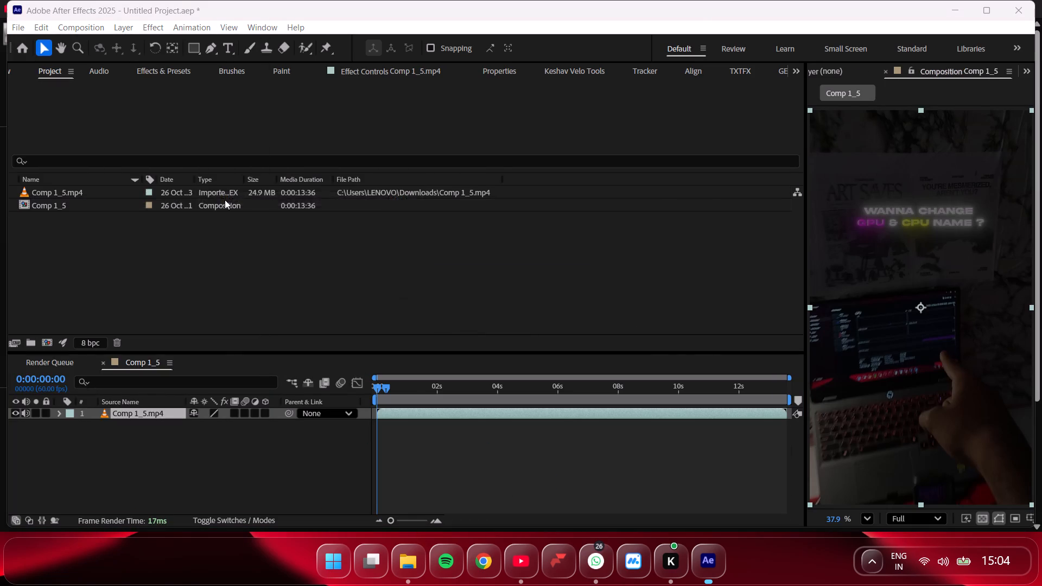
{"action": "left_click", "coordinate": [176, 182]}
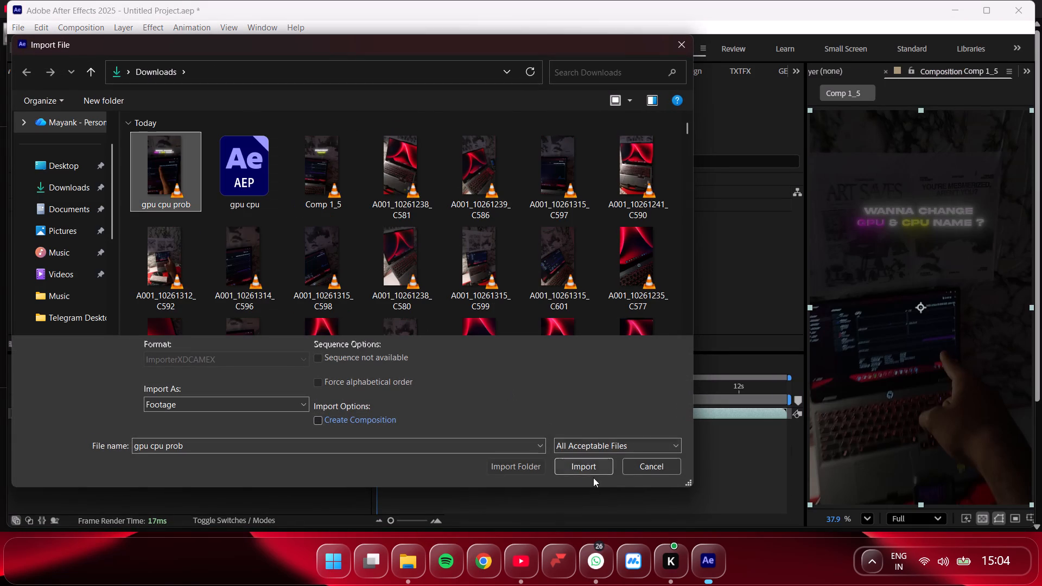
{"action": "left_click", "coordinate": [584, 468]}
{"action": "left_click_drag", "start_coordinate": [54, 190], "coordinate": [136, 403]}
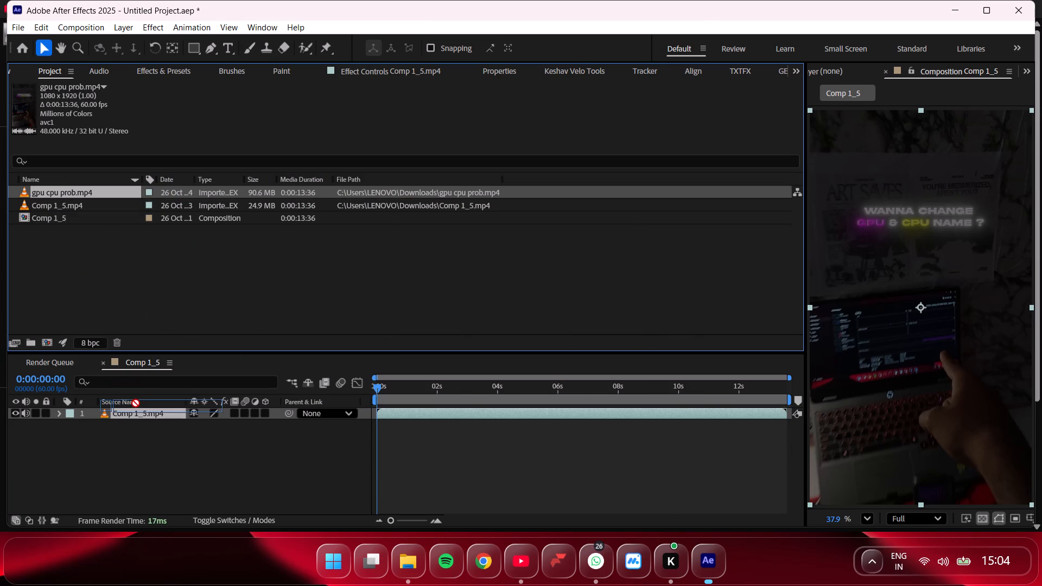
{"action": "left_click_drag", "start_coordinate": [136, 403], "coordinate": [132, 411]}
Mute the gpu cpu prob layer's audio, hide the Comp 1_5.mp4 layer's video, and preview the composition.
{"action": "left_click", "coordinate": [24, 415]}
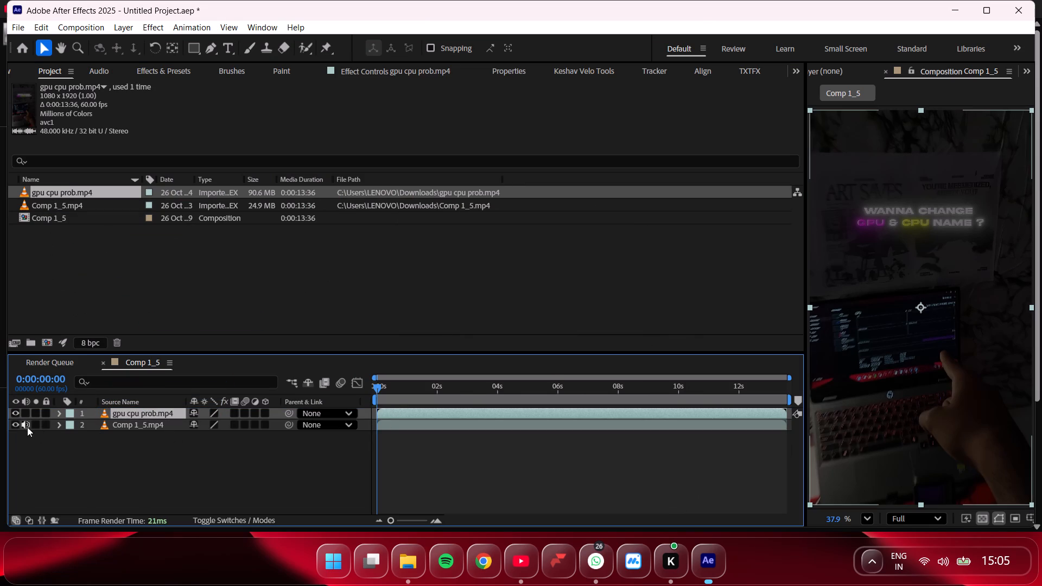
{"action": "left_click", "coordinate": [15, 424]}
{"action": "key", "text": "space"}
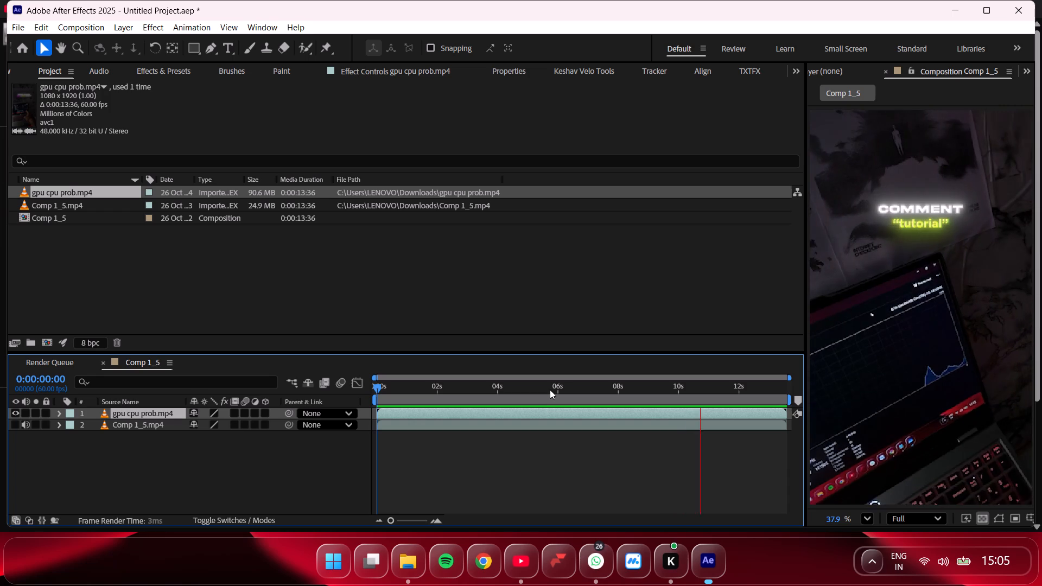
Add the Comp 1_5 composition to the Render Queue and start rendering it.
{"action": "left_click", "coordinate": [16, 24]}
{"action": "left_click", "coordinate": [53, 215]}
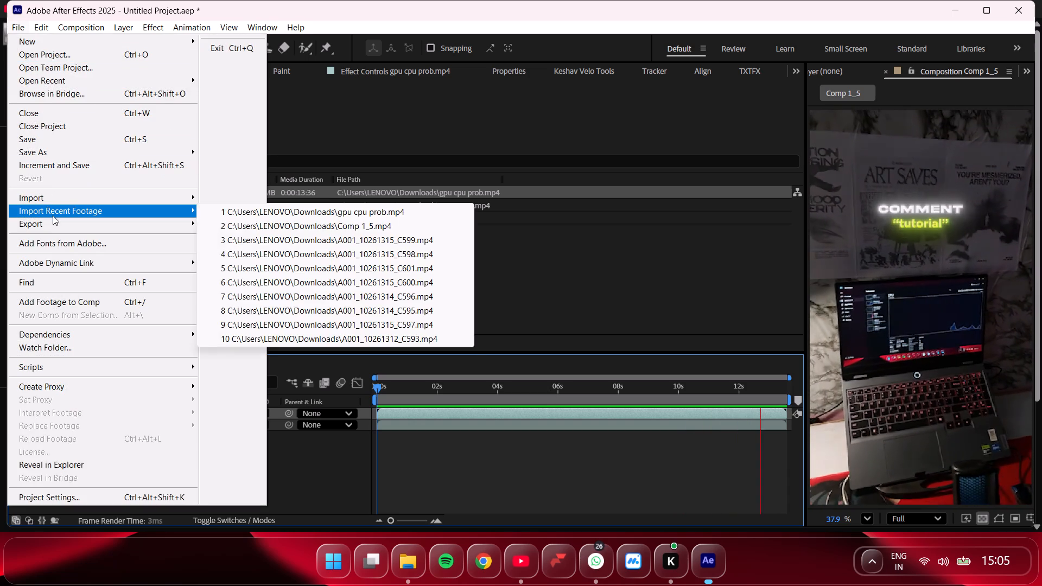
{"action": "left_click", "coordinate": [53, 219]}
{"action": "left_click", "coordinate": [275, 235]}
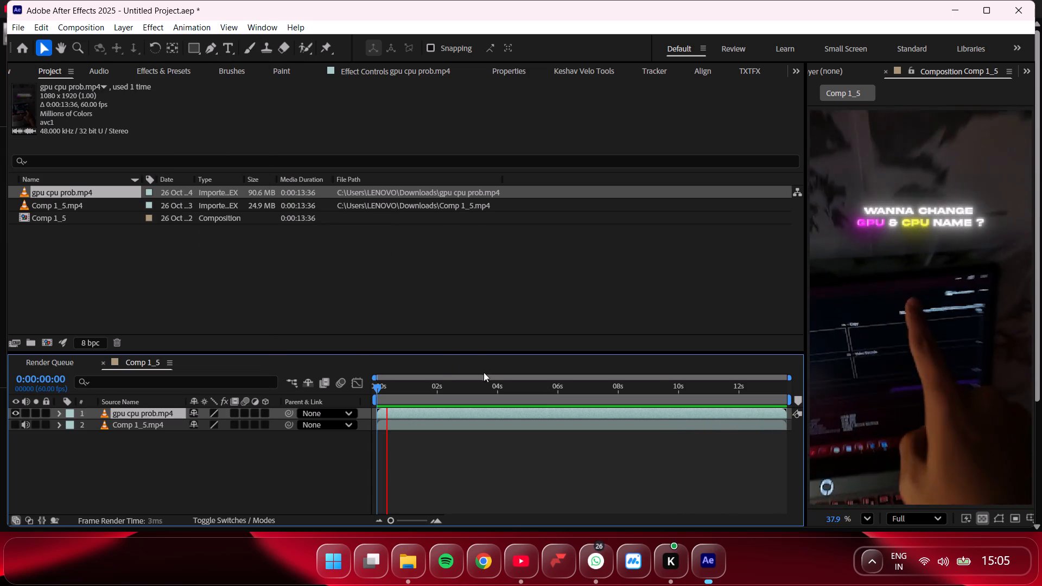
{"action": "left_click", "coordinate": [682, 387]}
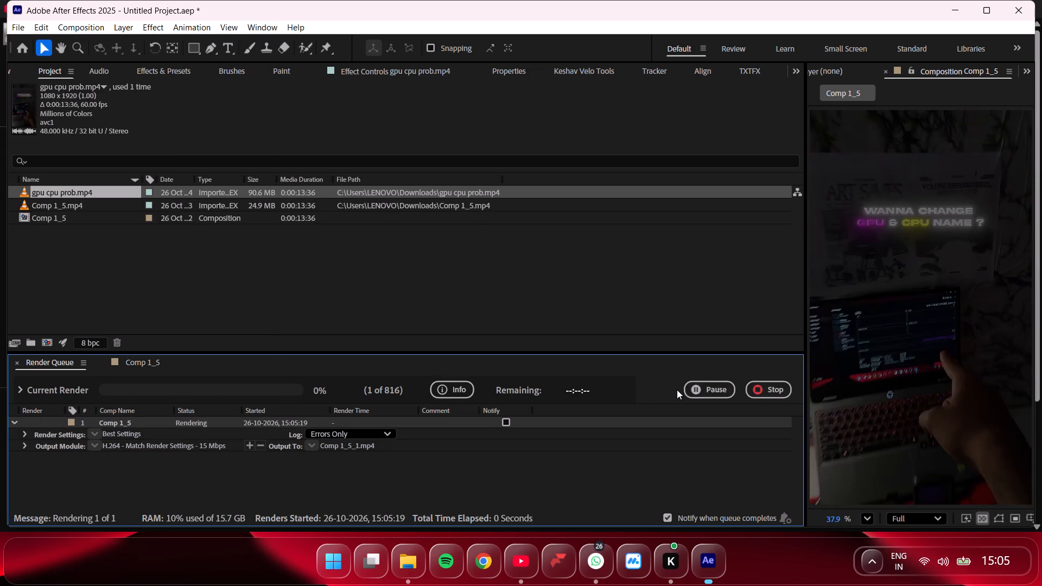